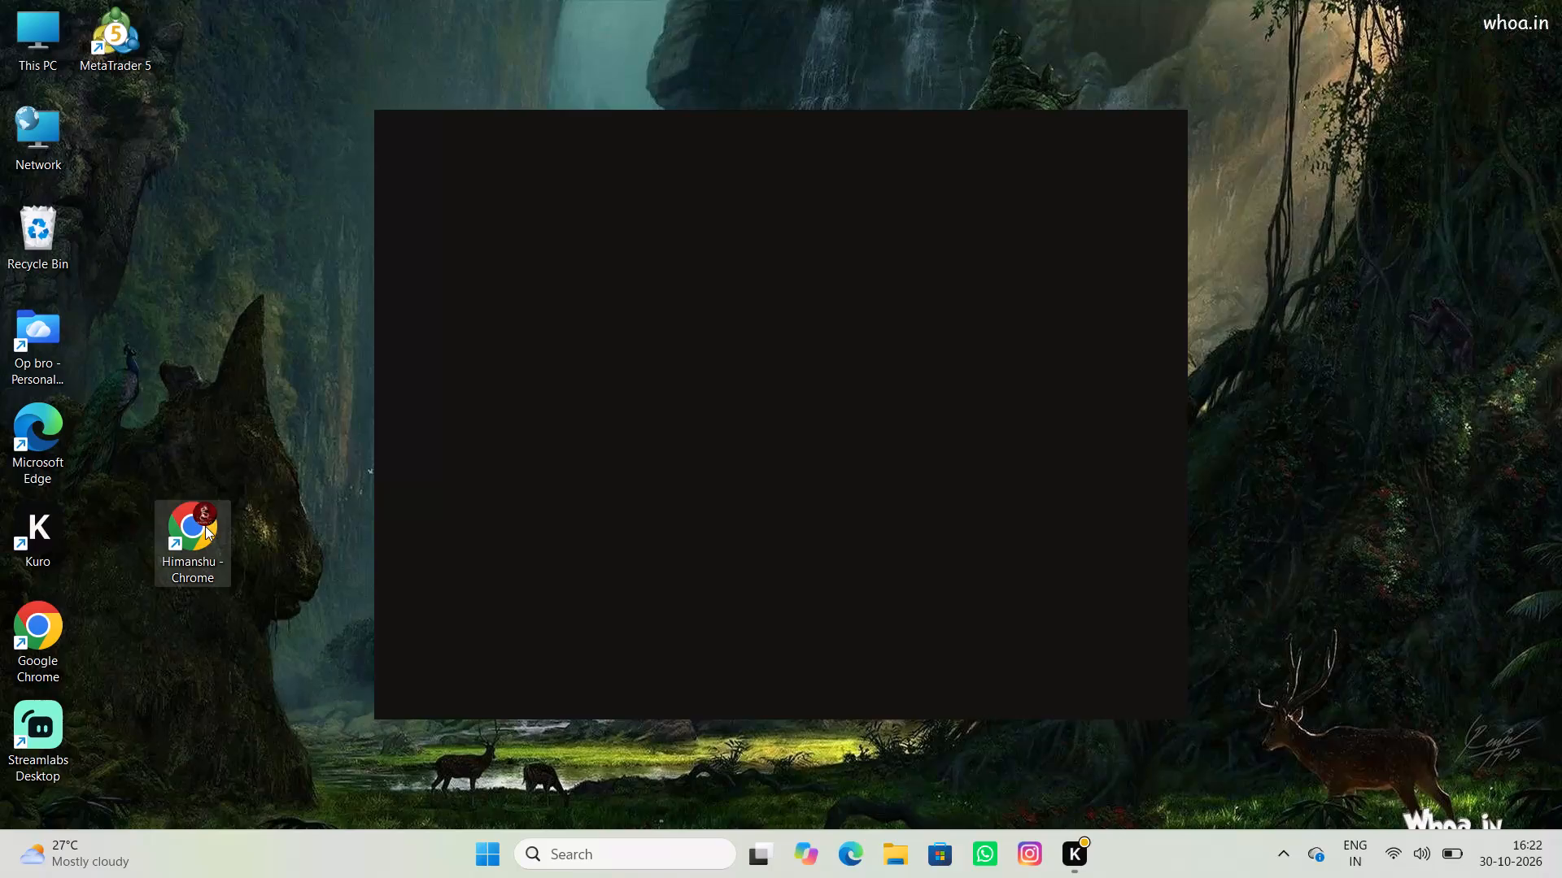
Open the trading view website in Google Chrome from its new-tab shortcut.
left_click(205, 526)
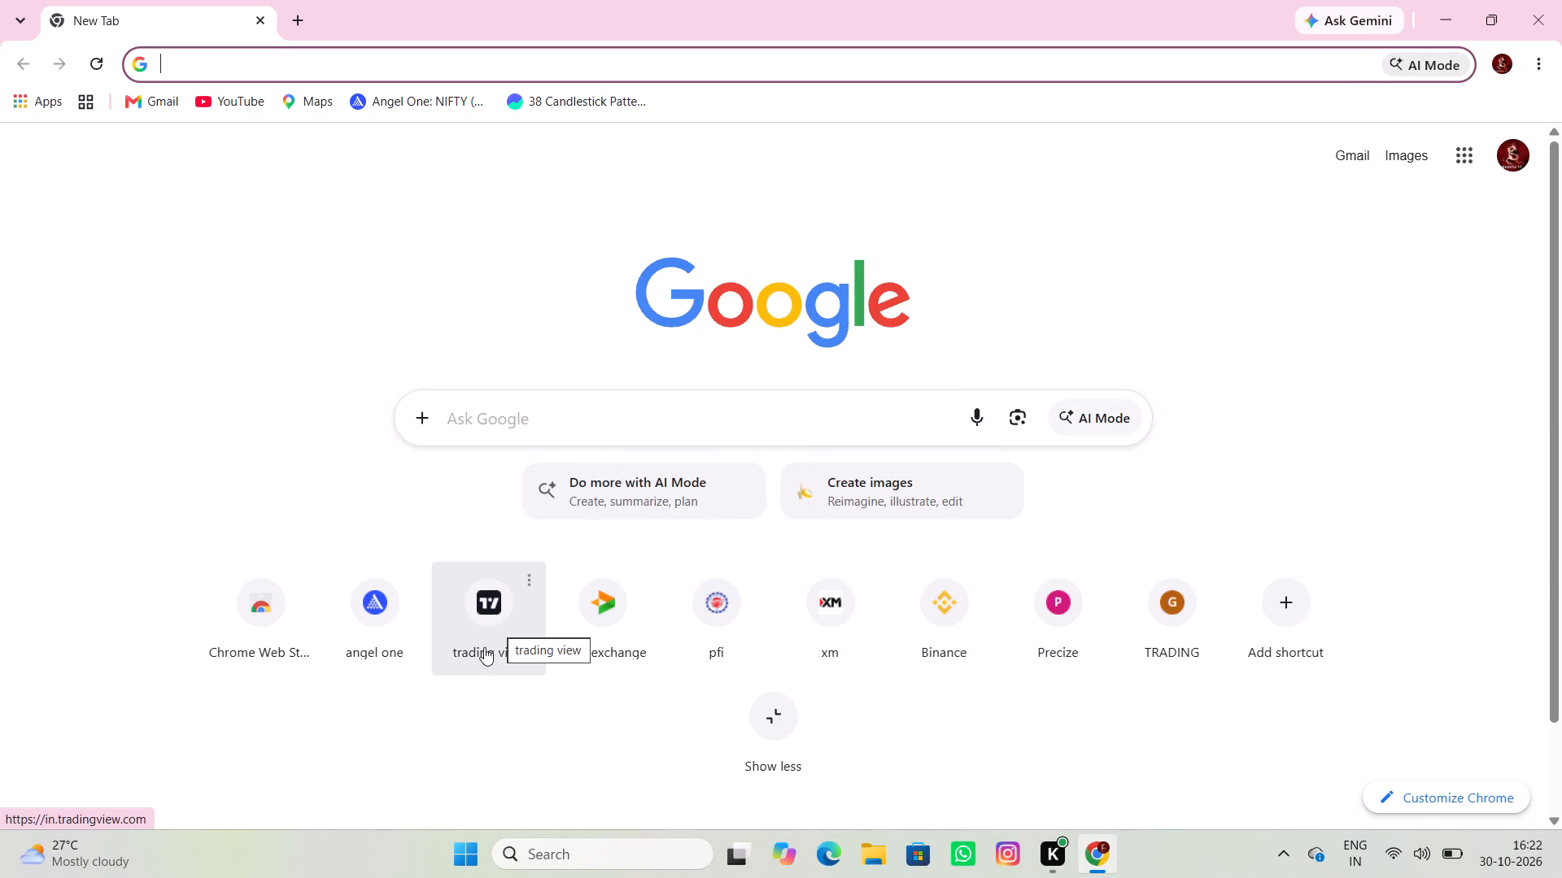
left_click(489, 627)
left_click(497, 626)
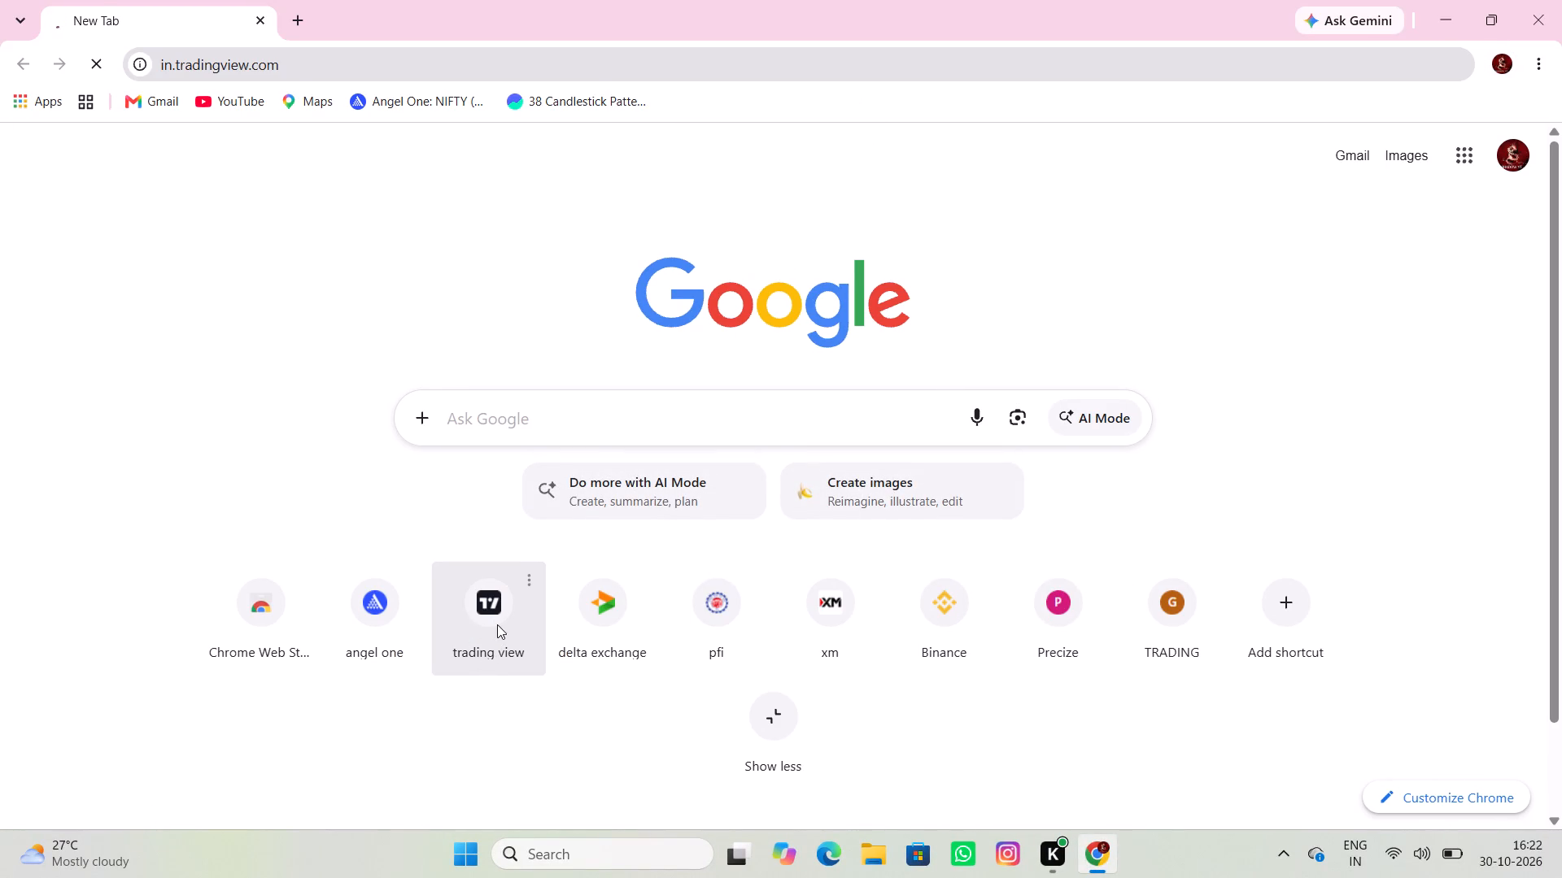
Open symbol search and launch the chart for XAUUSD, the Gold / U.S. Dollar commodity CFD.
left_click(497, 172)
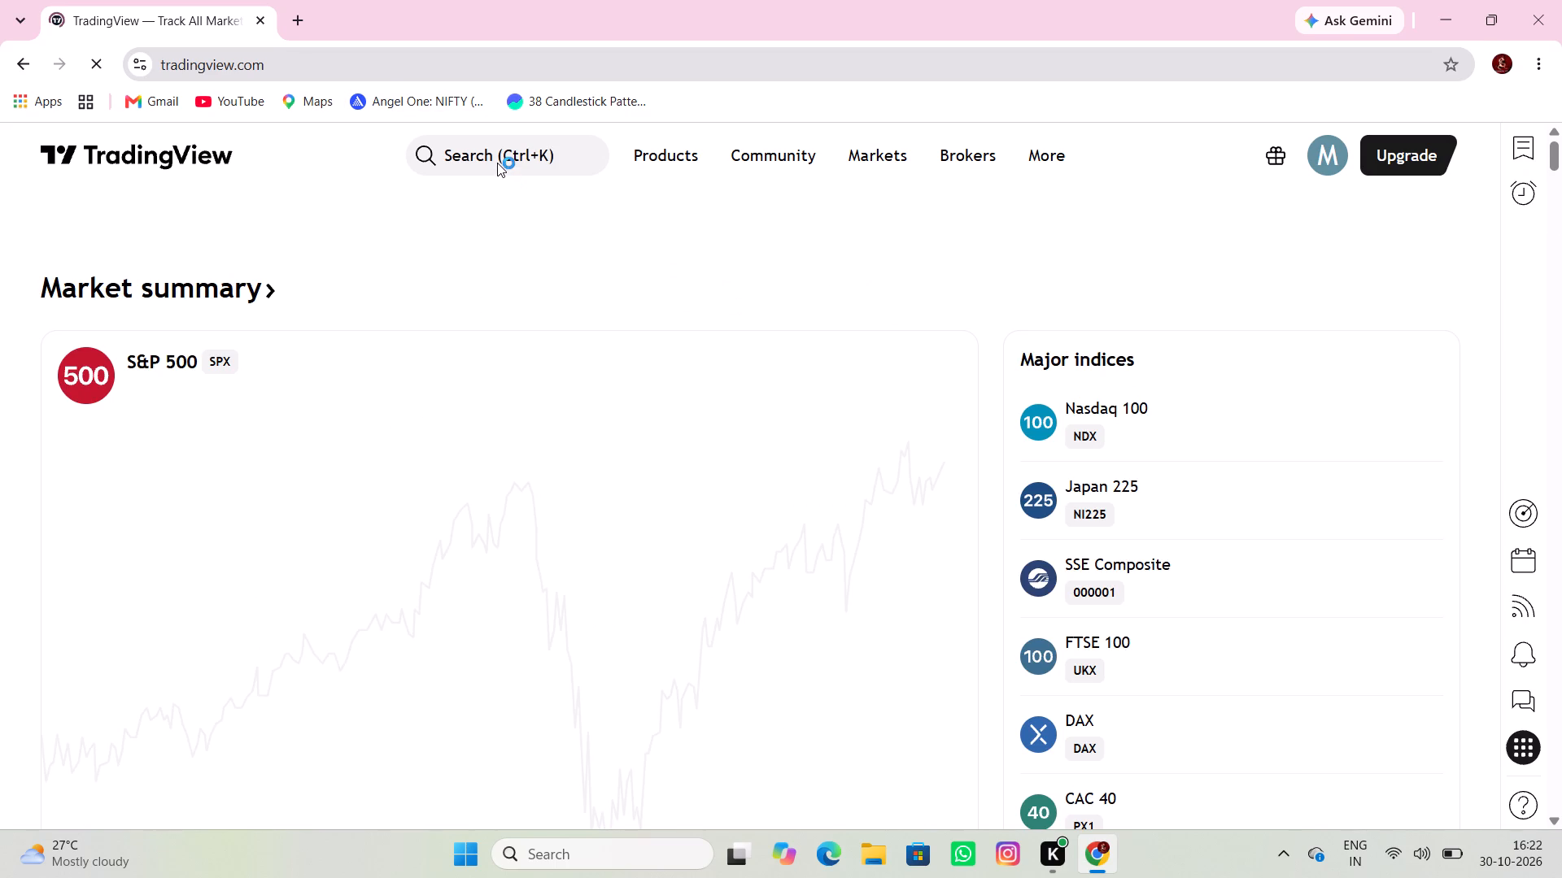
left_click(497, 163)
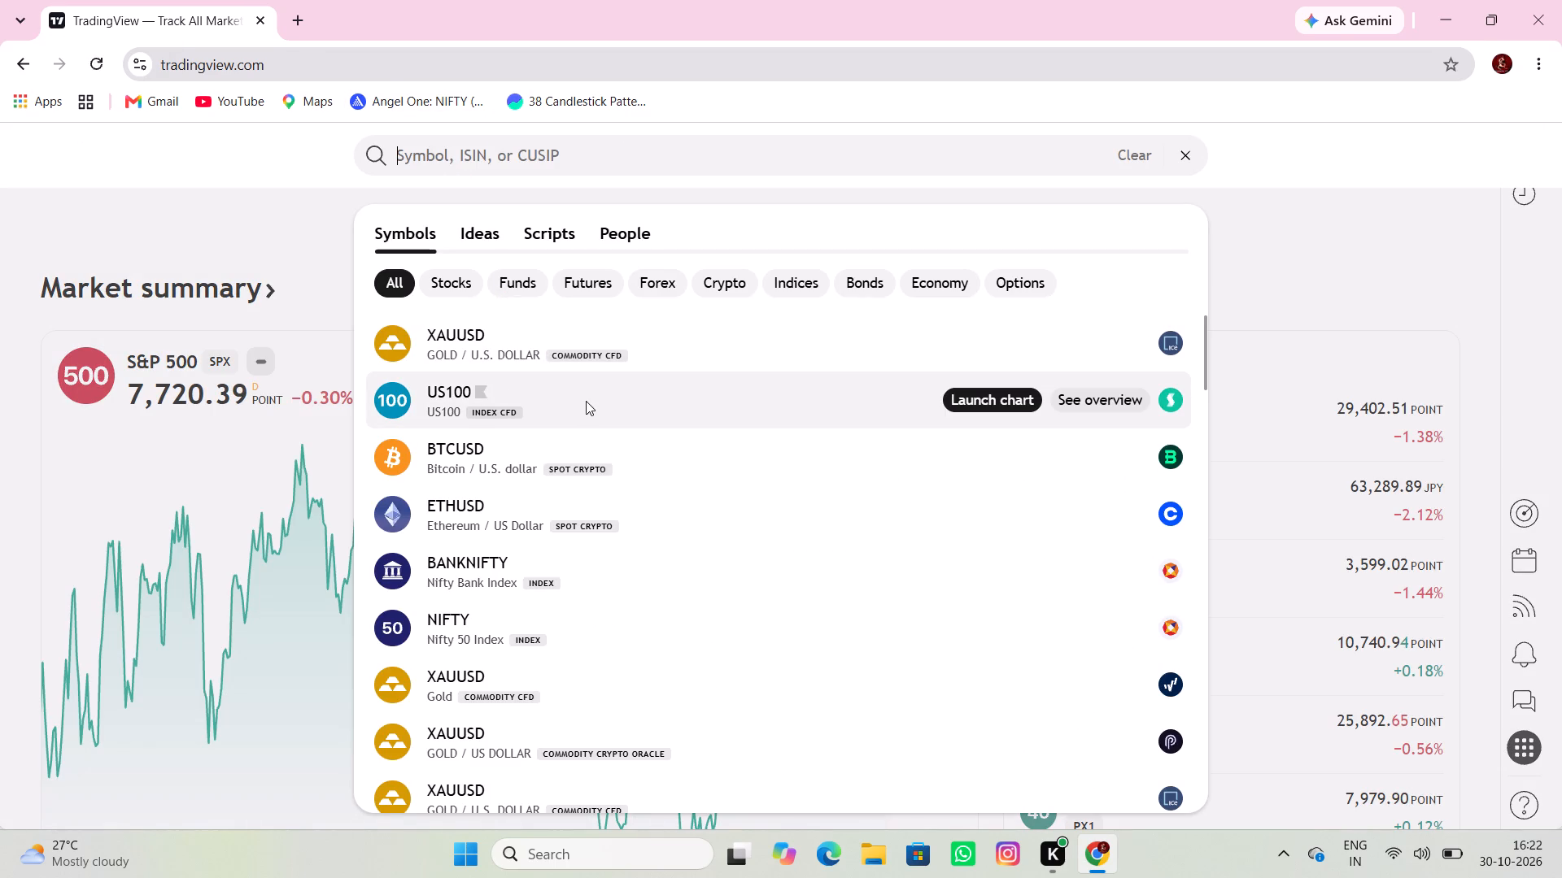
left_click(648, 337)
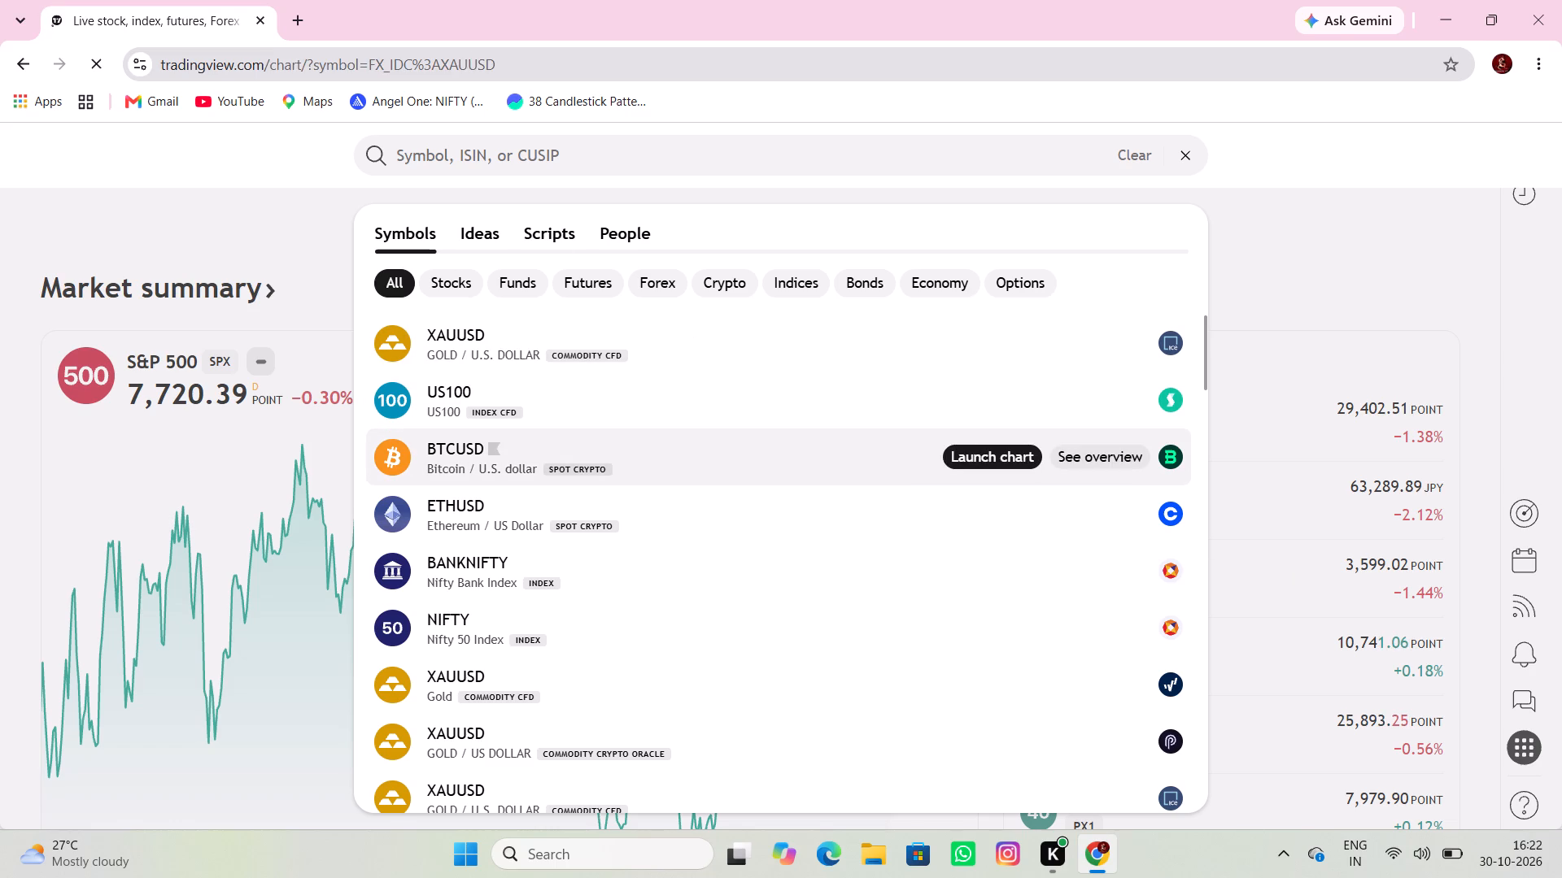
Adjust the display brightness in the system quick settings and return to the chart.
left_click(1455, 849)
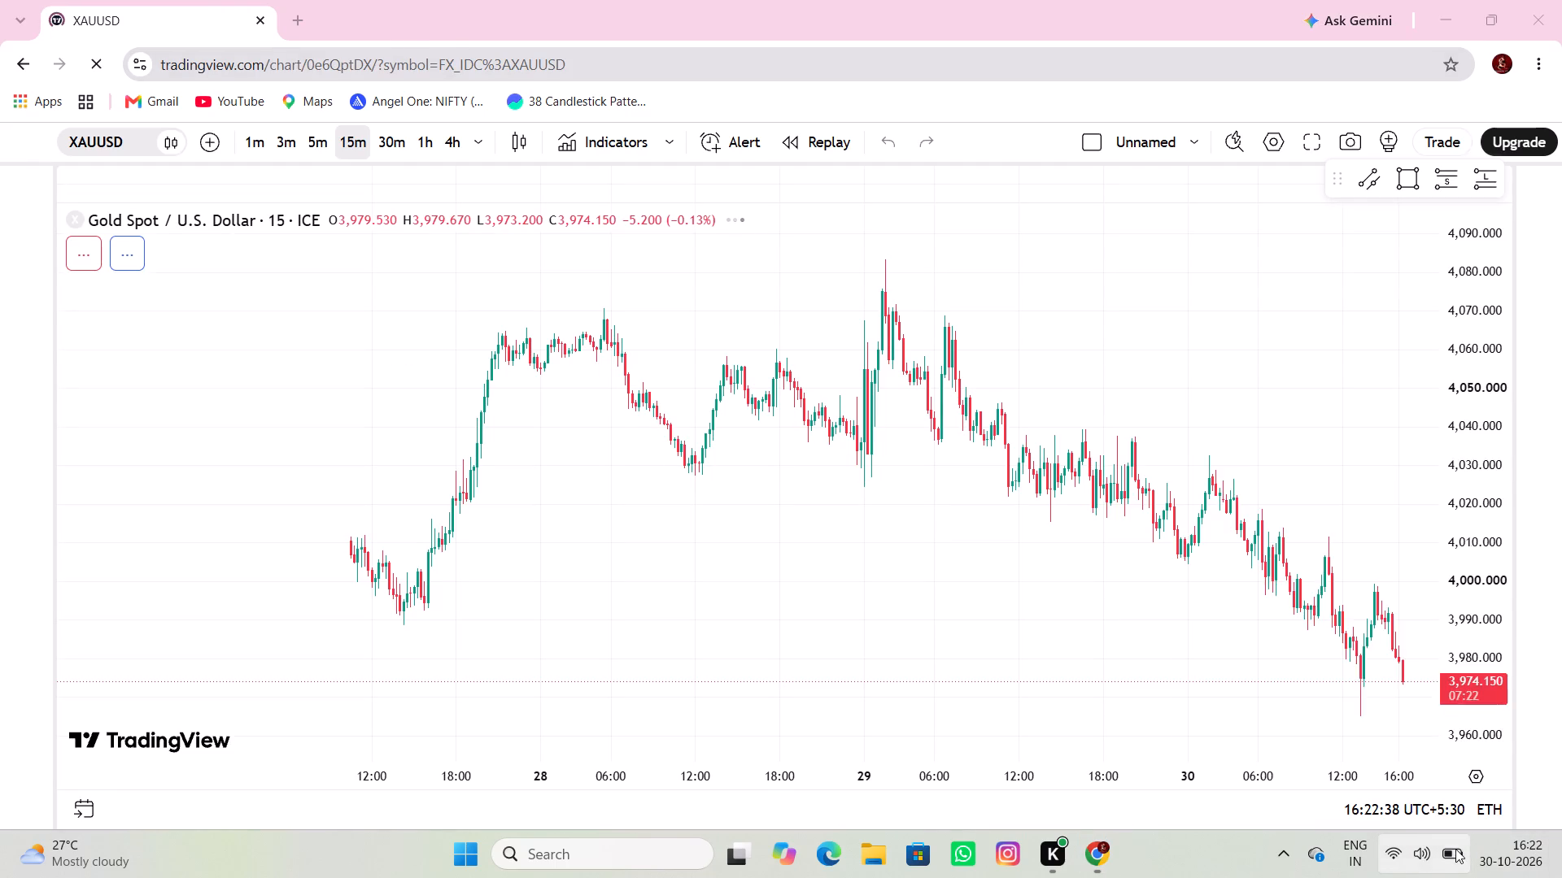
left_click(1271, 692)
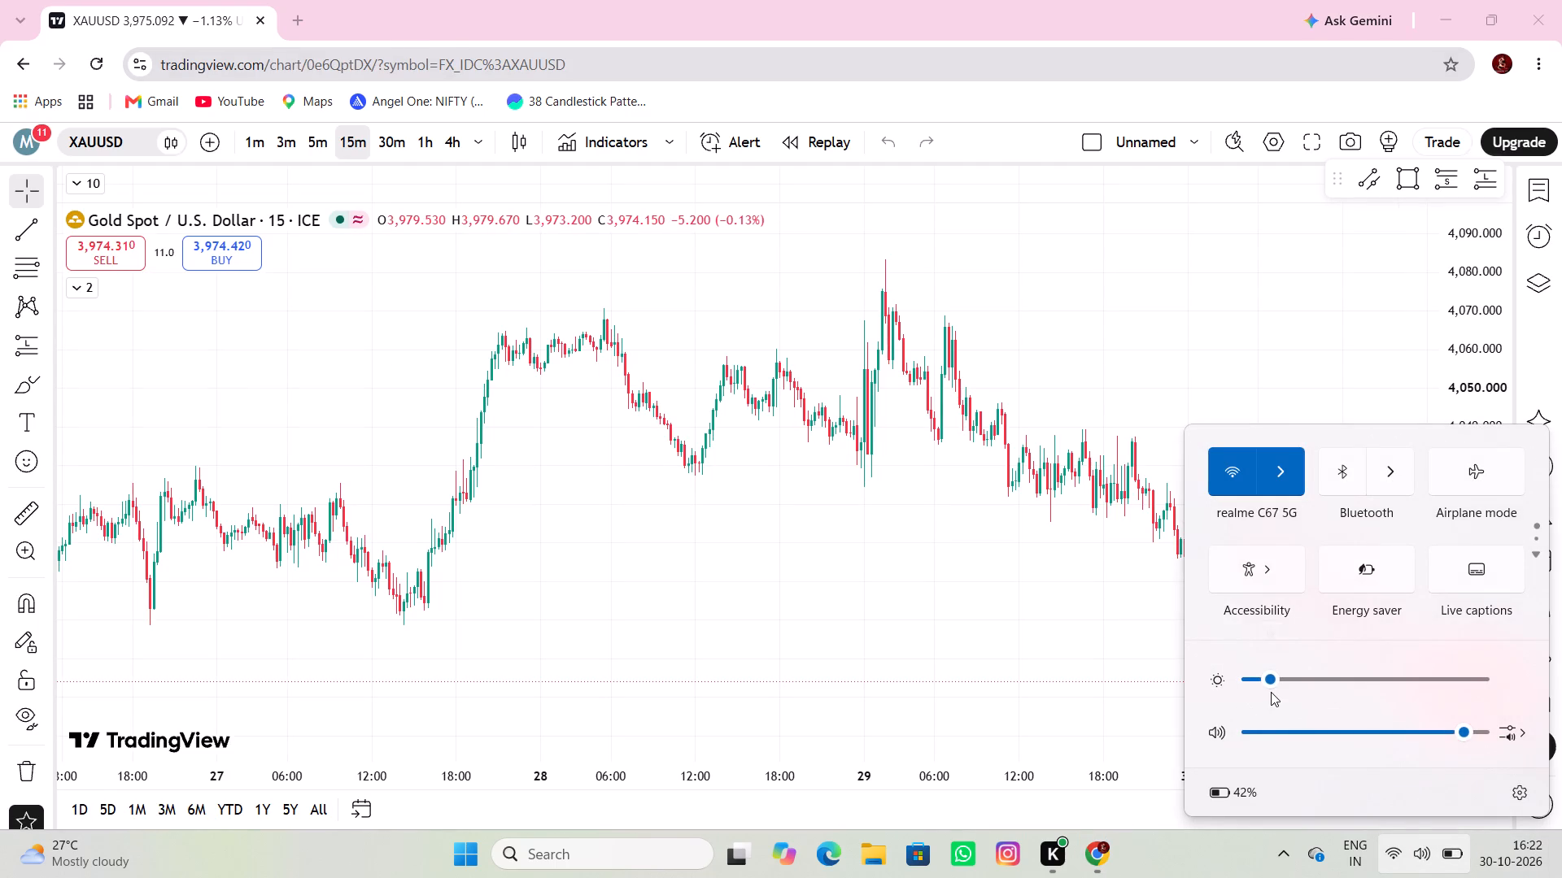
left_click(602, 471)
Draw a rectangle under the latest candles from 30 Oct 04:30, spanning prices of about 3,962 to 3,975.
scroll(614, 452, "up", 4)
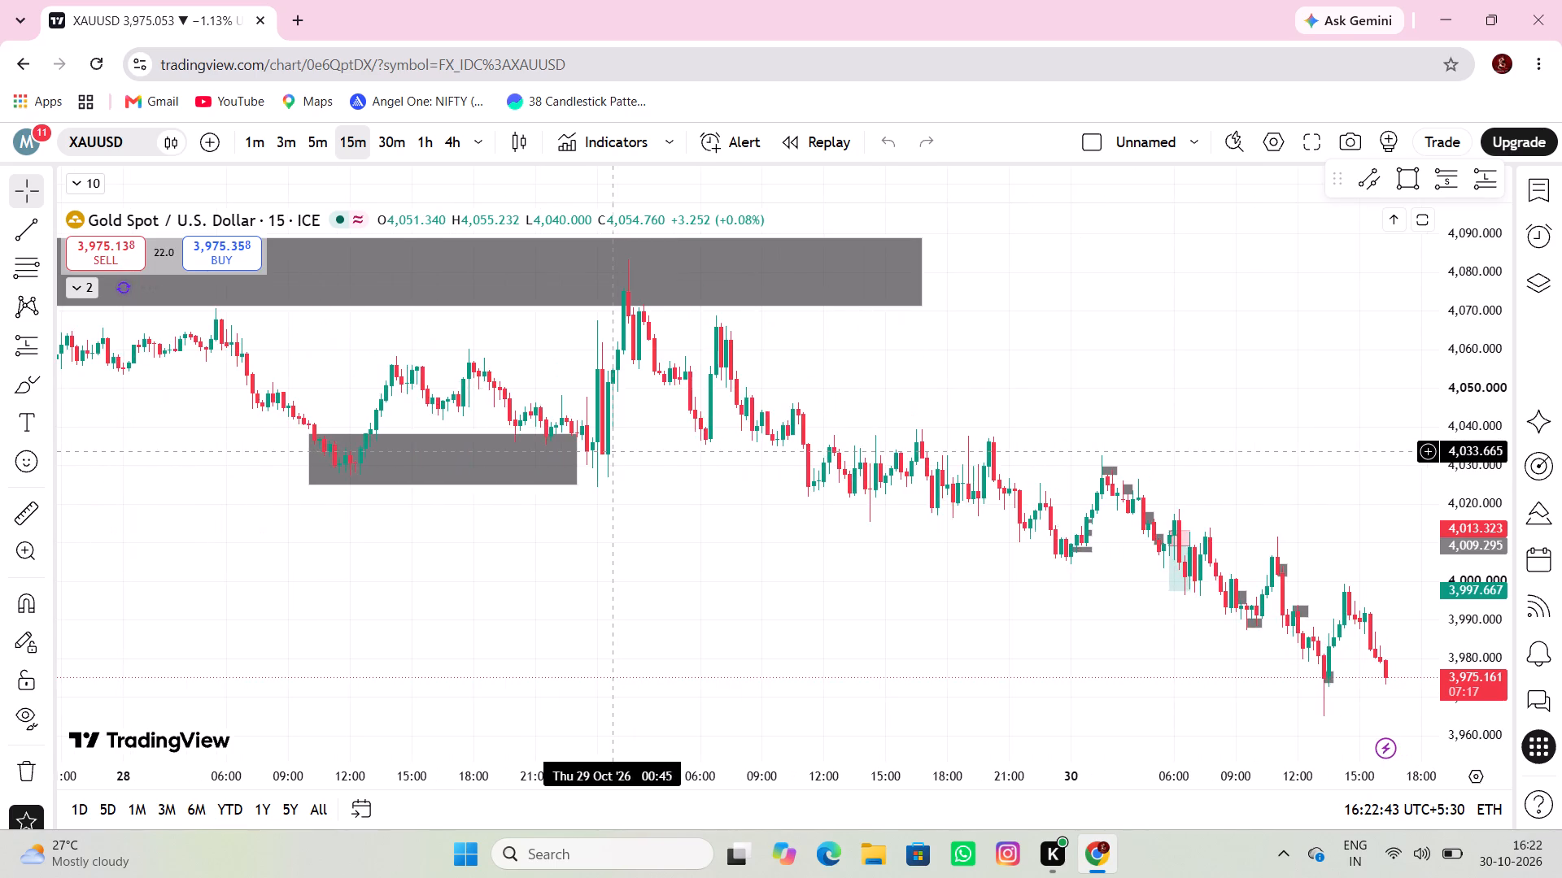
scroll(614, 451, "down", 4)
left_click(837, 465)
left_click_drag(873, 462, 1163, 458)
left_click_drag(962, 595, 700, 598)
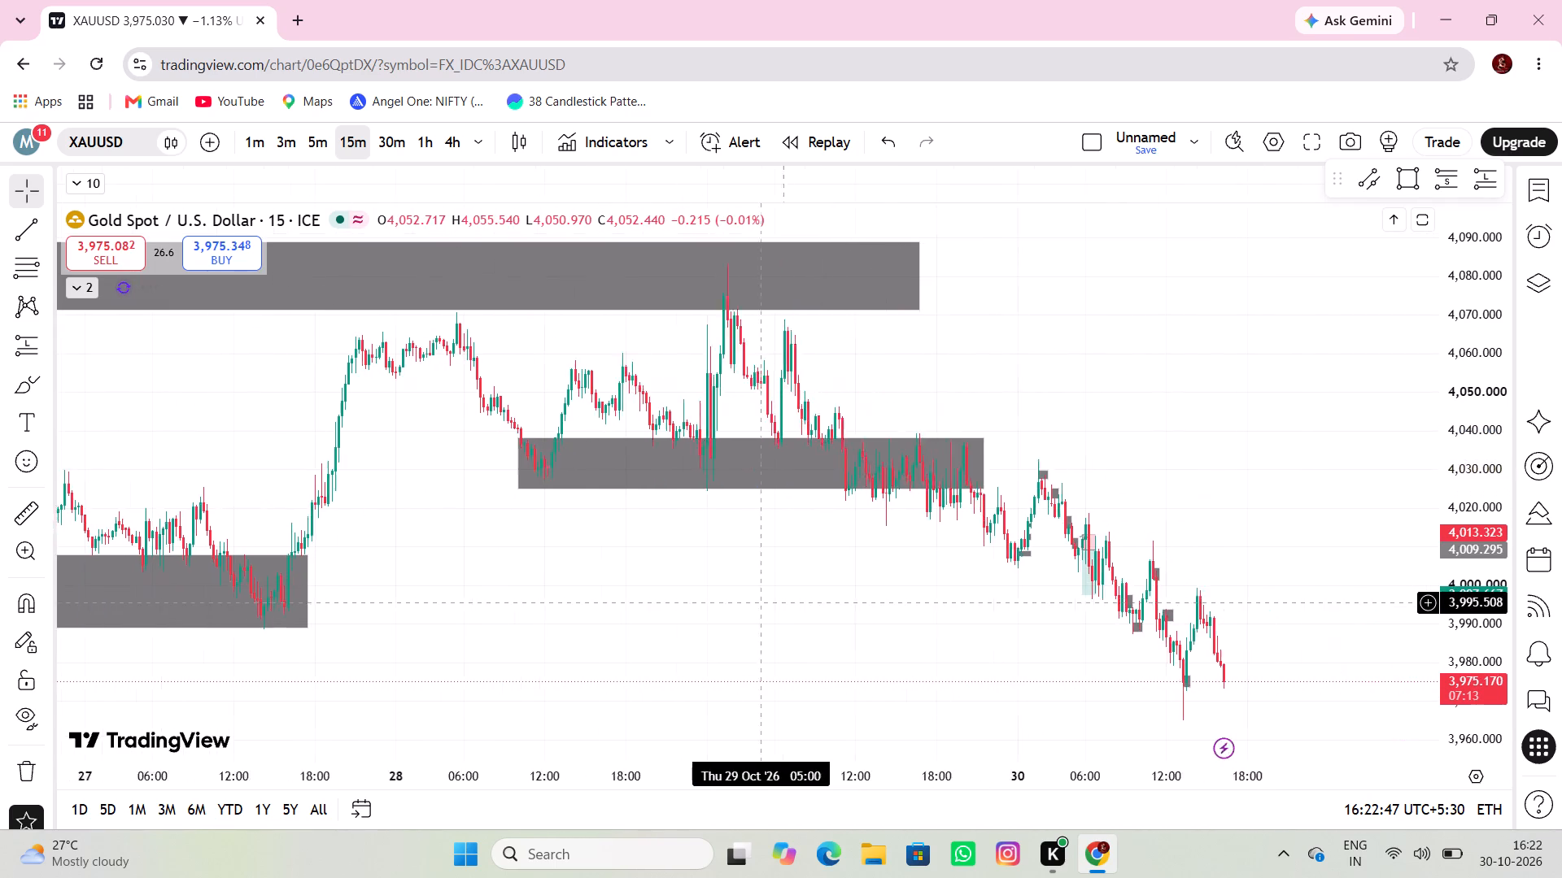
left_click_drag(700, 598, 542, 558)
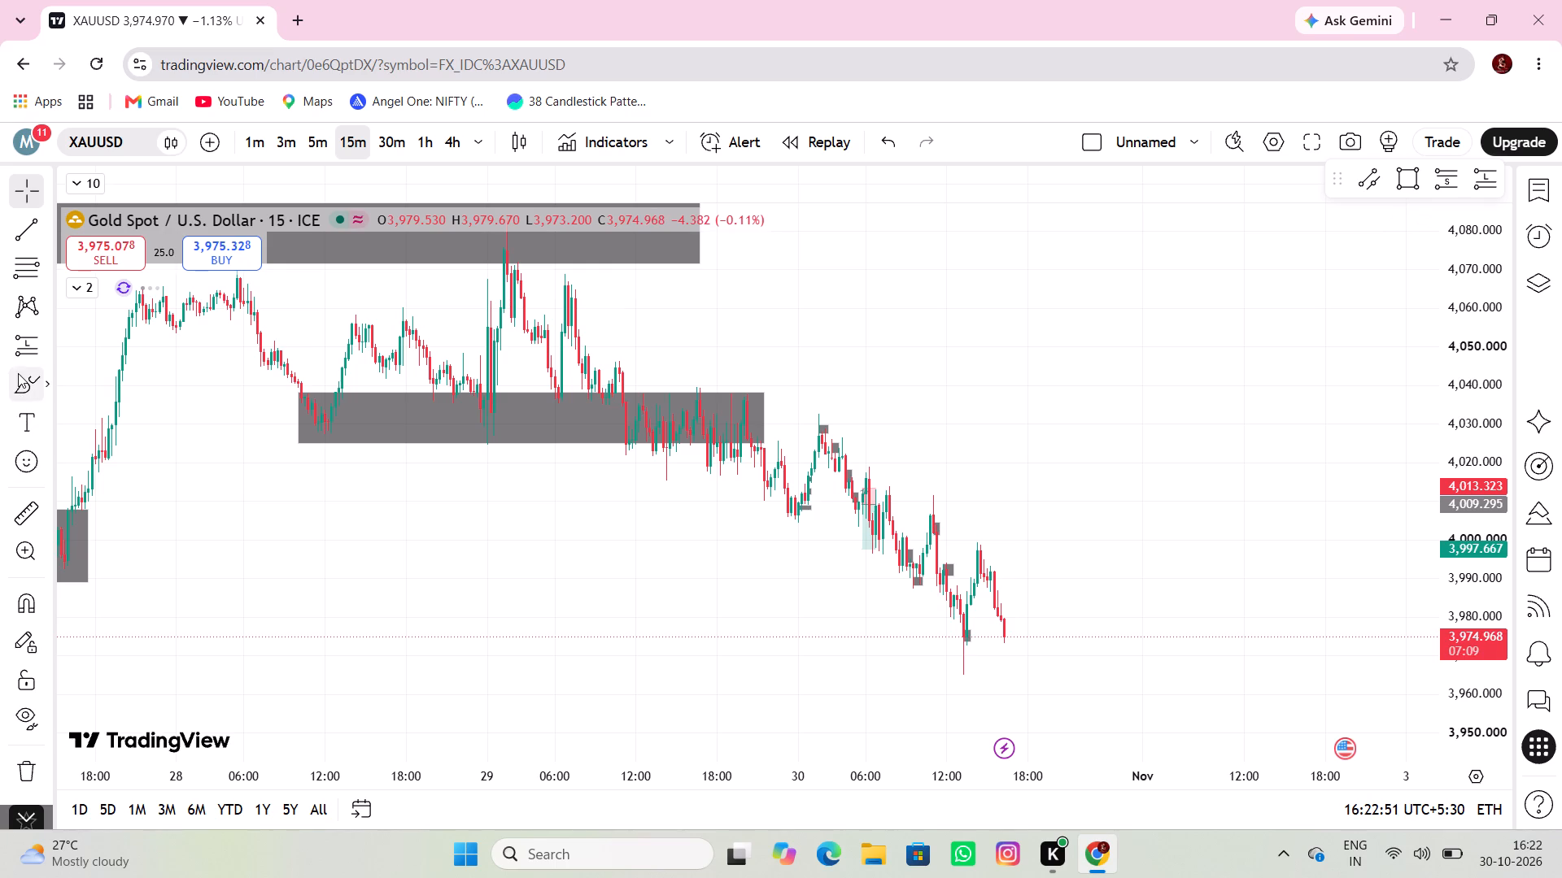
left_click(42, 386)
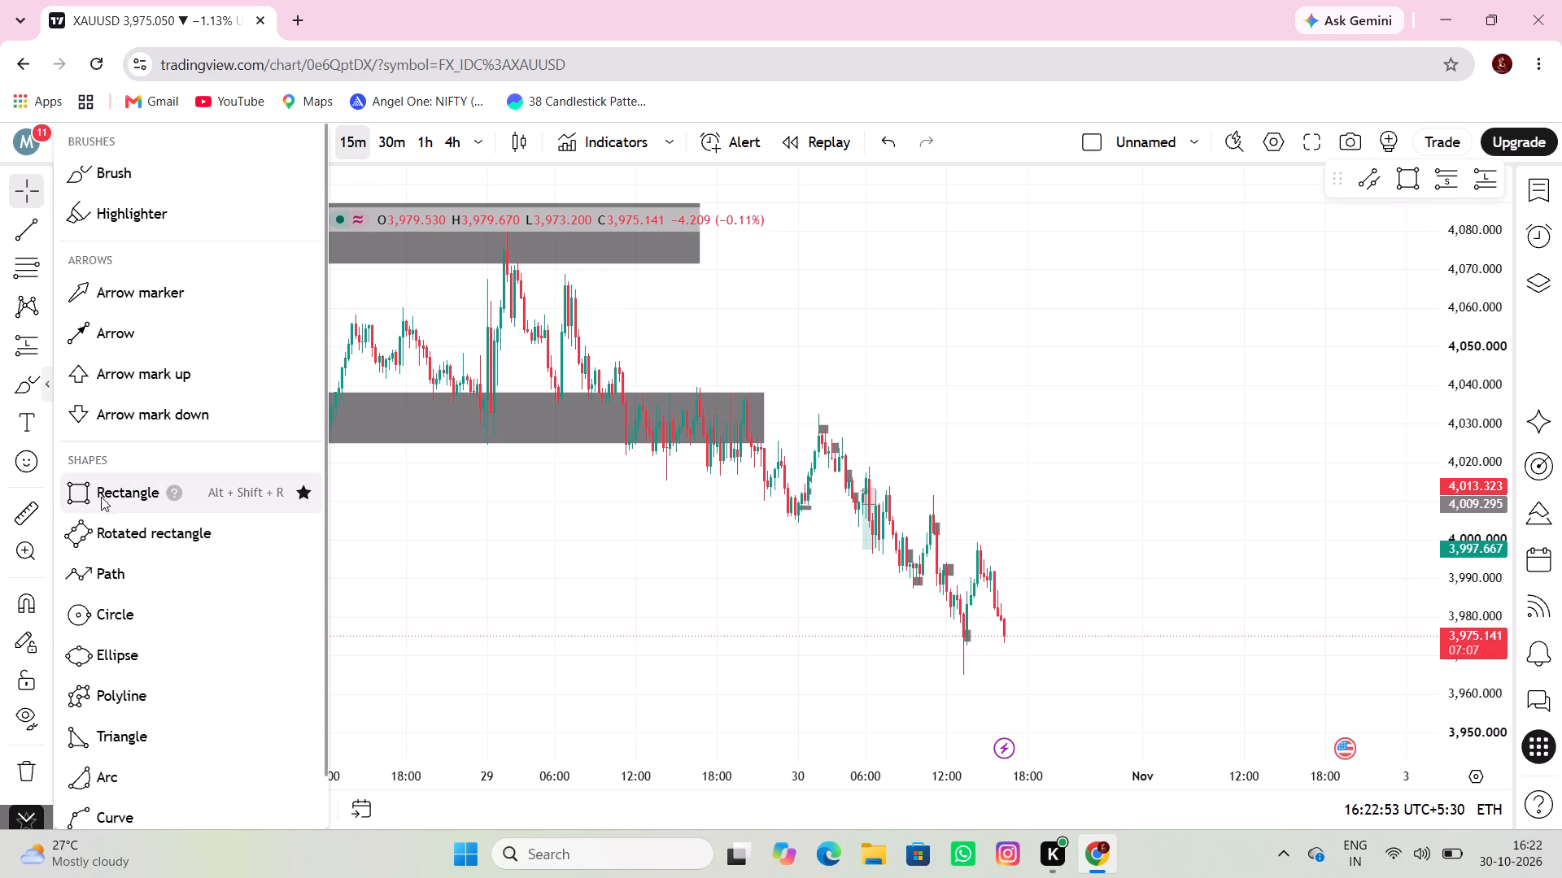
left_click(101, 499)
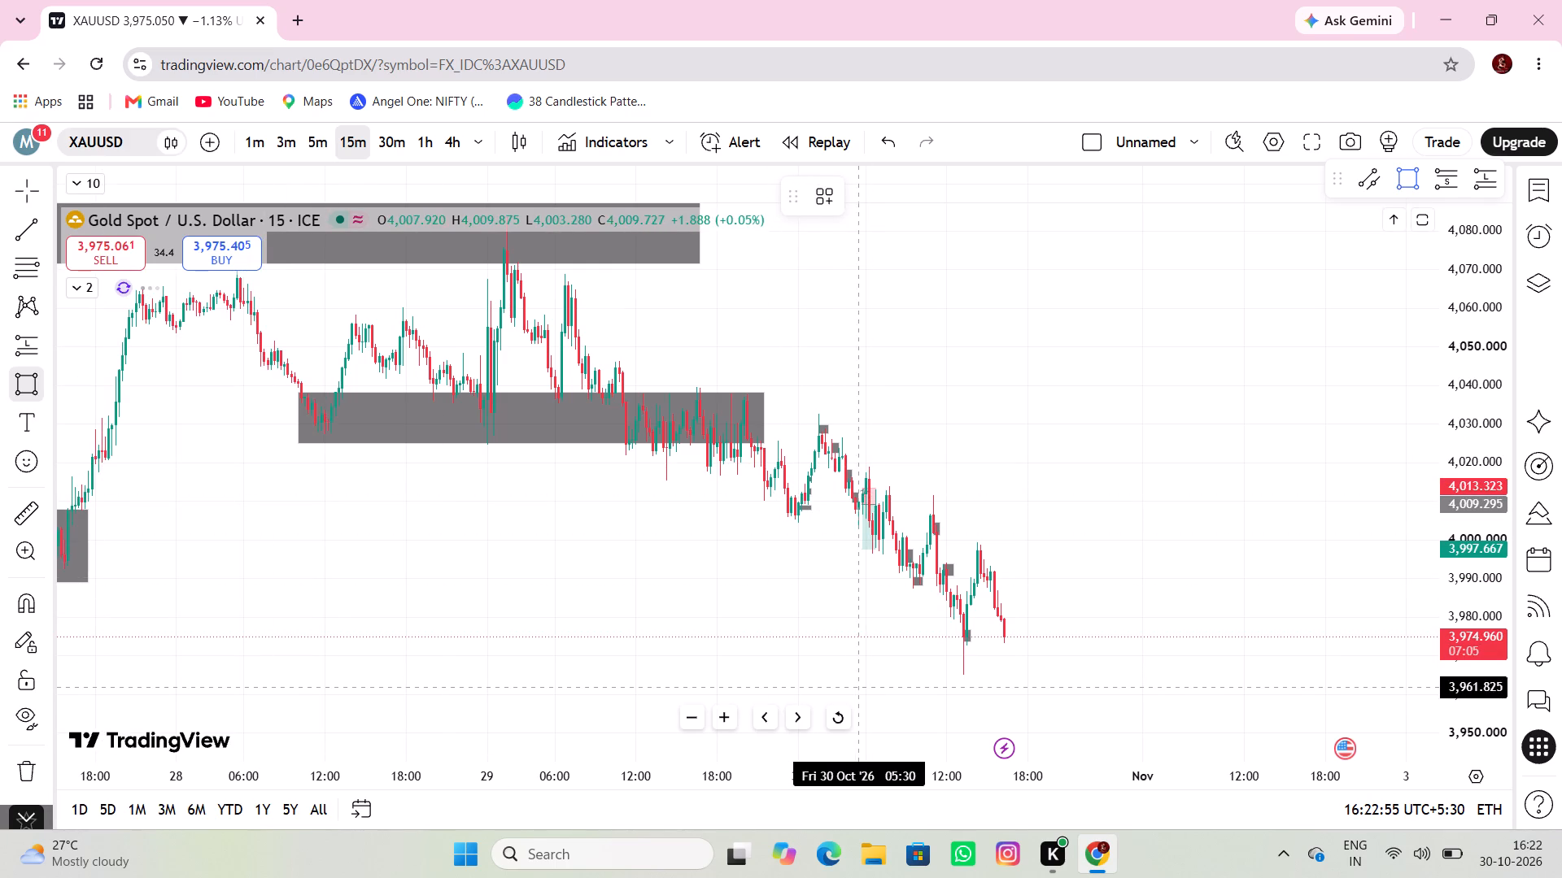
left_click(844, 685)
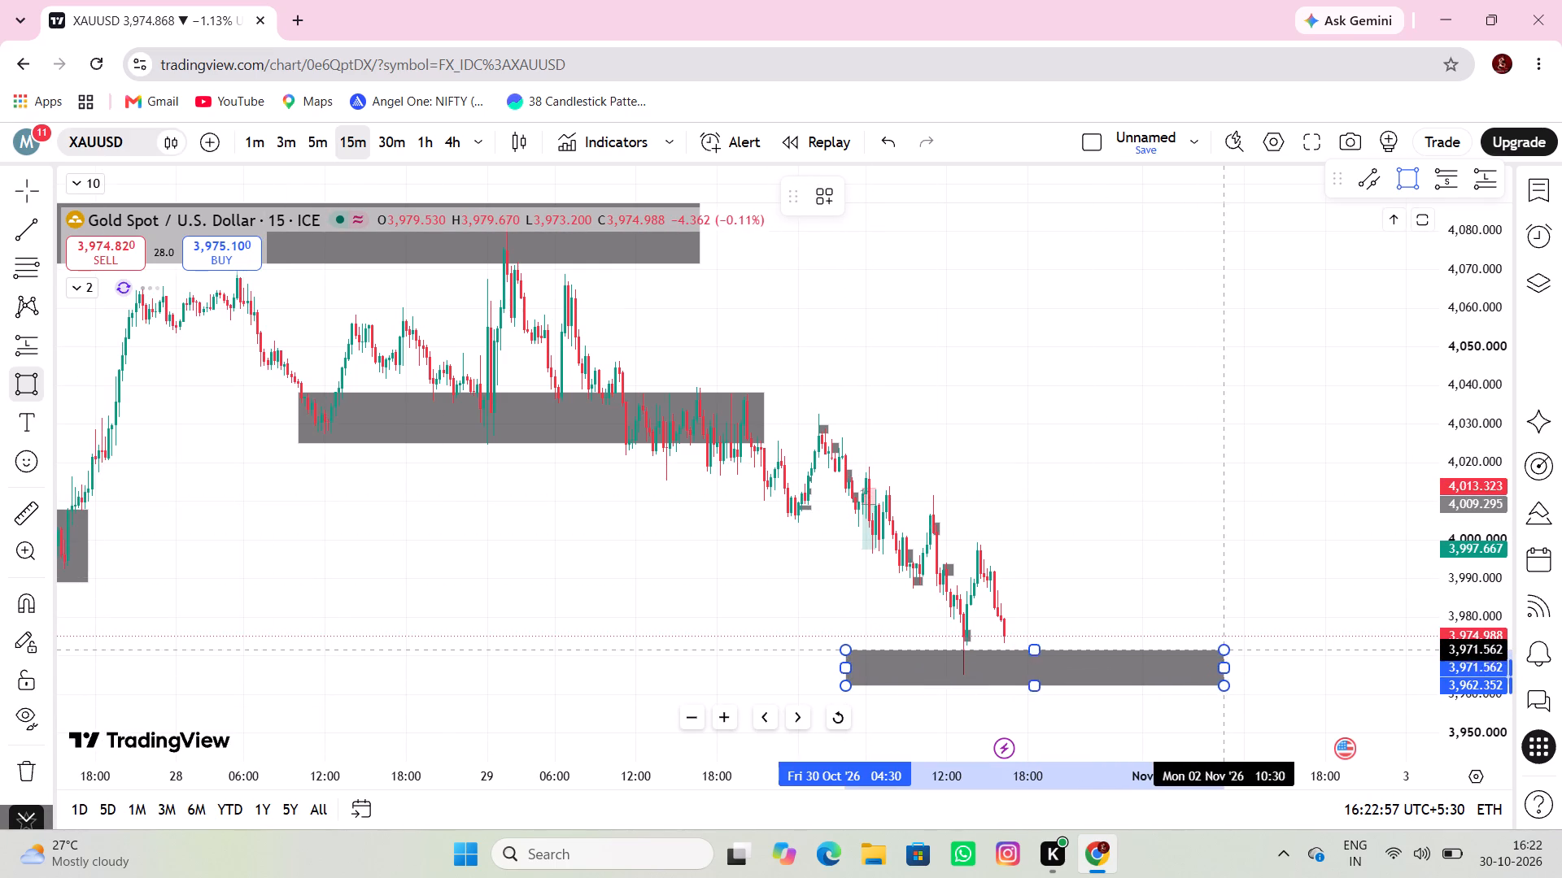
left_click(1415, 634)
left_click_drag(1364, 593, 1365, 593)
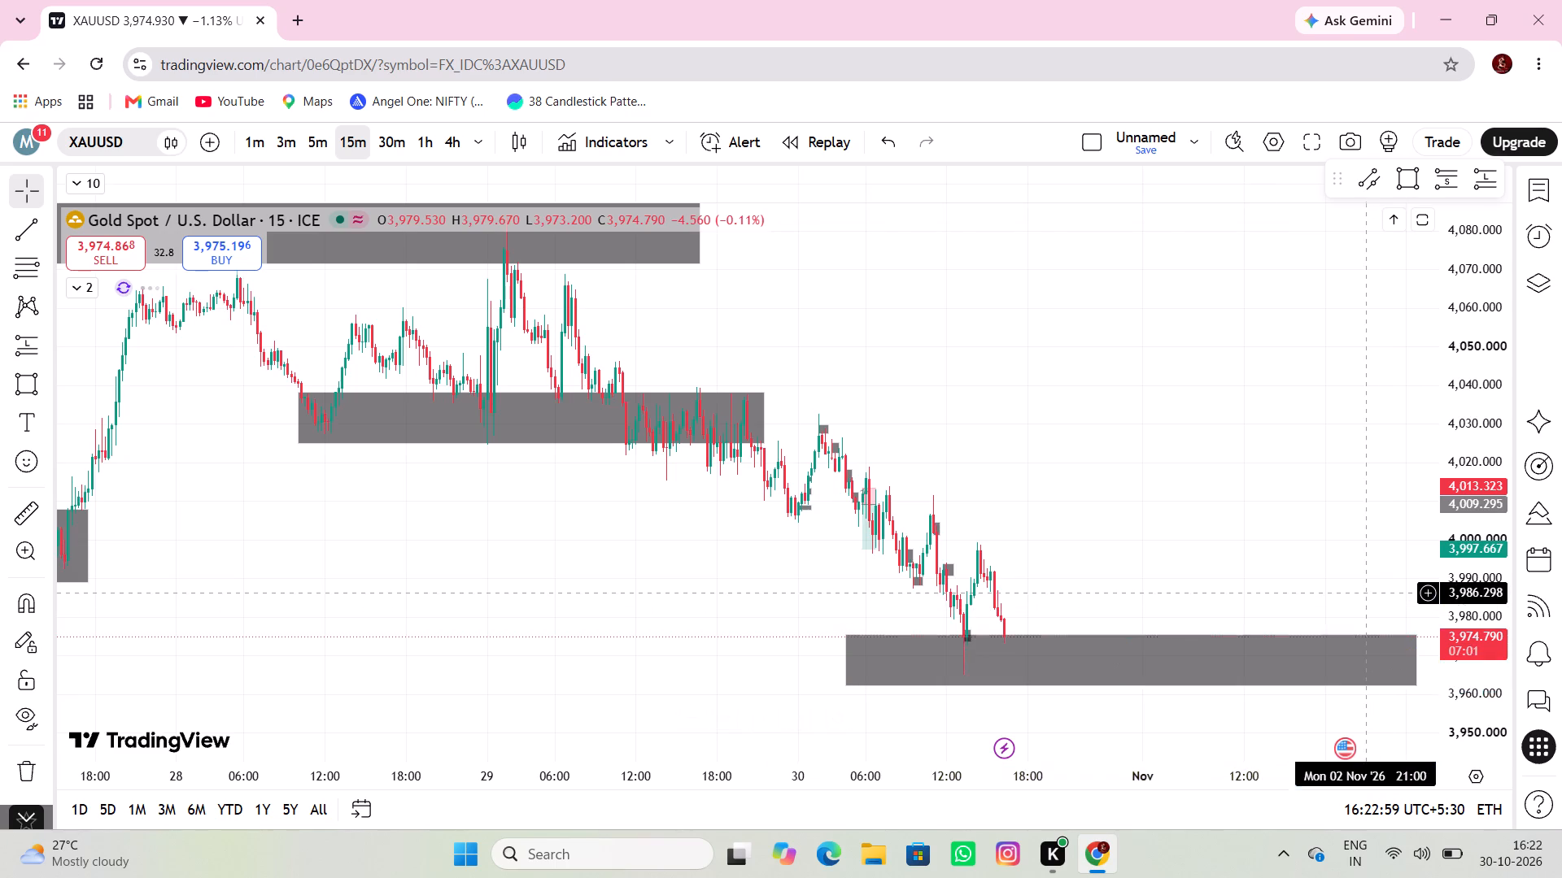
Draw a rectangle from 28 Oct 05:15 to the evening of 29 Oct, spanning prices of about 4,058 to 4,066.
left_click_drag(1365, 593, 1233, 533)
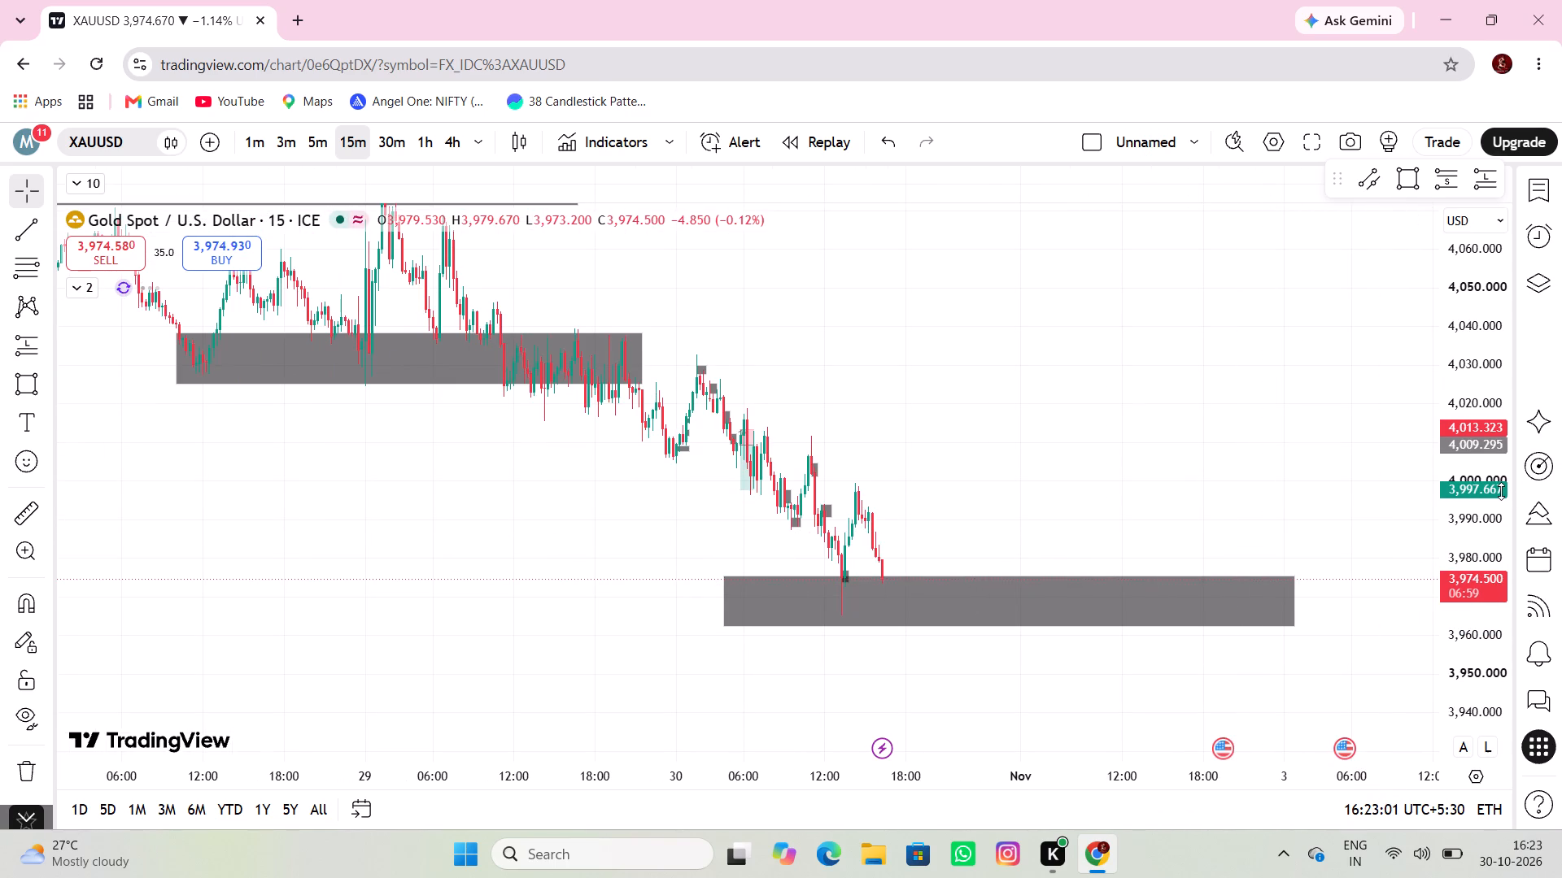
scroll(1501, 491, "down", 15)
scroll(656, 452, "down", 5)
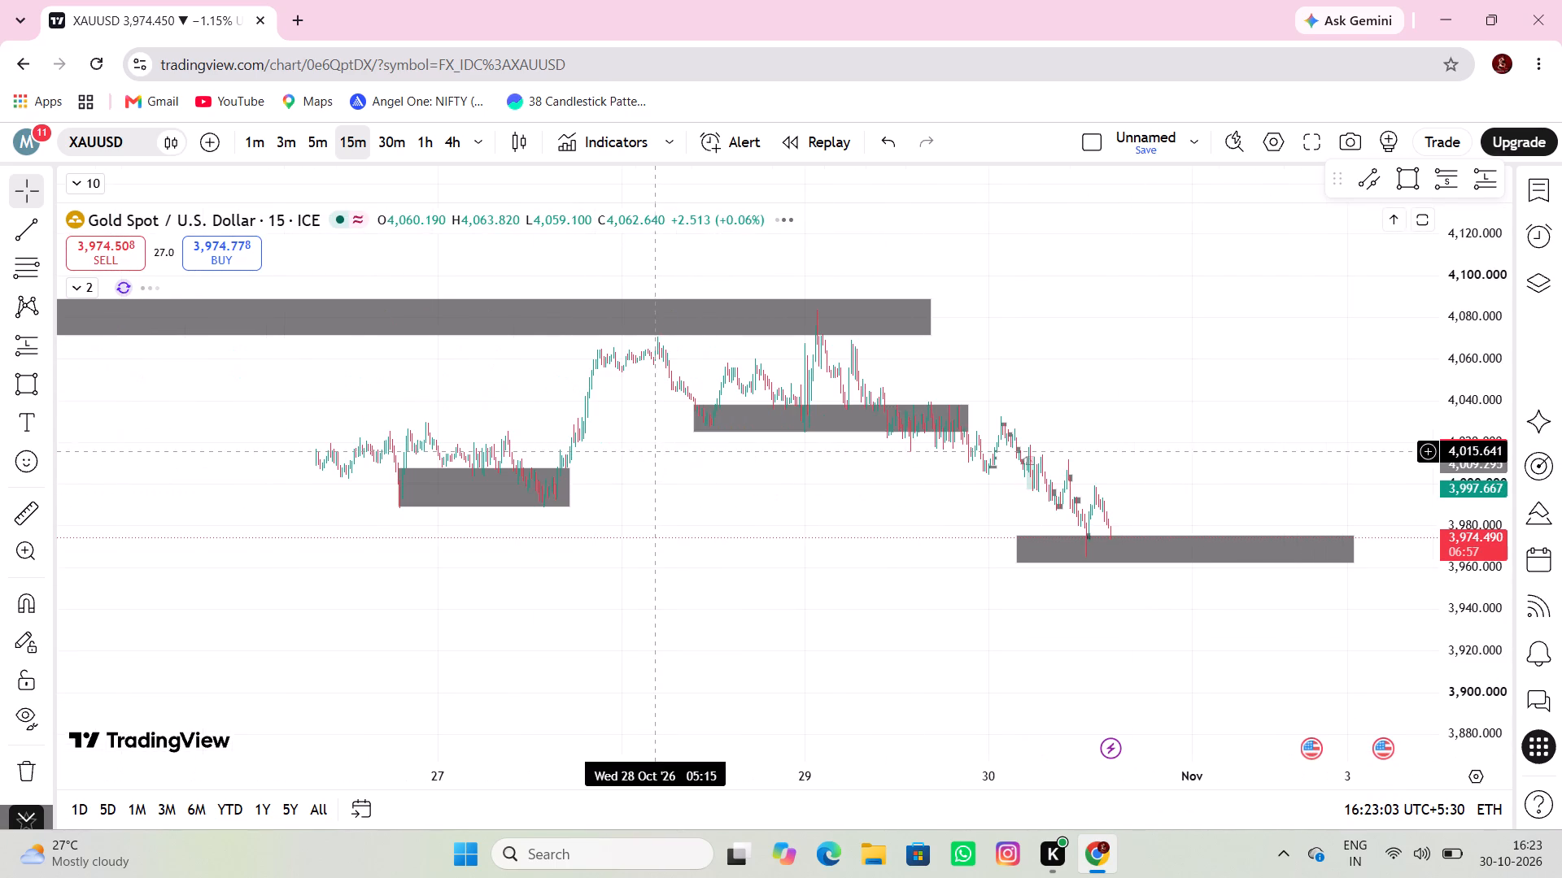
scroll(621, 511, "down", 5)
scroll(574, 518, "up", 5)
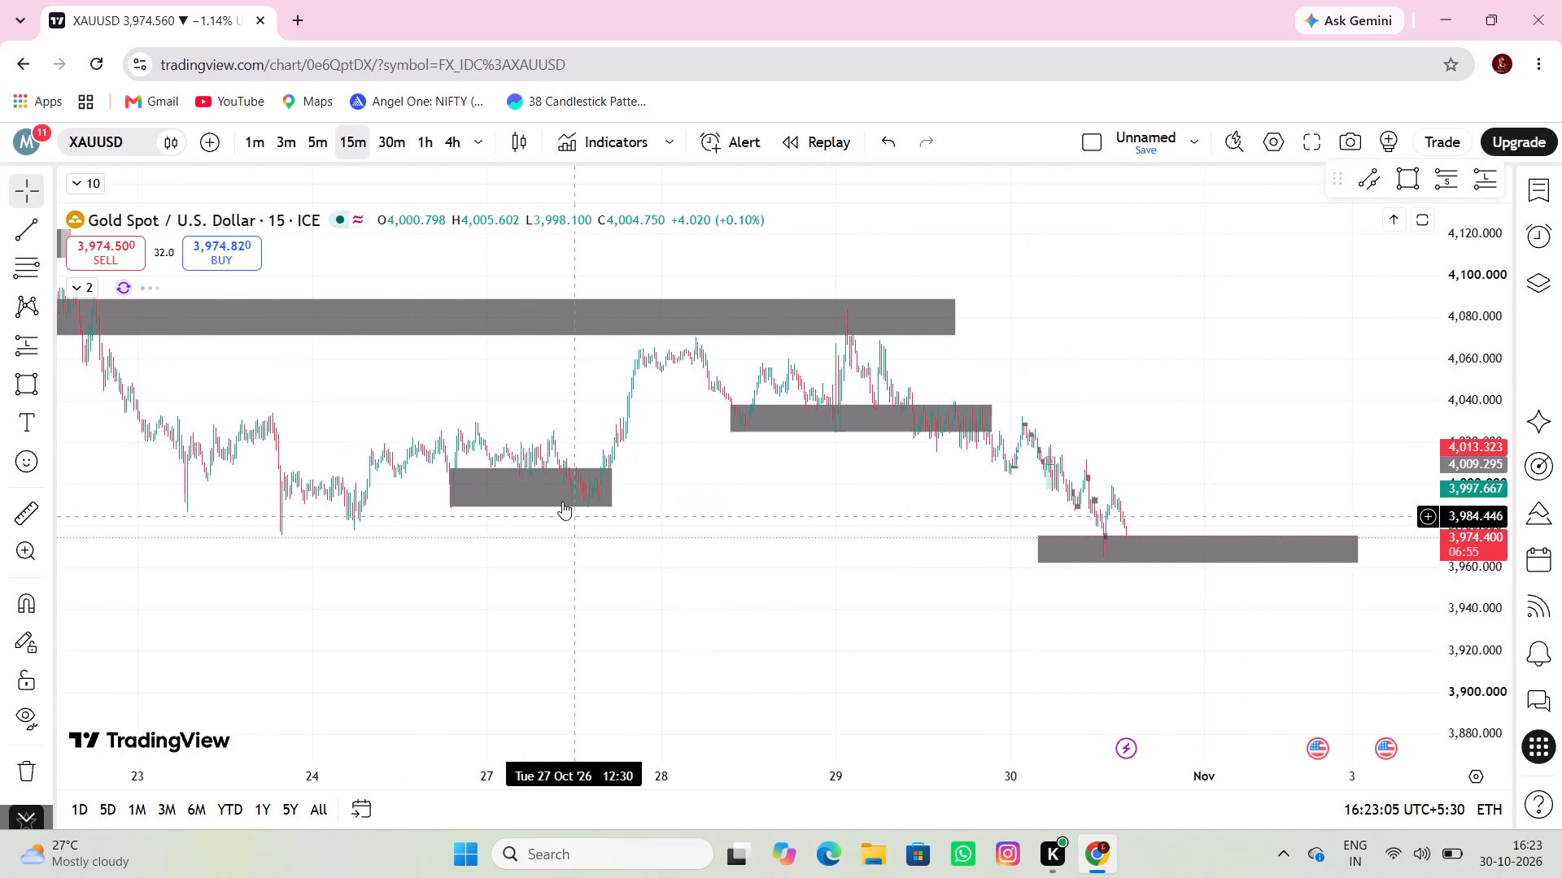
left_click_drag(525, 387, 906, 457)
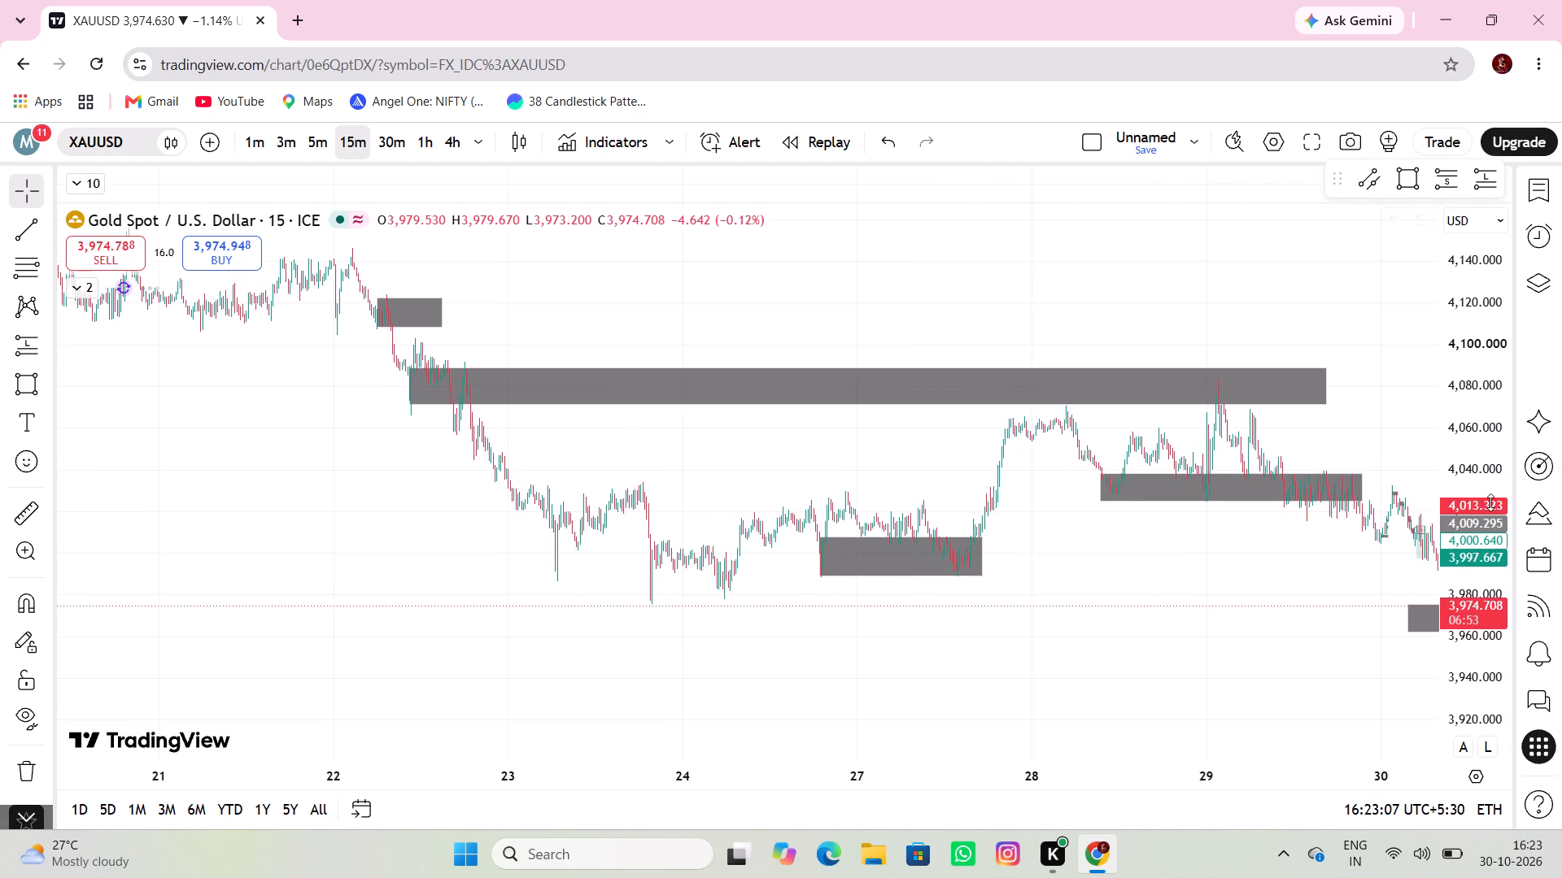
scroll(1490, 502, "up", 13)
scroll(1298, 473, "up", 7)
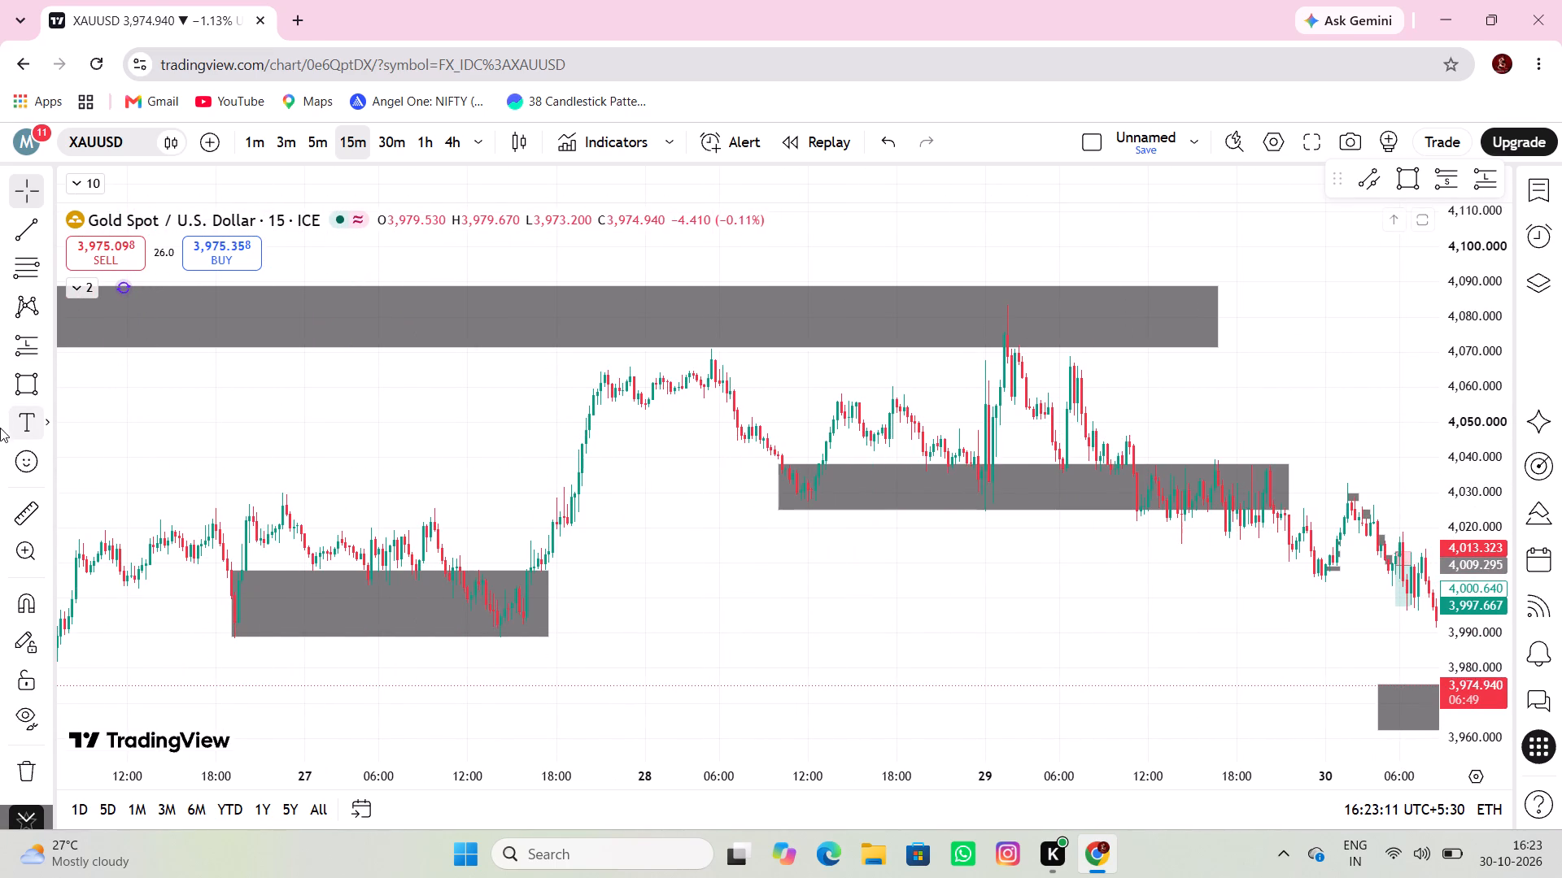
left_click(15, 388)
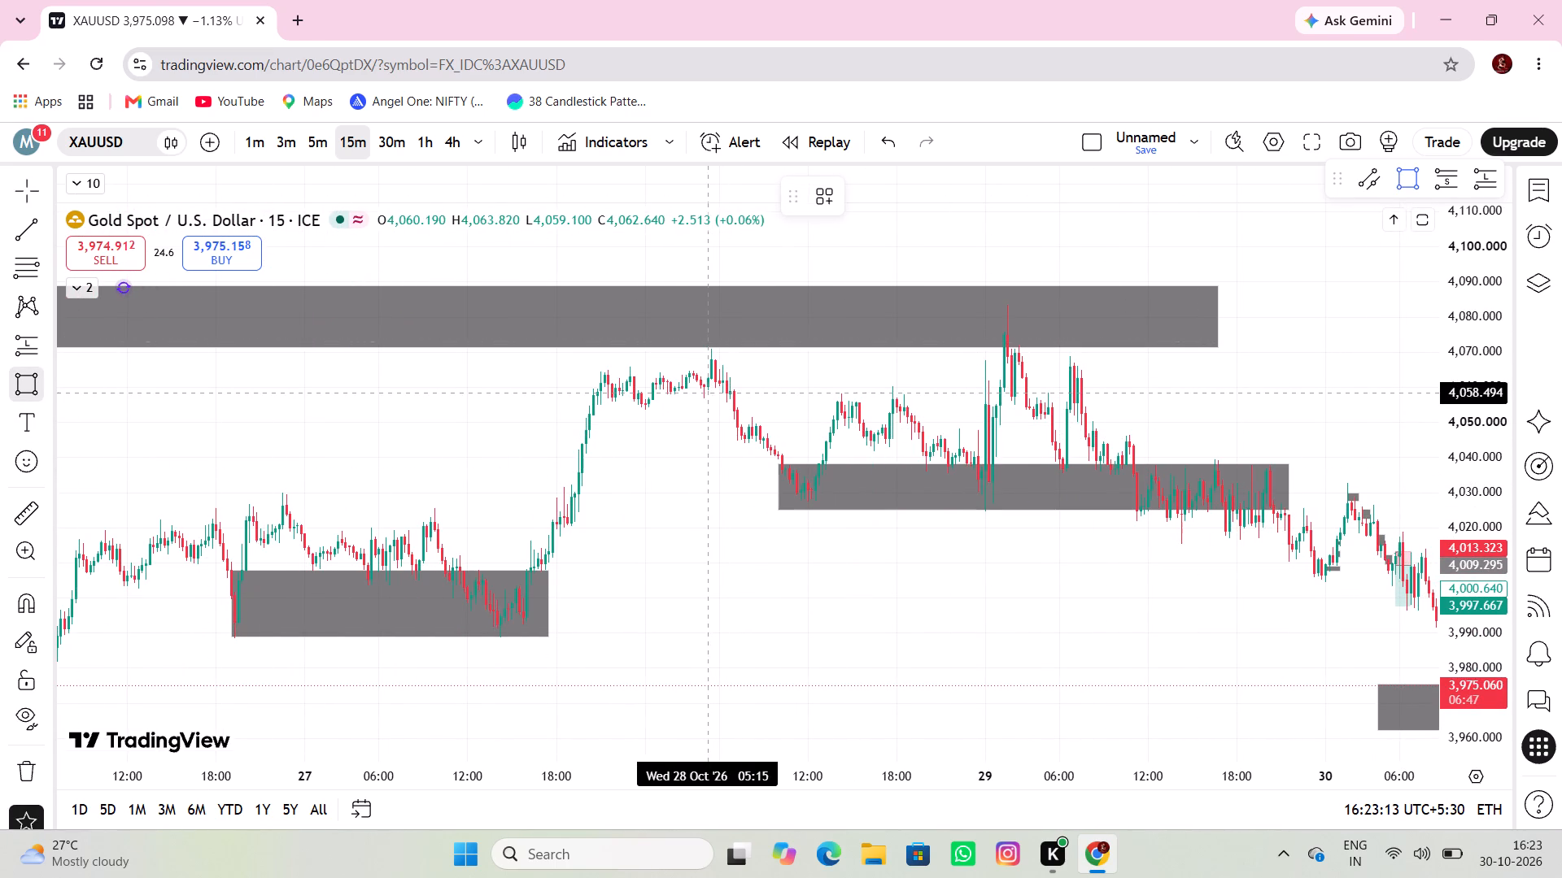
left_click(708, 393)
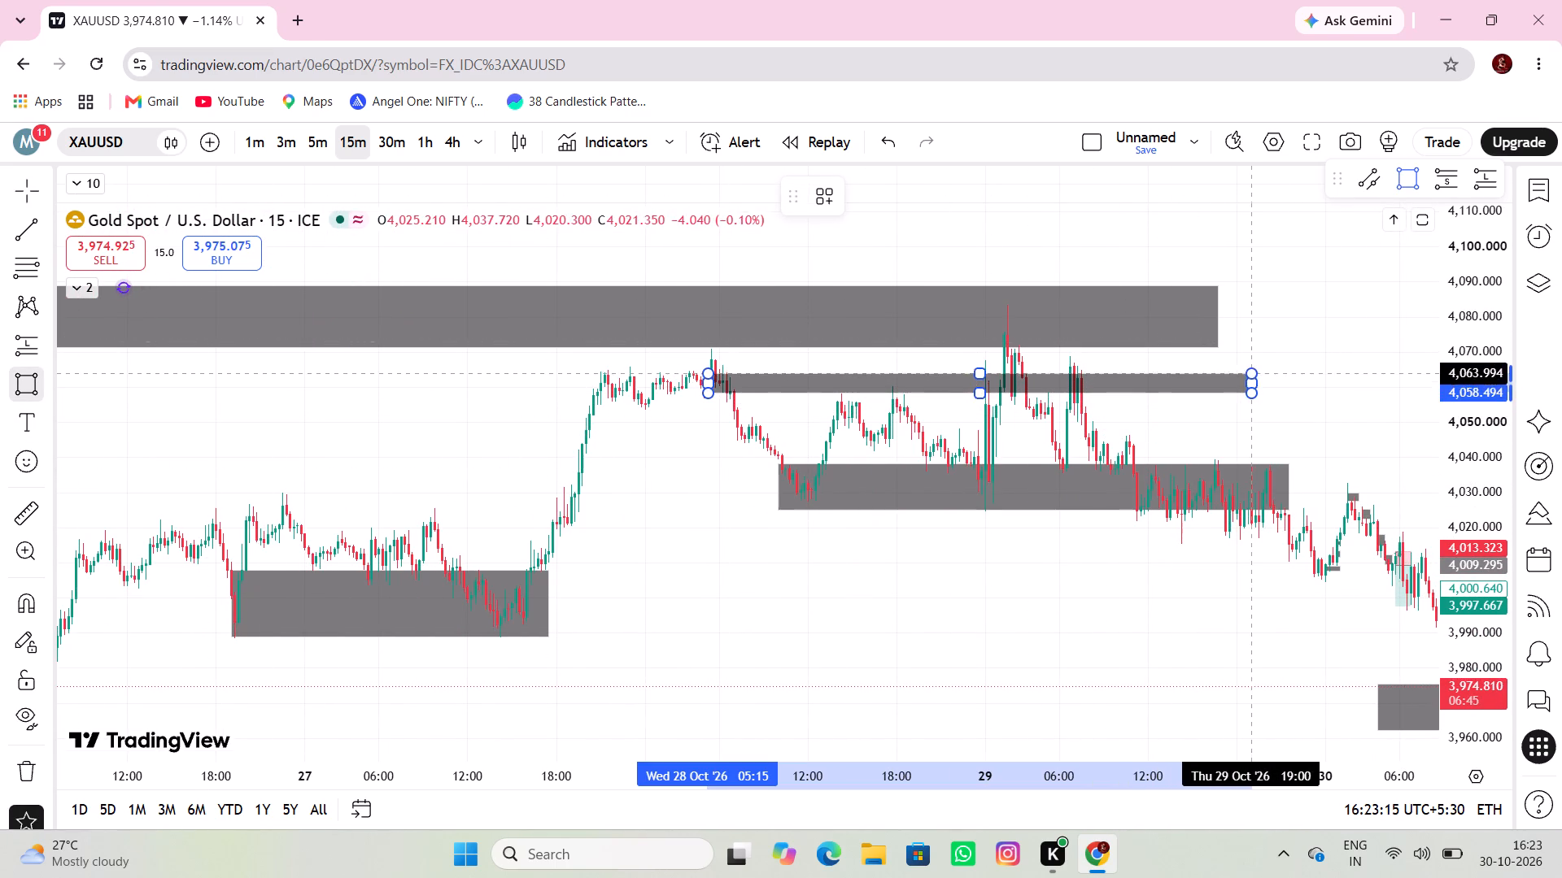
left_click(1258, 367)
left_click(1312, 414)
Remove all drawings from the XAUUSD chart, leaving the indicators in place.
left_click_drag(1310, 418, 1292, 432)
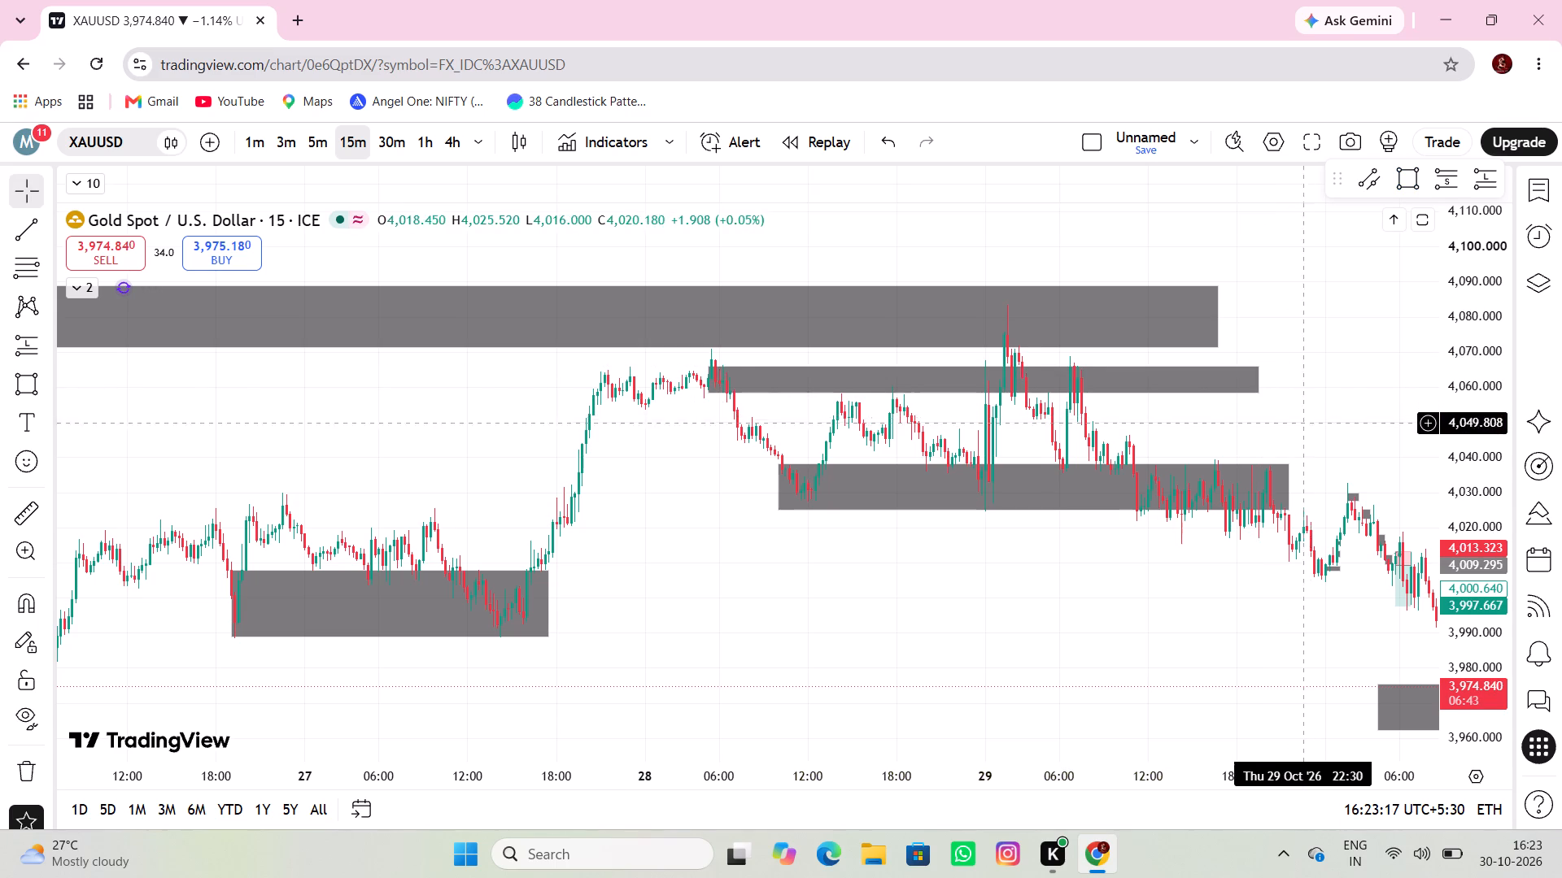
left_click_drag(1292, 432, 912, 375)
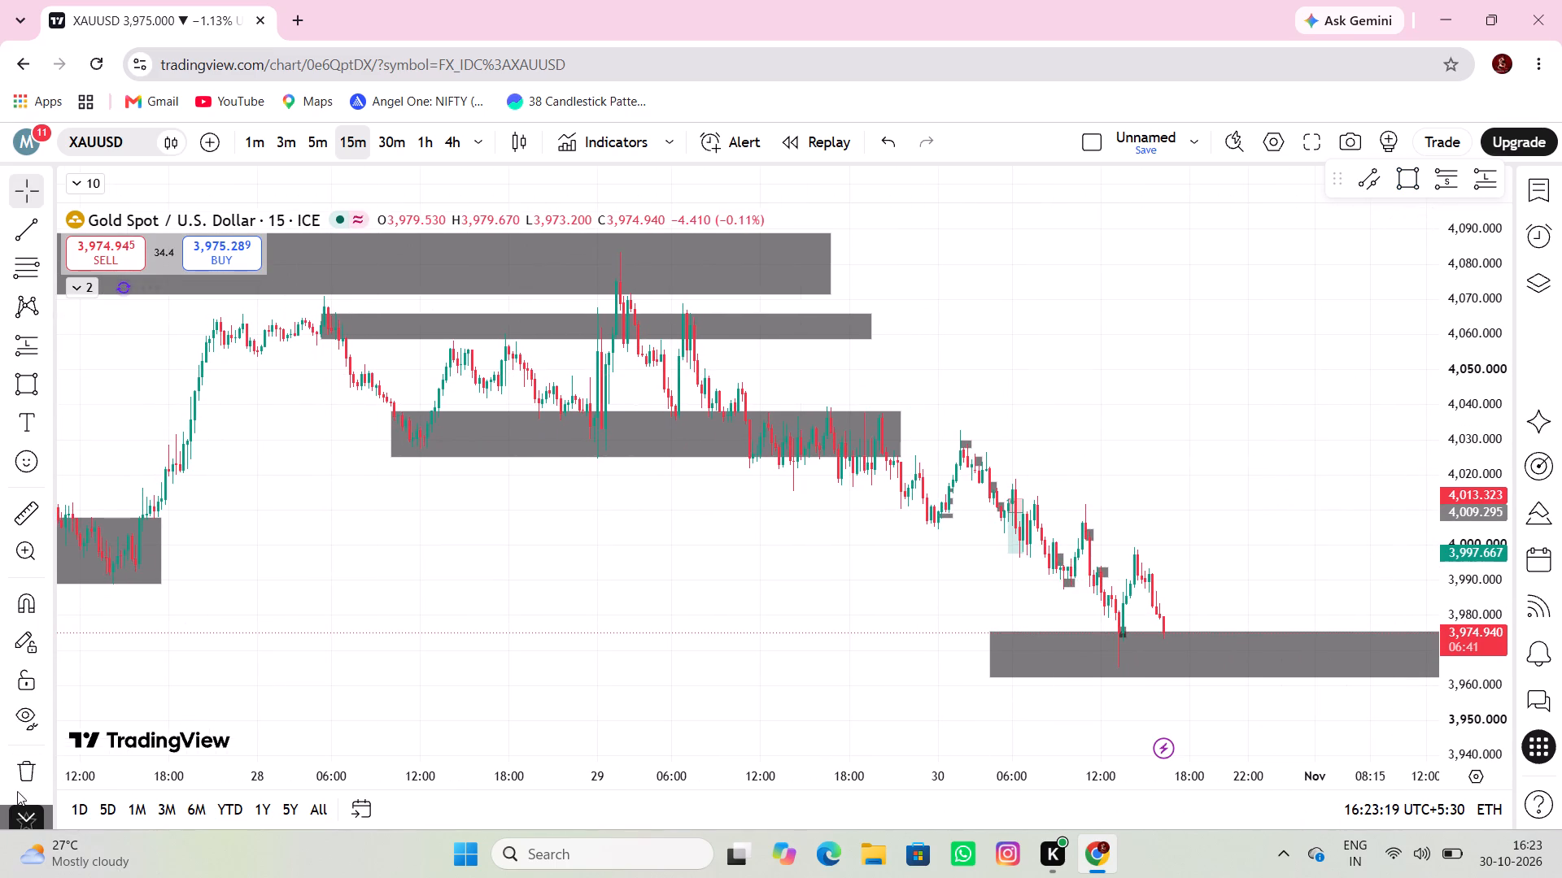
left_click(17, 782)
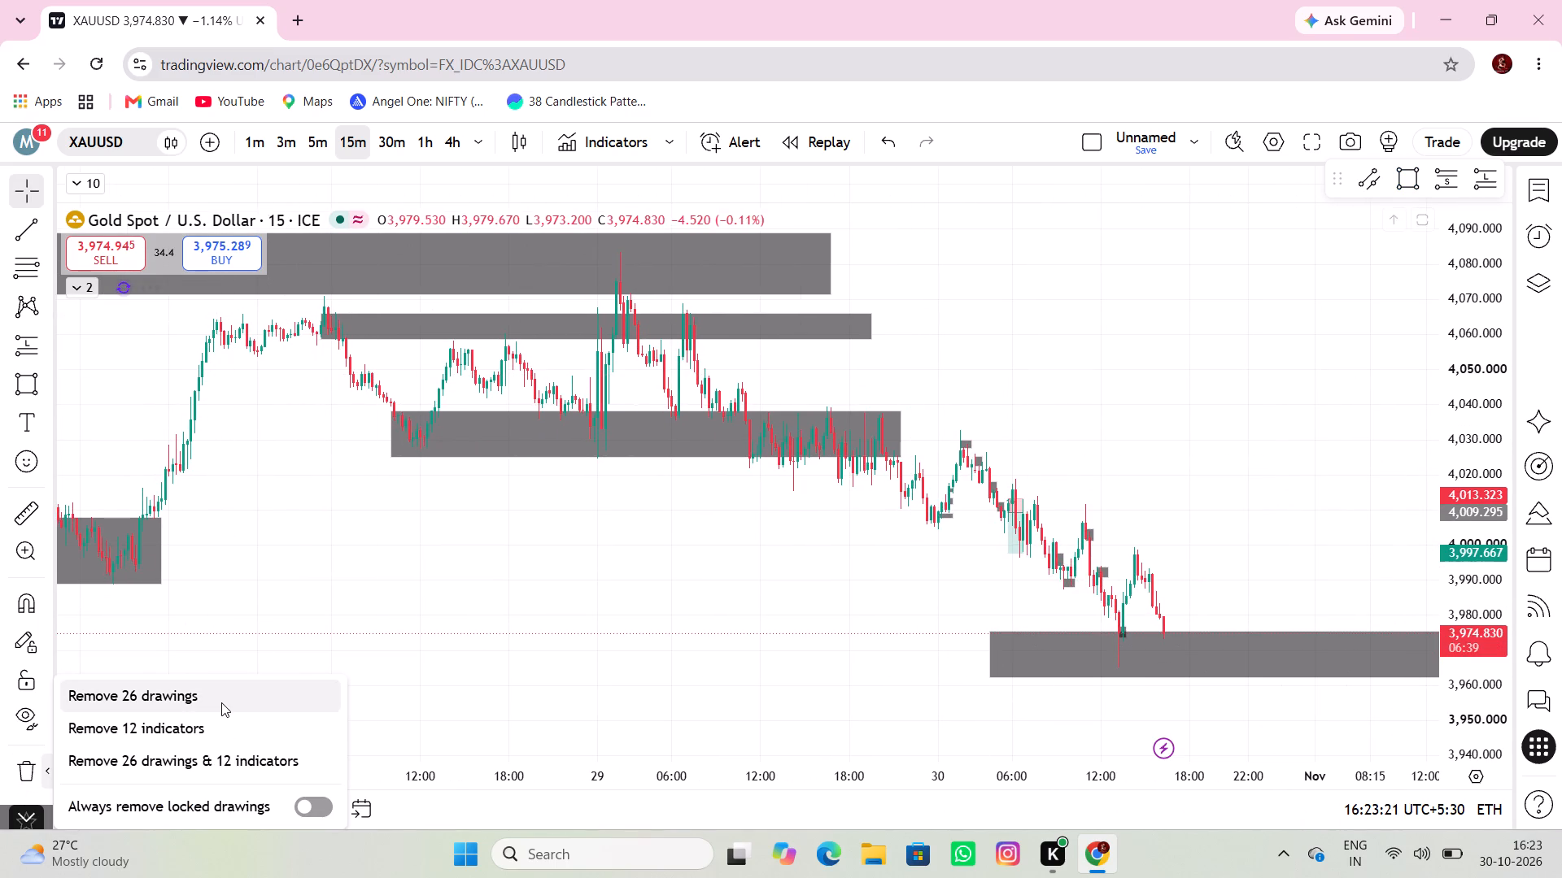
left_click(221, 702)
Draw a resistance rectangle from 22 Oct 18:30 to early 28 Oct, spanning prices of about 4,047 to 4,030.
scroll(597, 592, "down", 5)
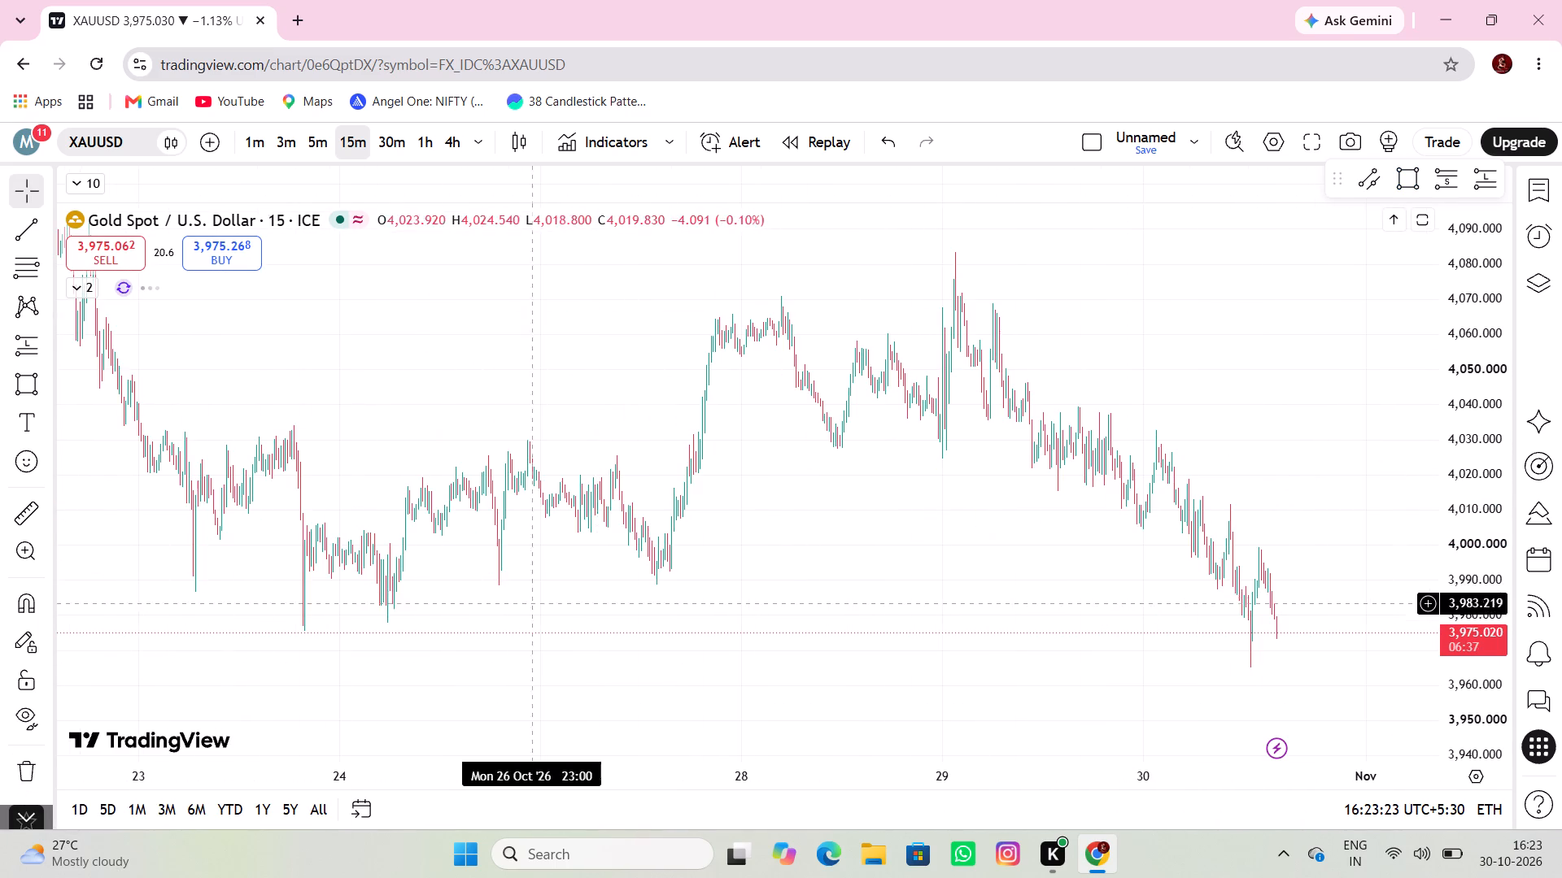
left_click_drag(314, 480, 1116, 607)
scroll(886, 601, "up", 4)
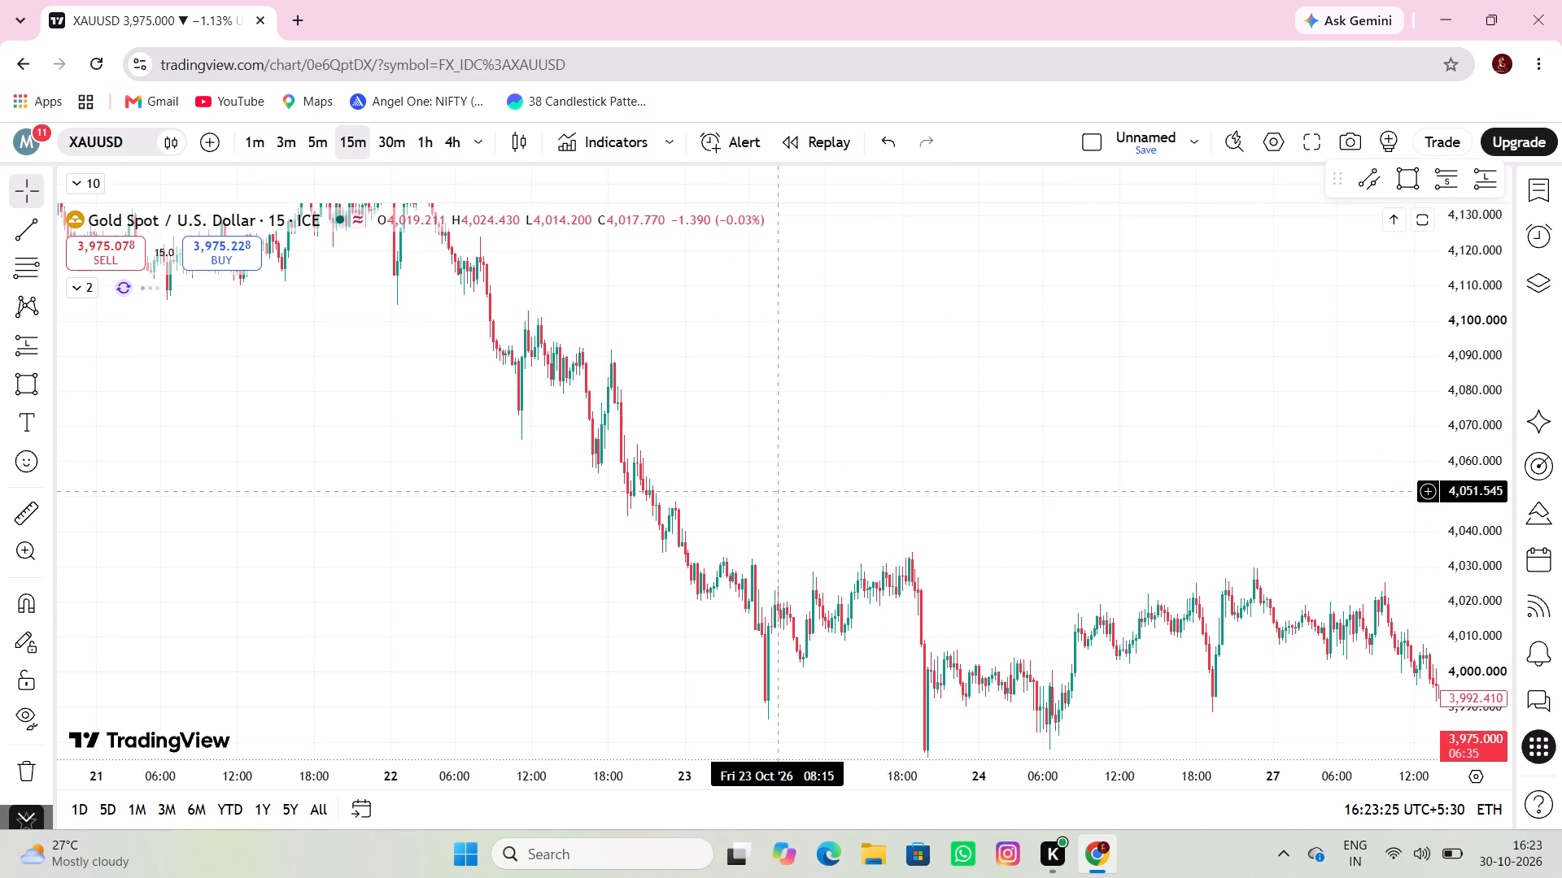
left_click_drag(737, 499, 513, 432)
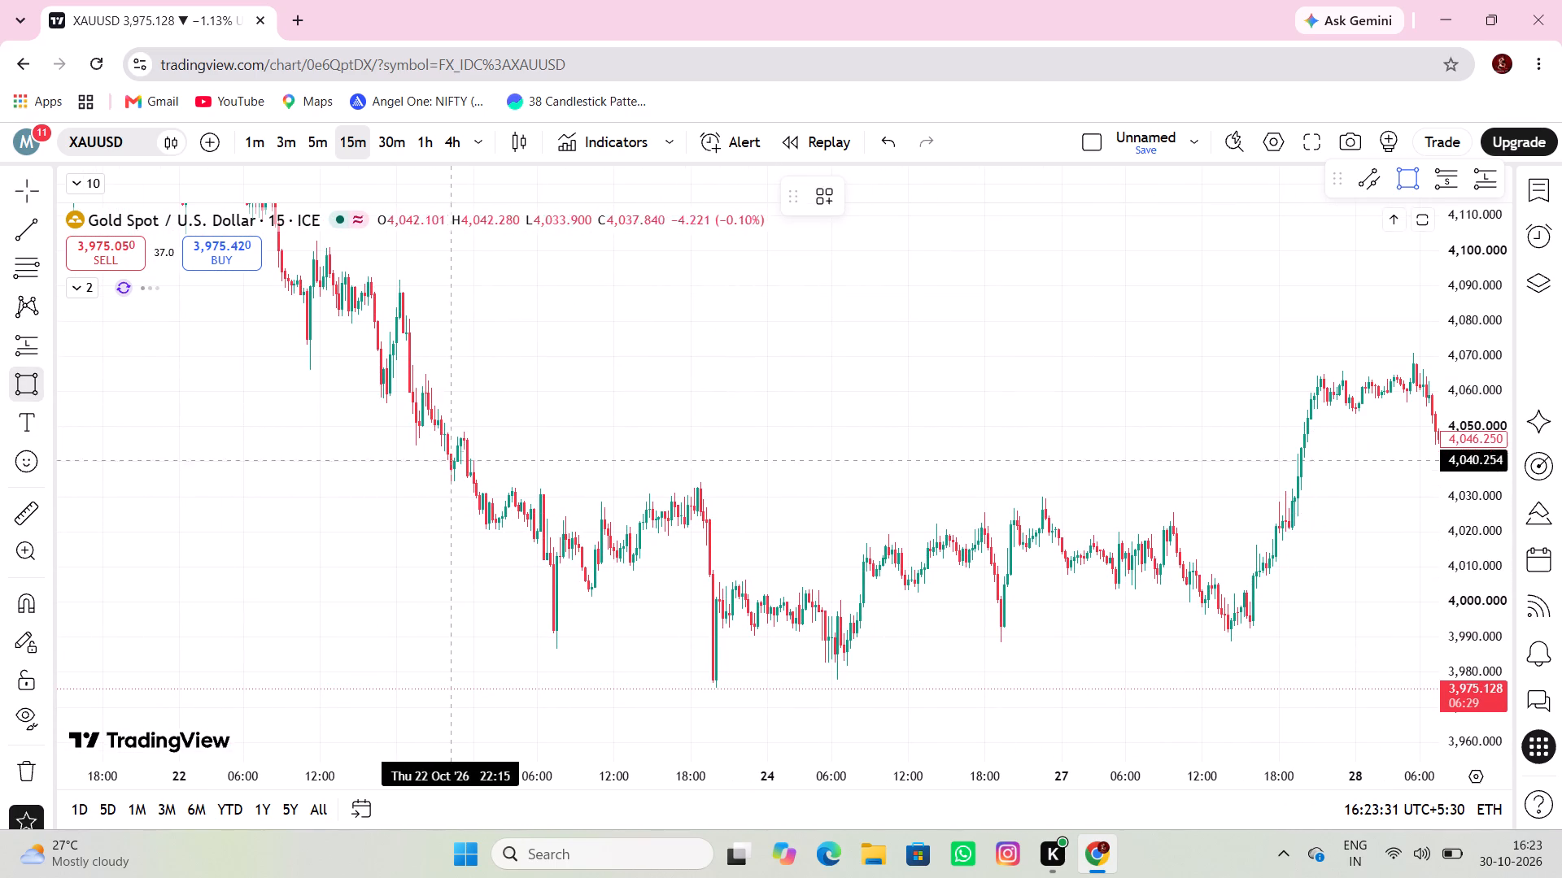
left_click(404, 437)
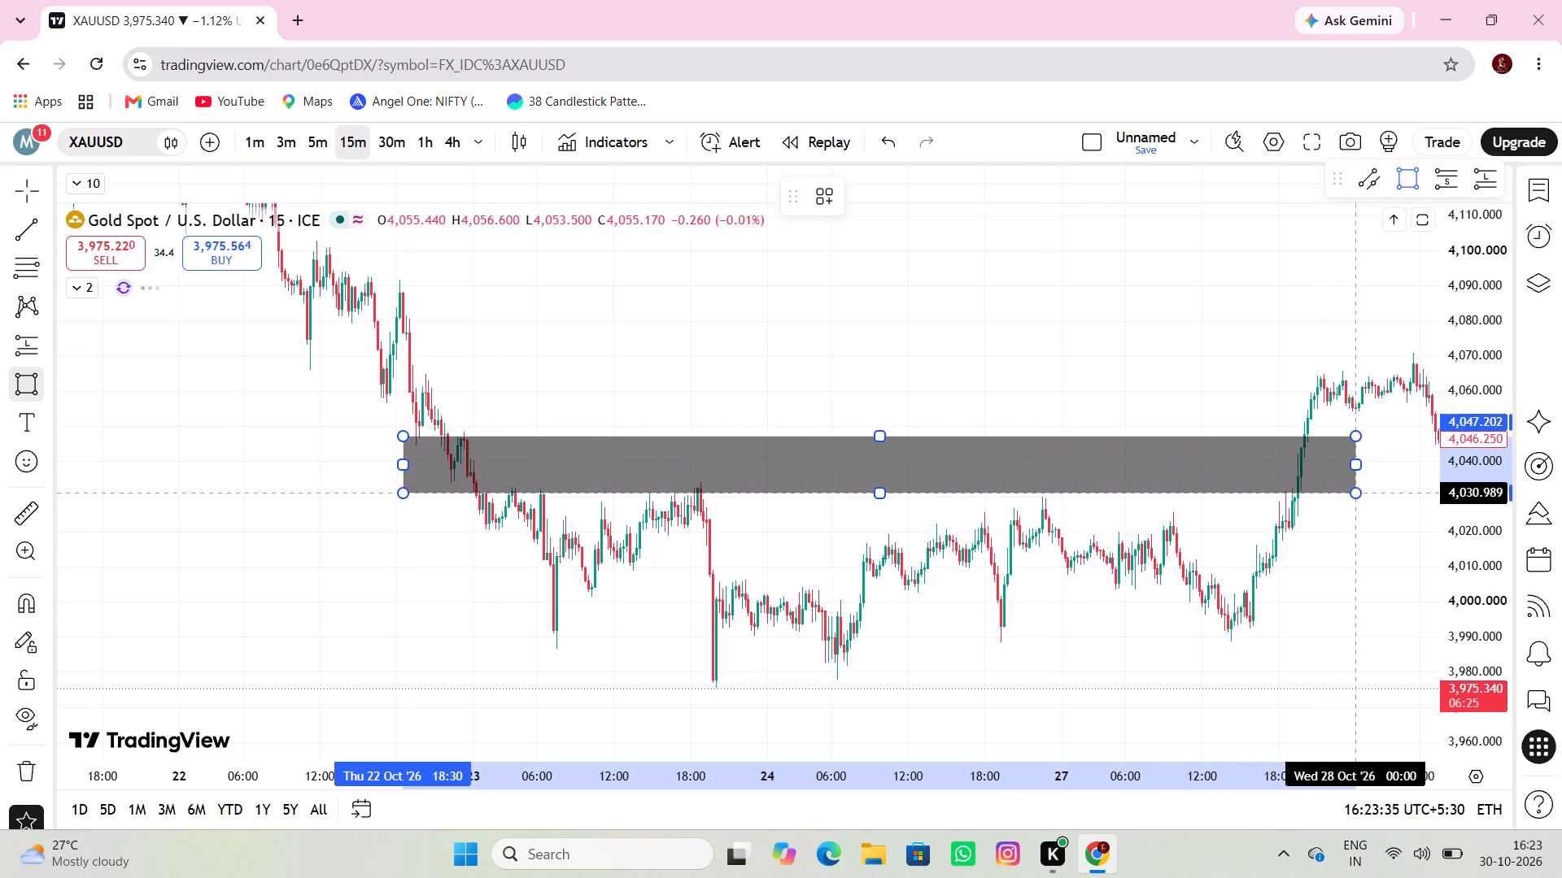
left_click(1364, 496)
Draw a support rectangle along the range lows from late 22 Oct to 28 Oct, between about 3,991 and 3,982.
left_click_drag(1206, 679, 1109, 554)
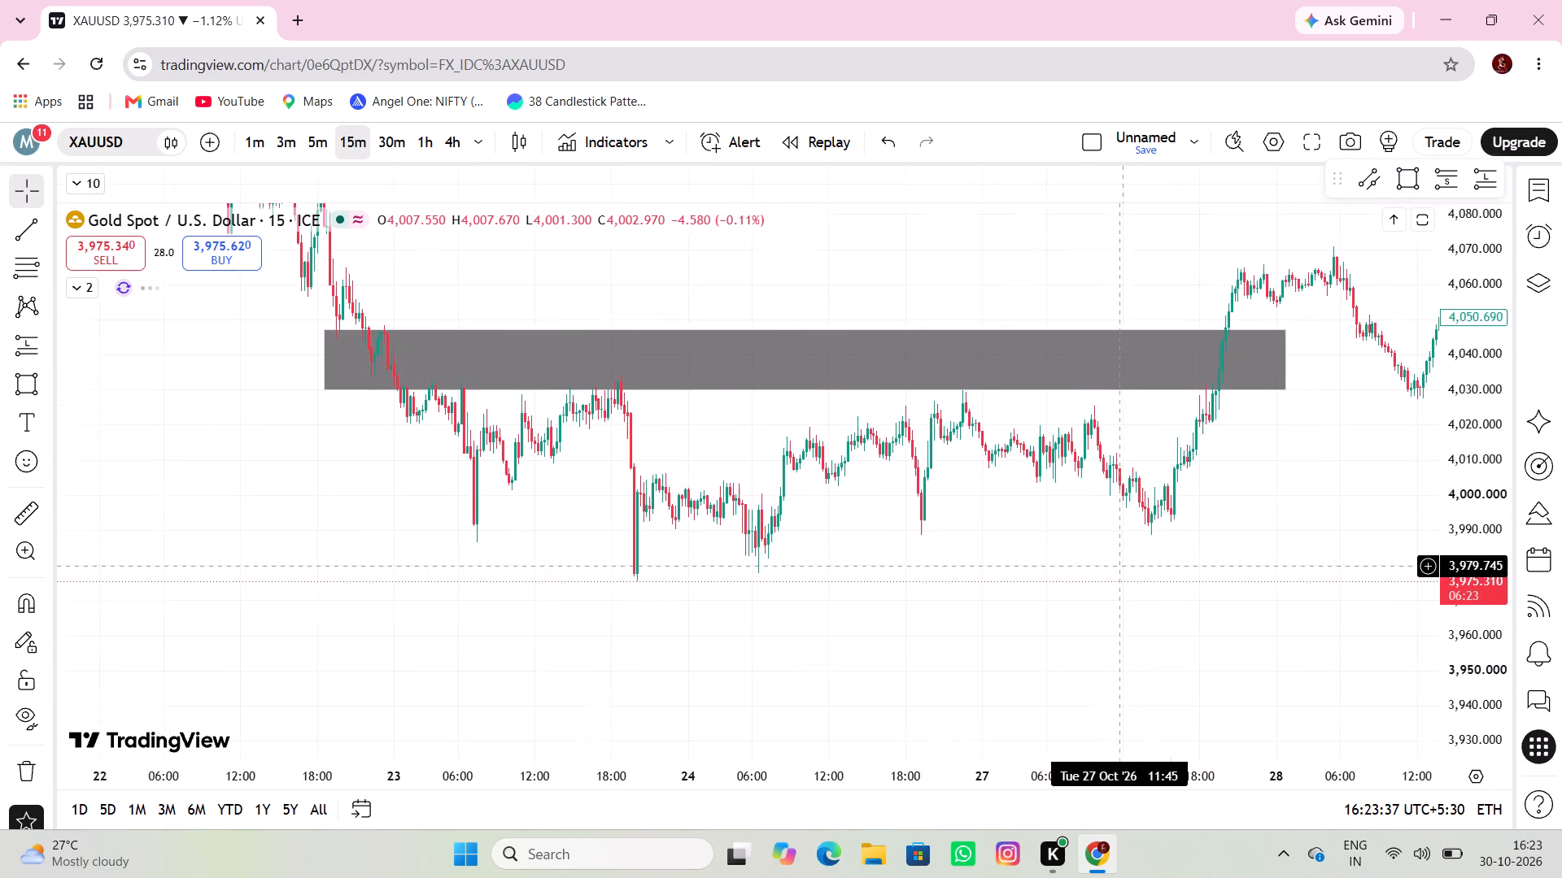
left_click_drag(1109, 554, 1108, 552)
left_click(15, 389)
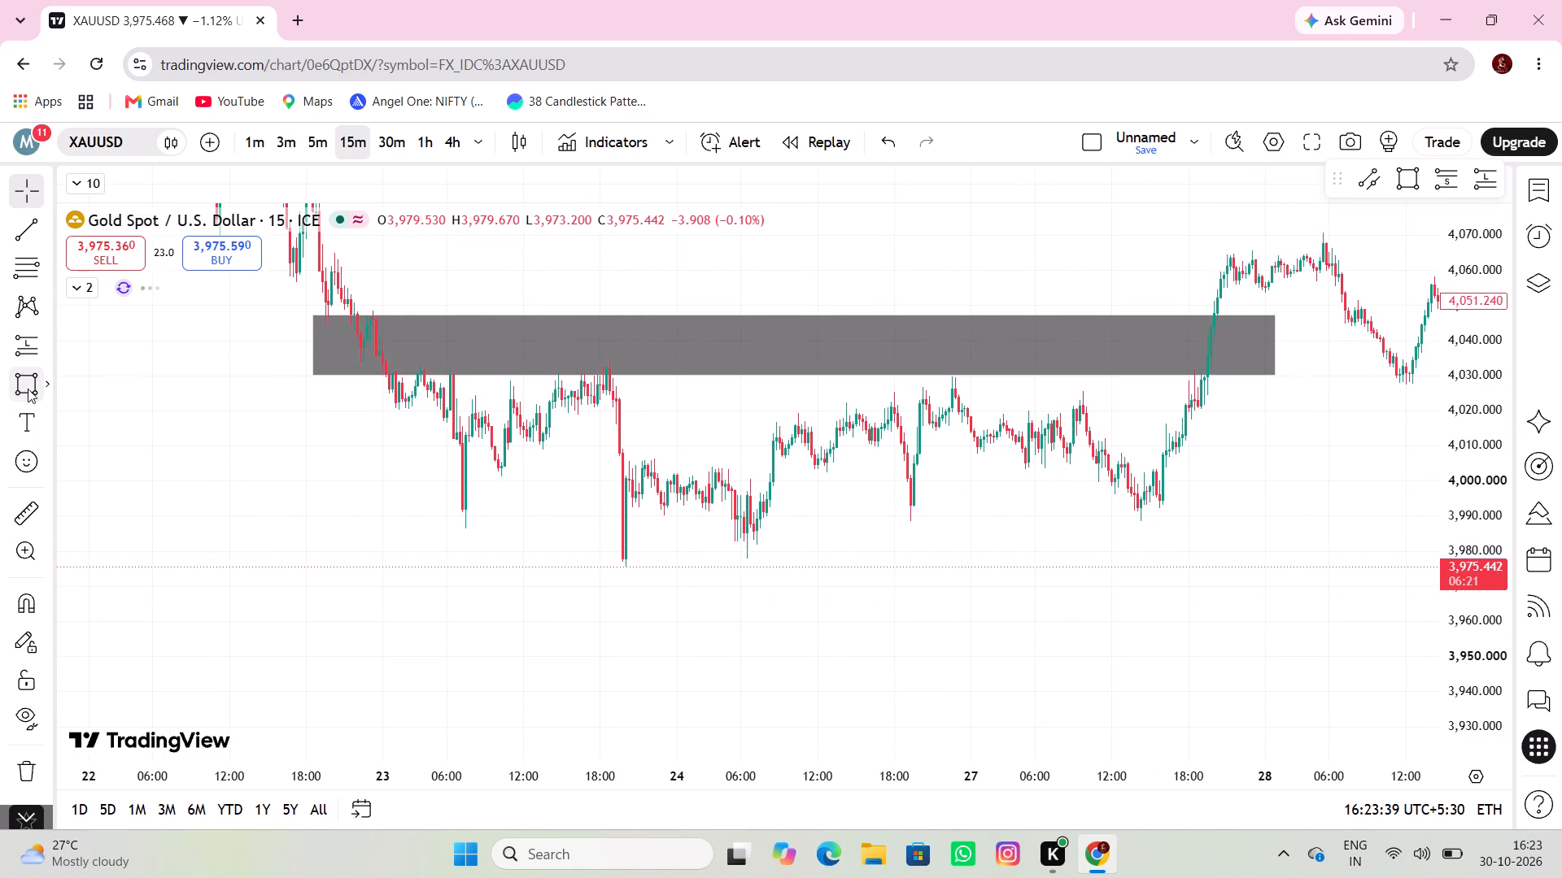
left_click(355, 513)
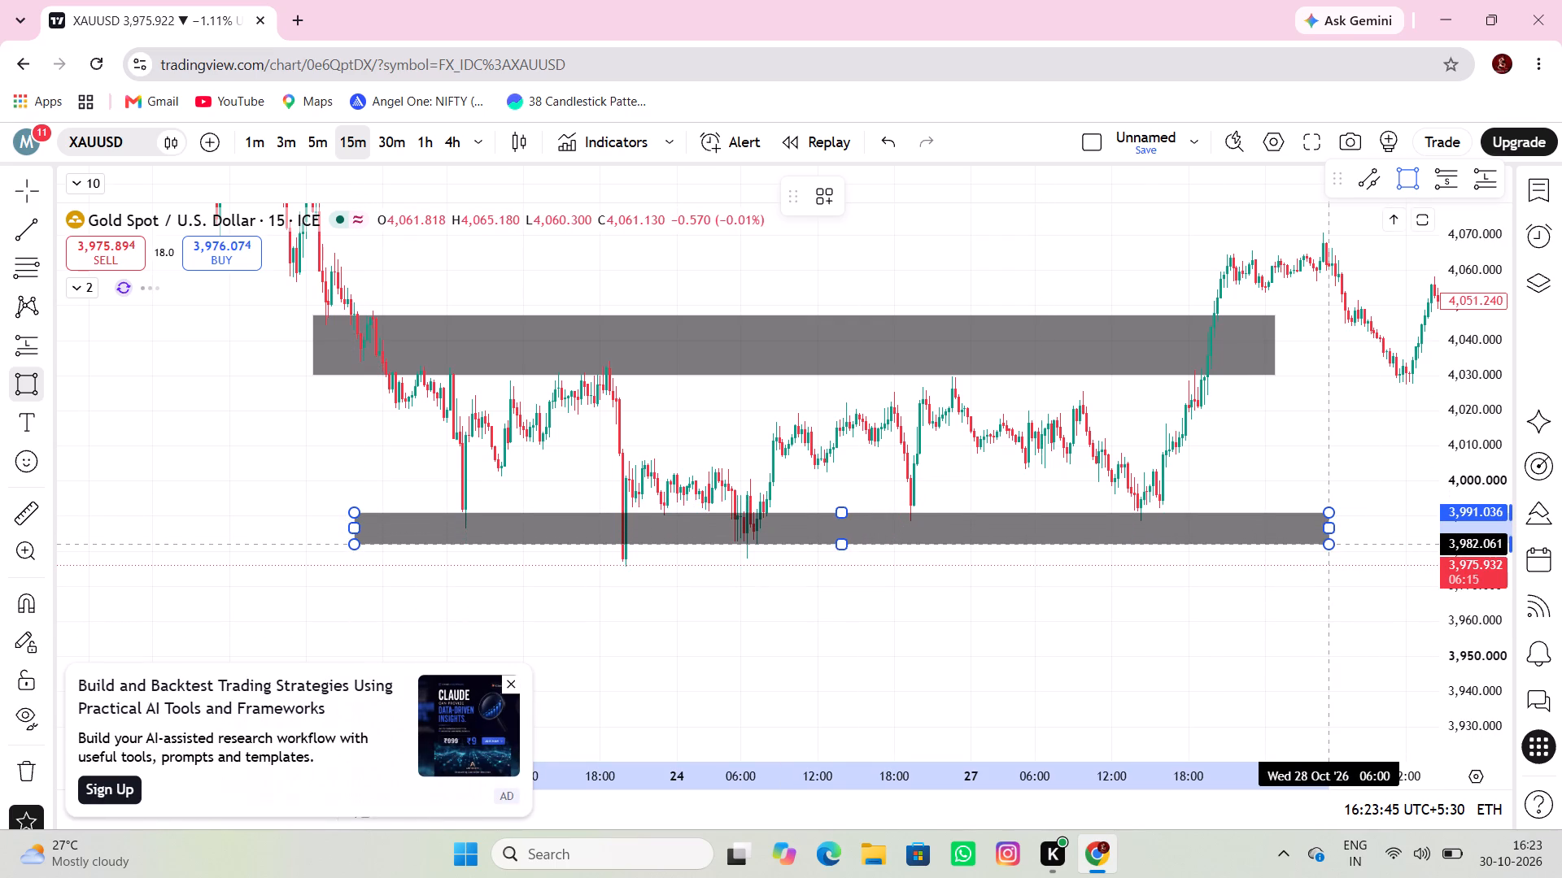
left_click(1331, 544)
Raise the lower rectangle's top edge to about 3,995 and extend its end to about 28 Oct 06:45.
left_click_drag(1326, 510, 1338, 498)
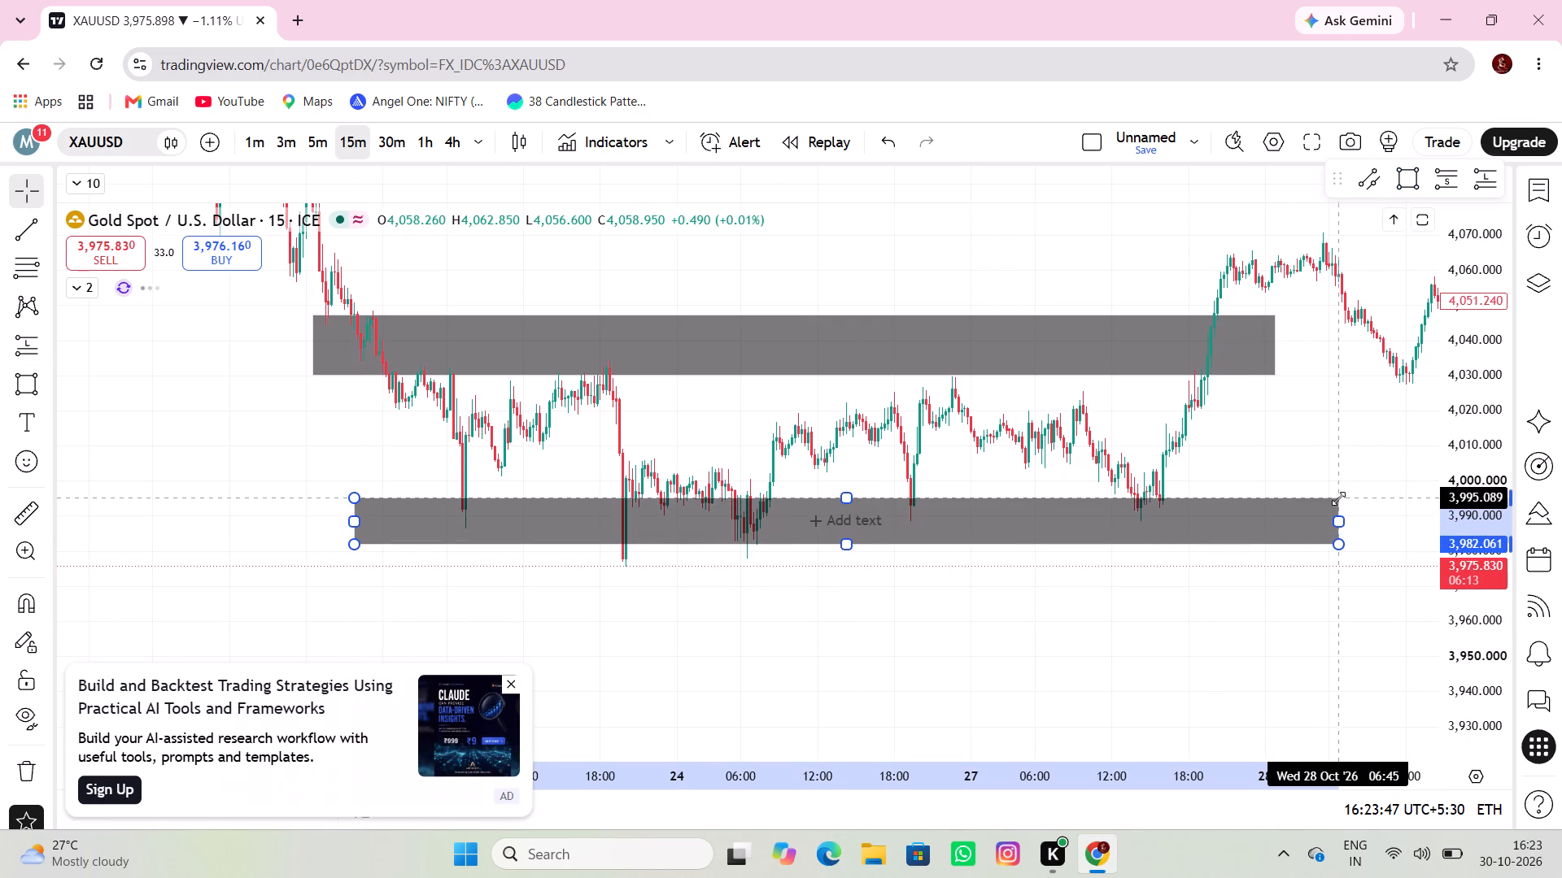
left_click_drag(1338, 498, 1340, 498)
left_click(1197, 595)
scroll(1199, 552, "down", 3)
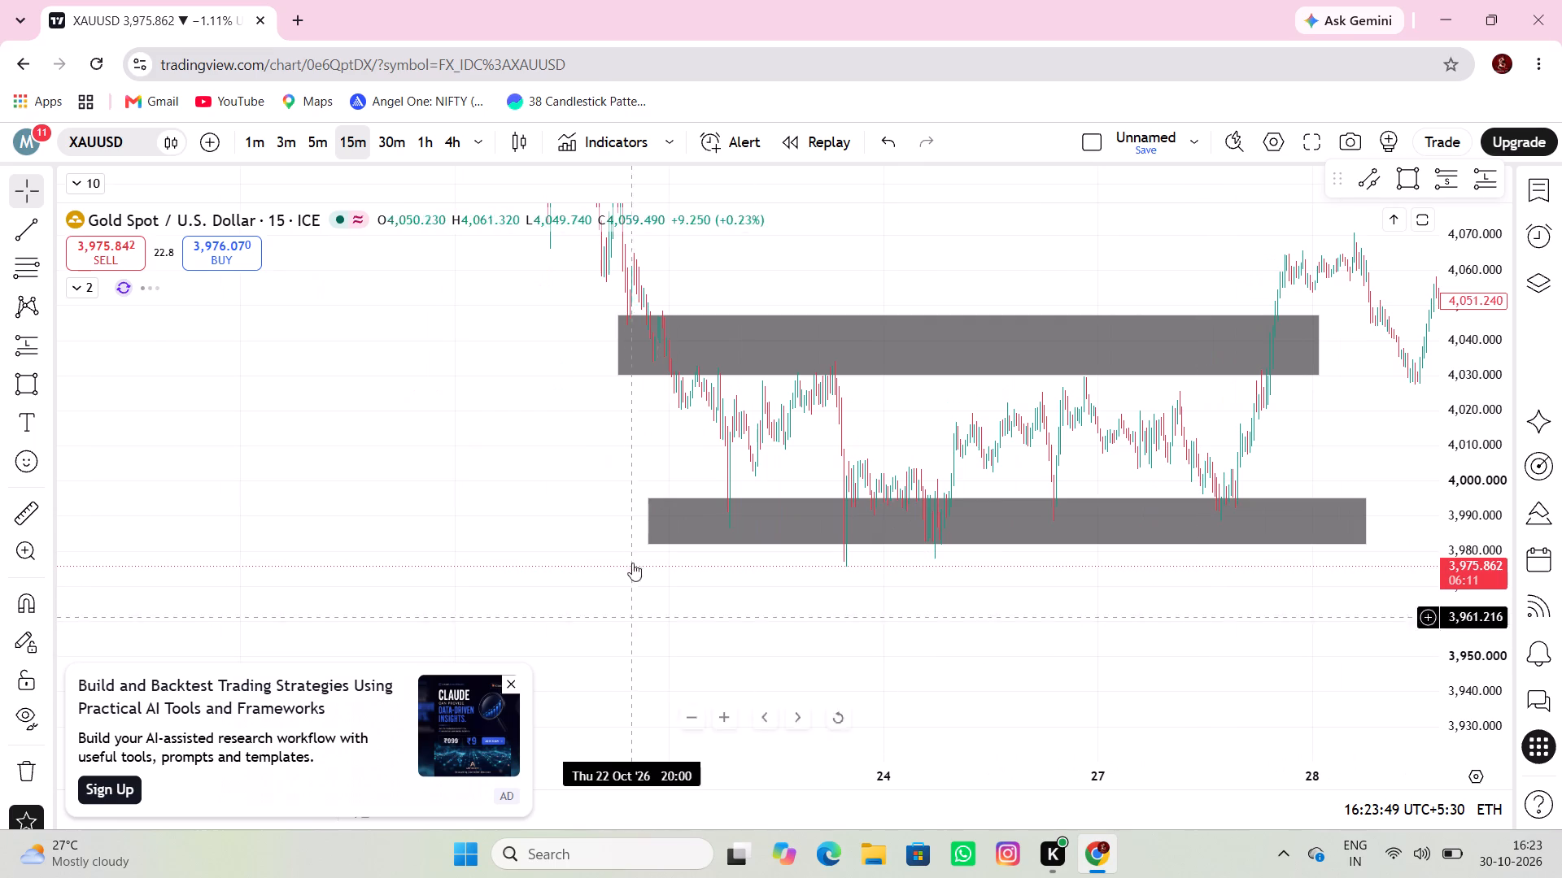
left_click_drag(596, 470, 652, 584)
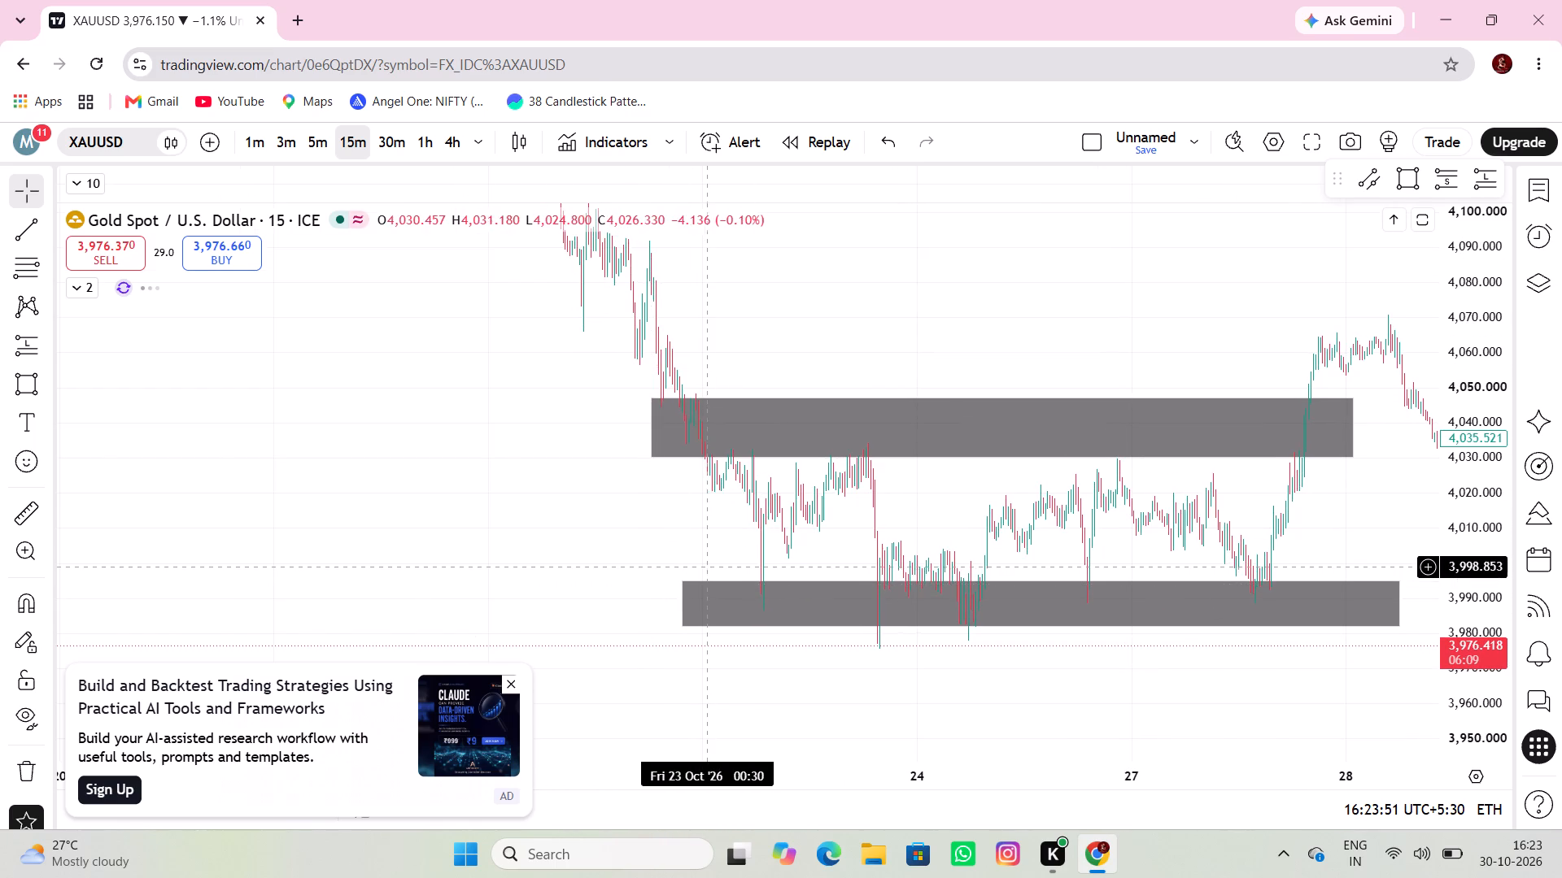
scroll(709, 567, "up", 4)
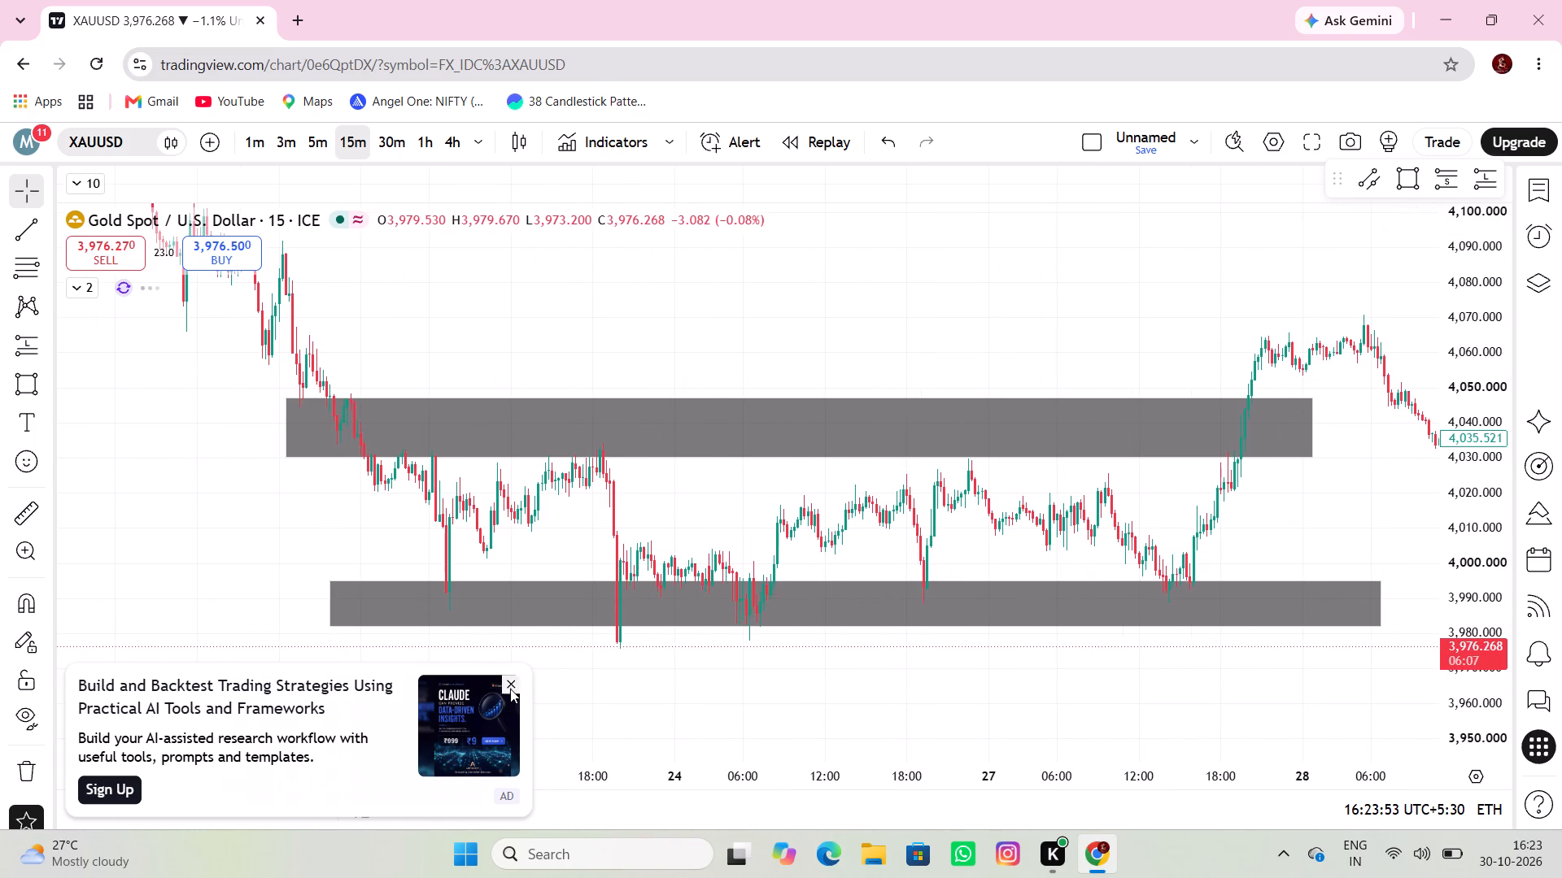
Dismiss the advertisement covering part of the chart.
left_click(510, 688)
Draw a resistance rectangle over the earlier range's highs from 19 Oct 23:00 to 22 Oct 20:15, between about 4,157 and 4,143.
scroll(913, 373, "down", 5)
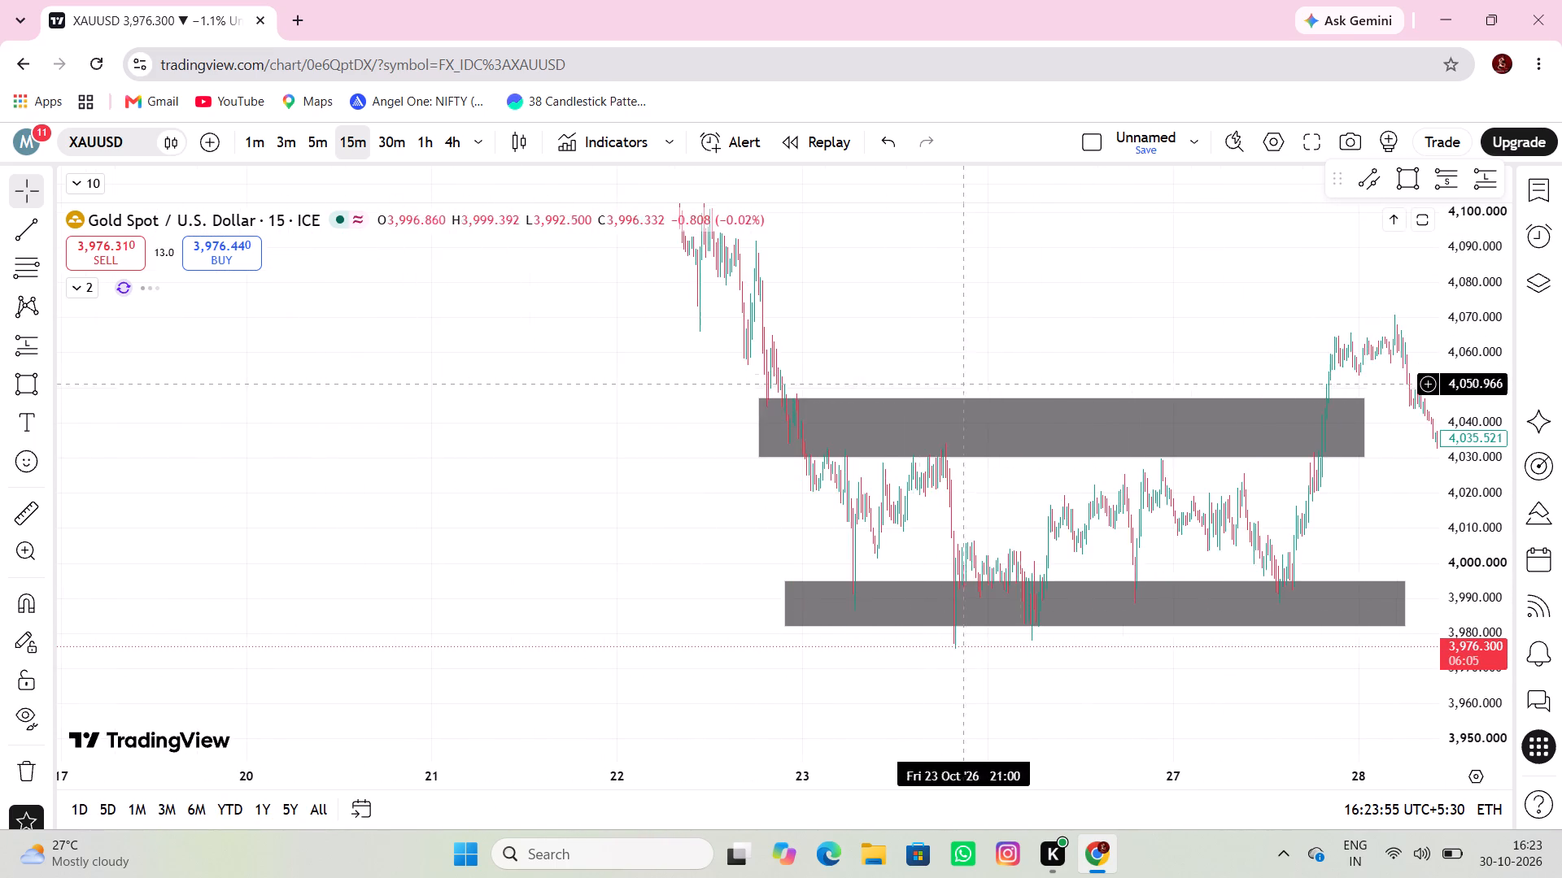
scroll(1044, 420, "up", 6)
scroll(1544, 480, "down", 12)
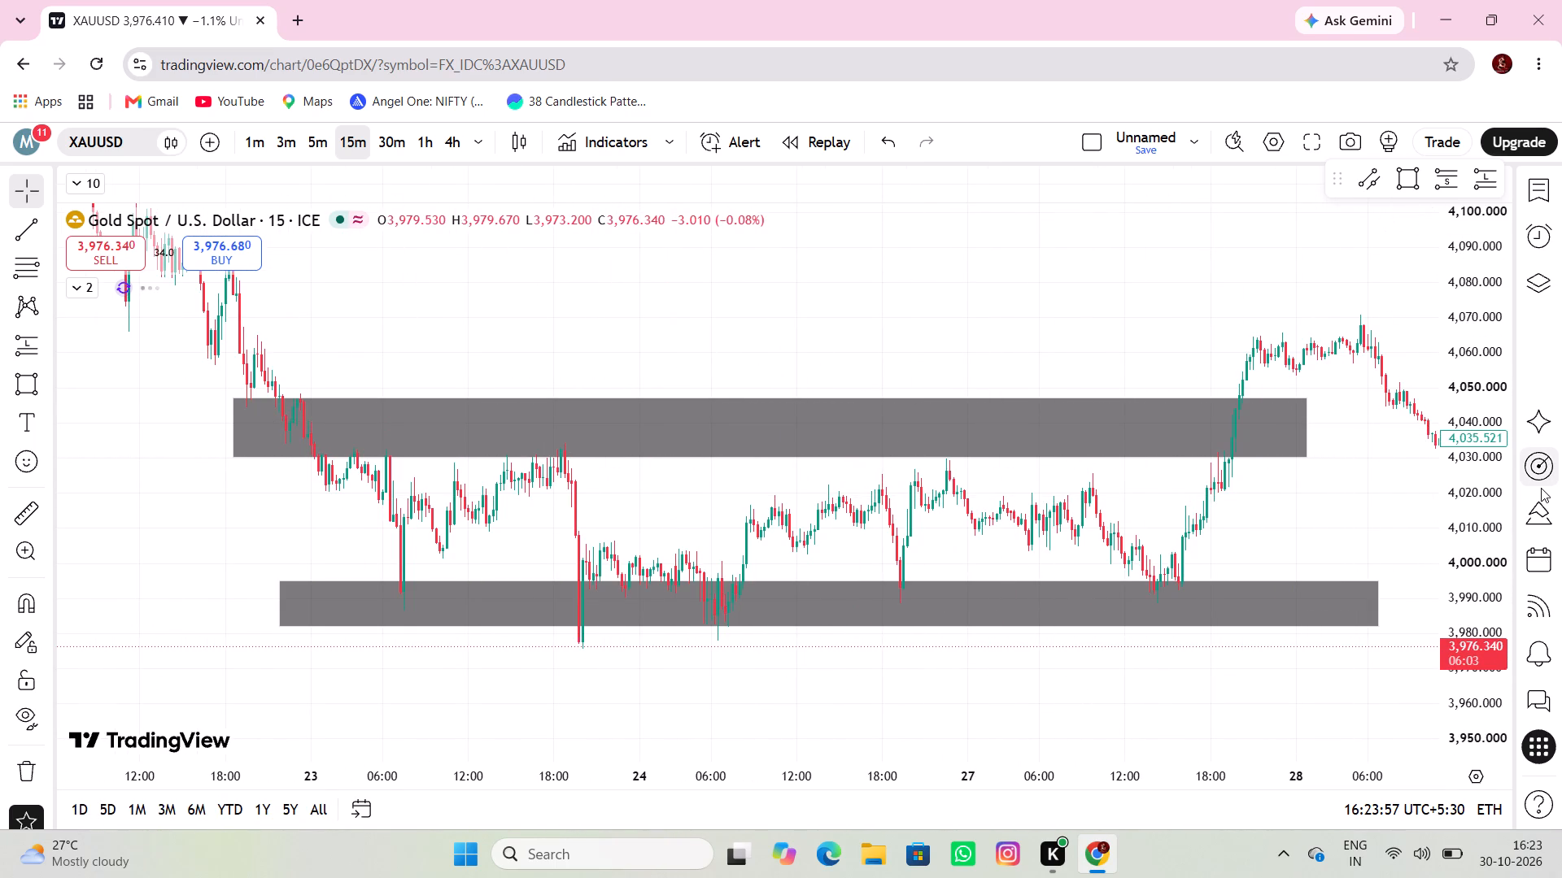
scroll(1471, 485, "down", 18)
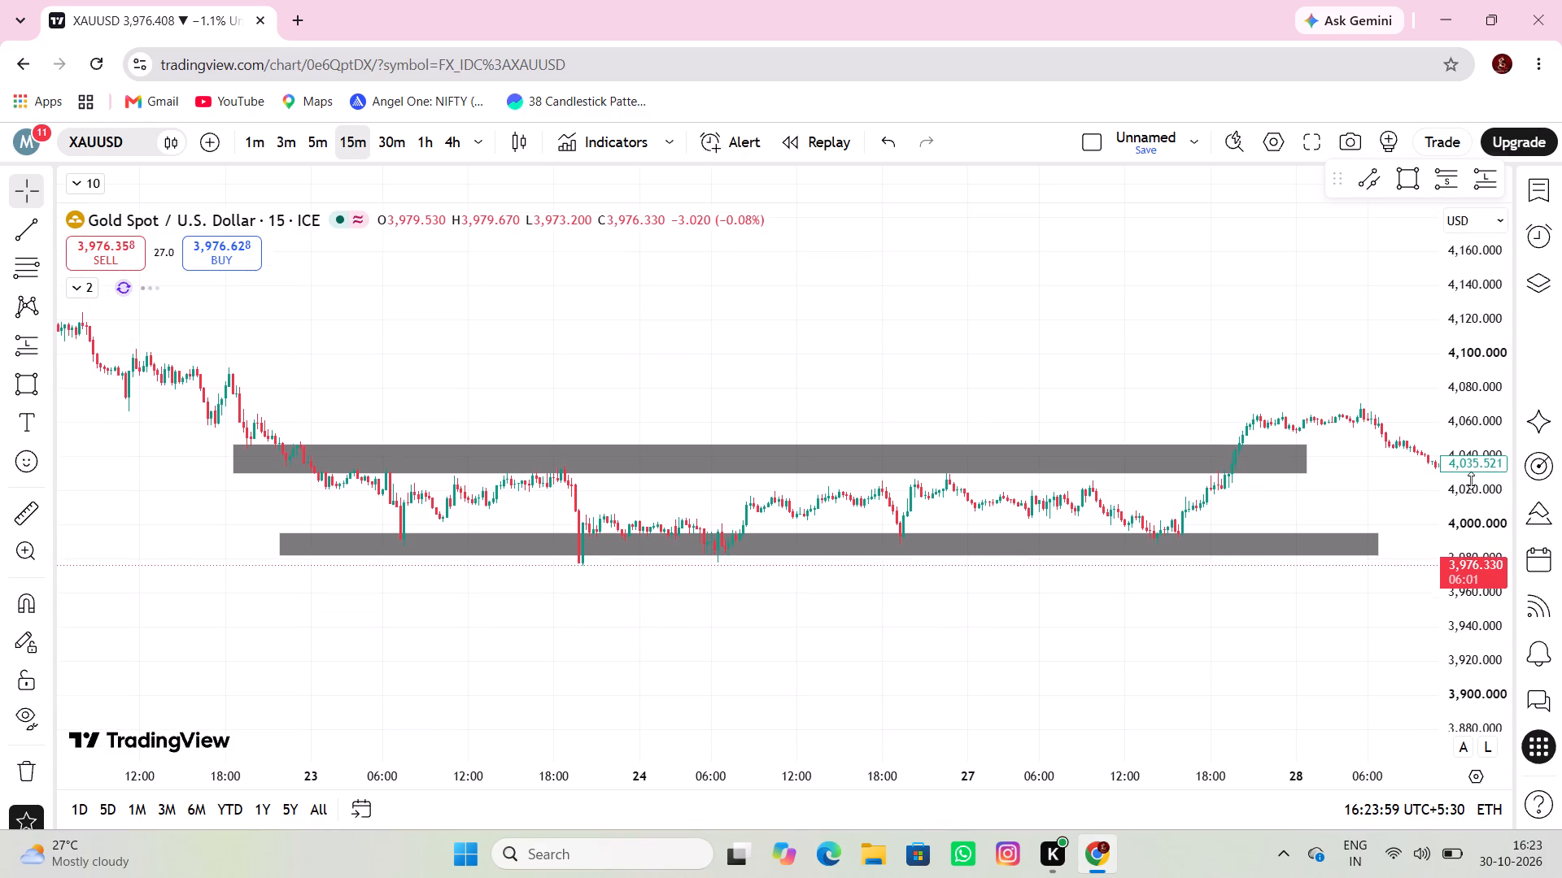
scroll(1472, 477, "down", 6)
scroll(783, 525, "down", 5)
left_click_drag(617, 485, 809, 513)
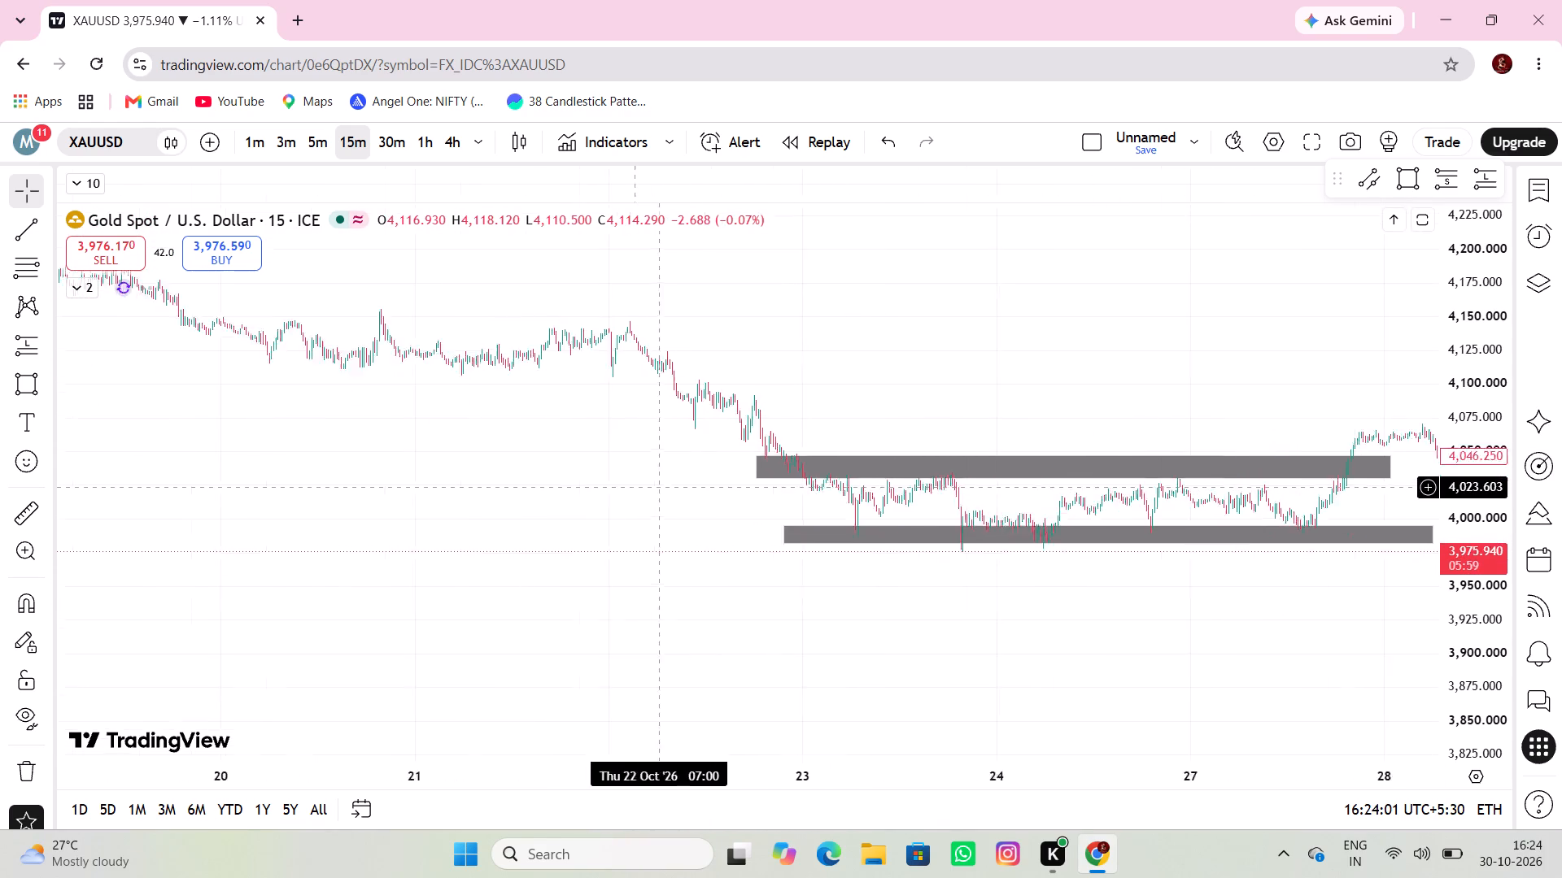
left_click_drag(809, 513, 924, 563)
scroll(834, 527, "up", 6)
left_click_drag(574, 526, 640, 530)
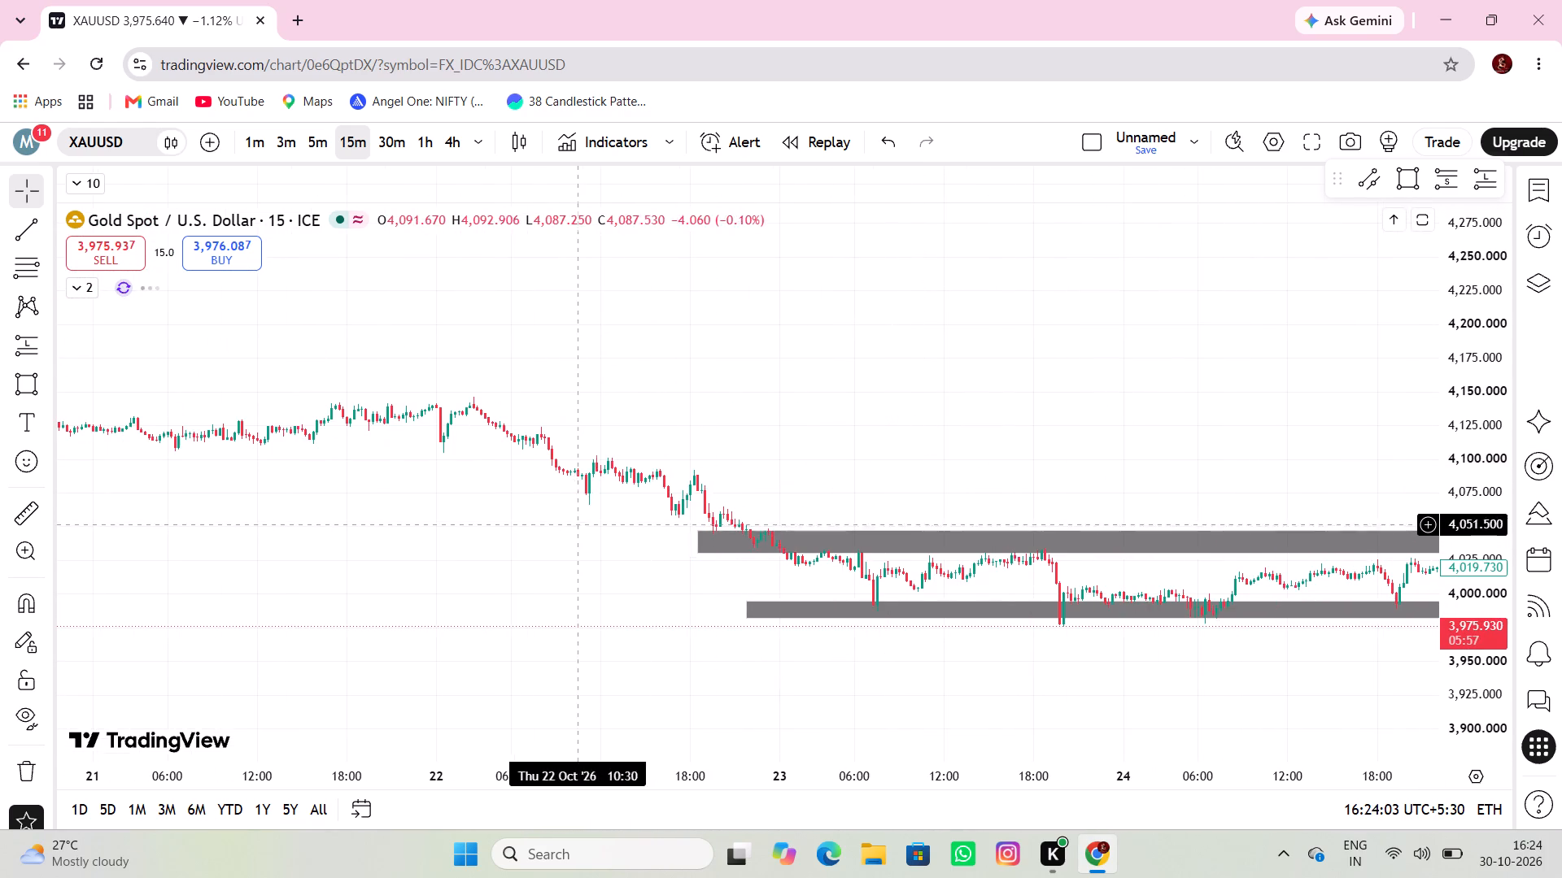
left_click_drag(640, 530, 913, 633)
scroll(1471, 557, "up", 7)
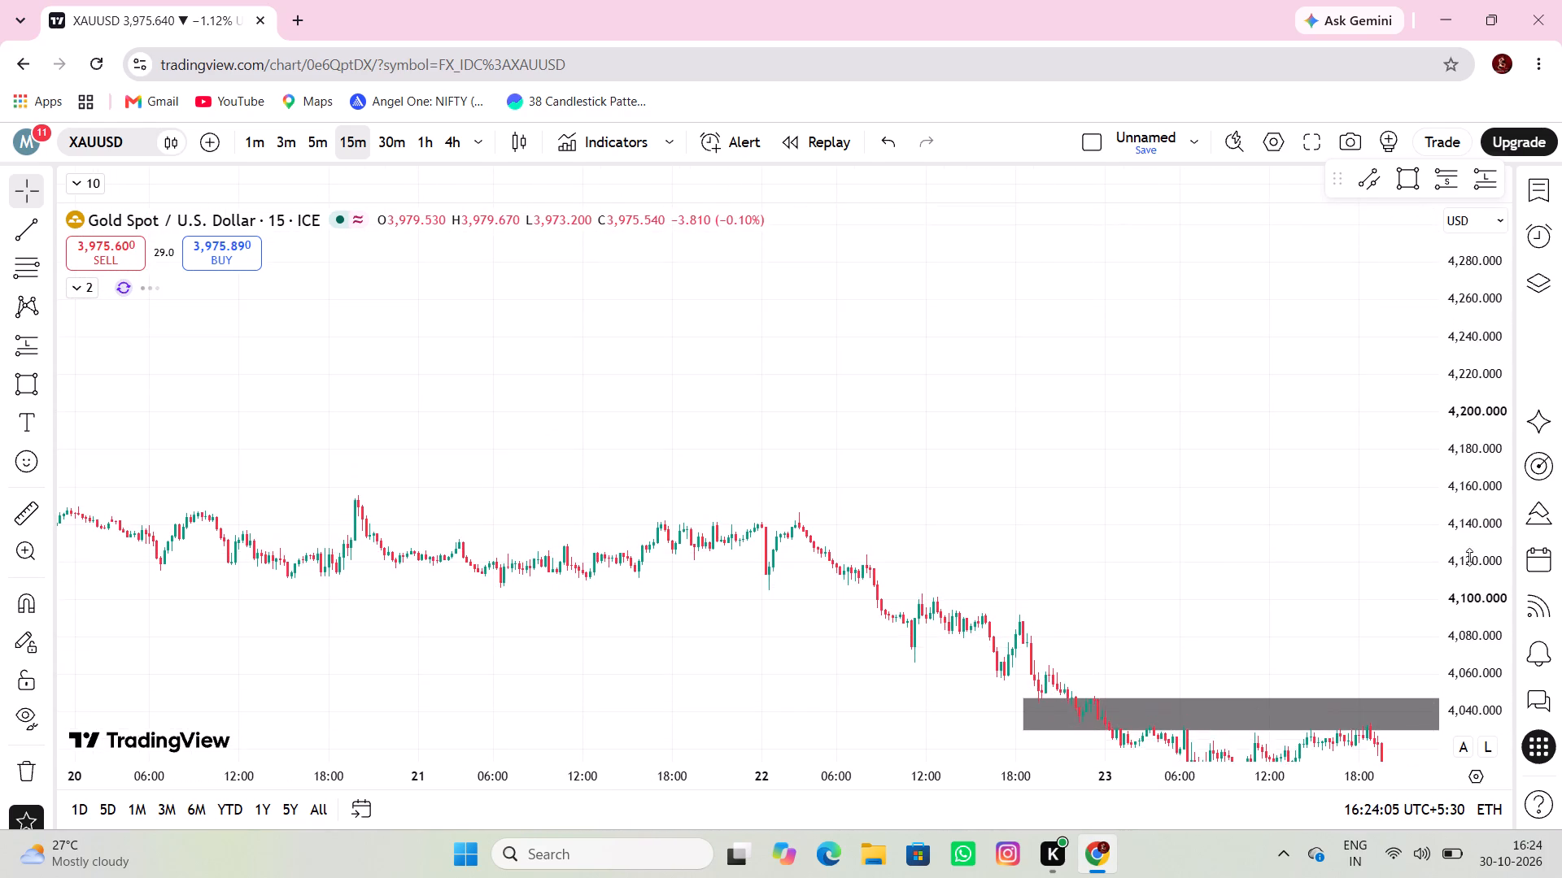
scroll(1469, 557, "up", 7)
left_click_drag(1225, 524, 1459, 401)
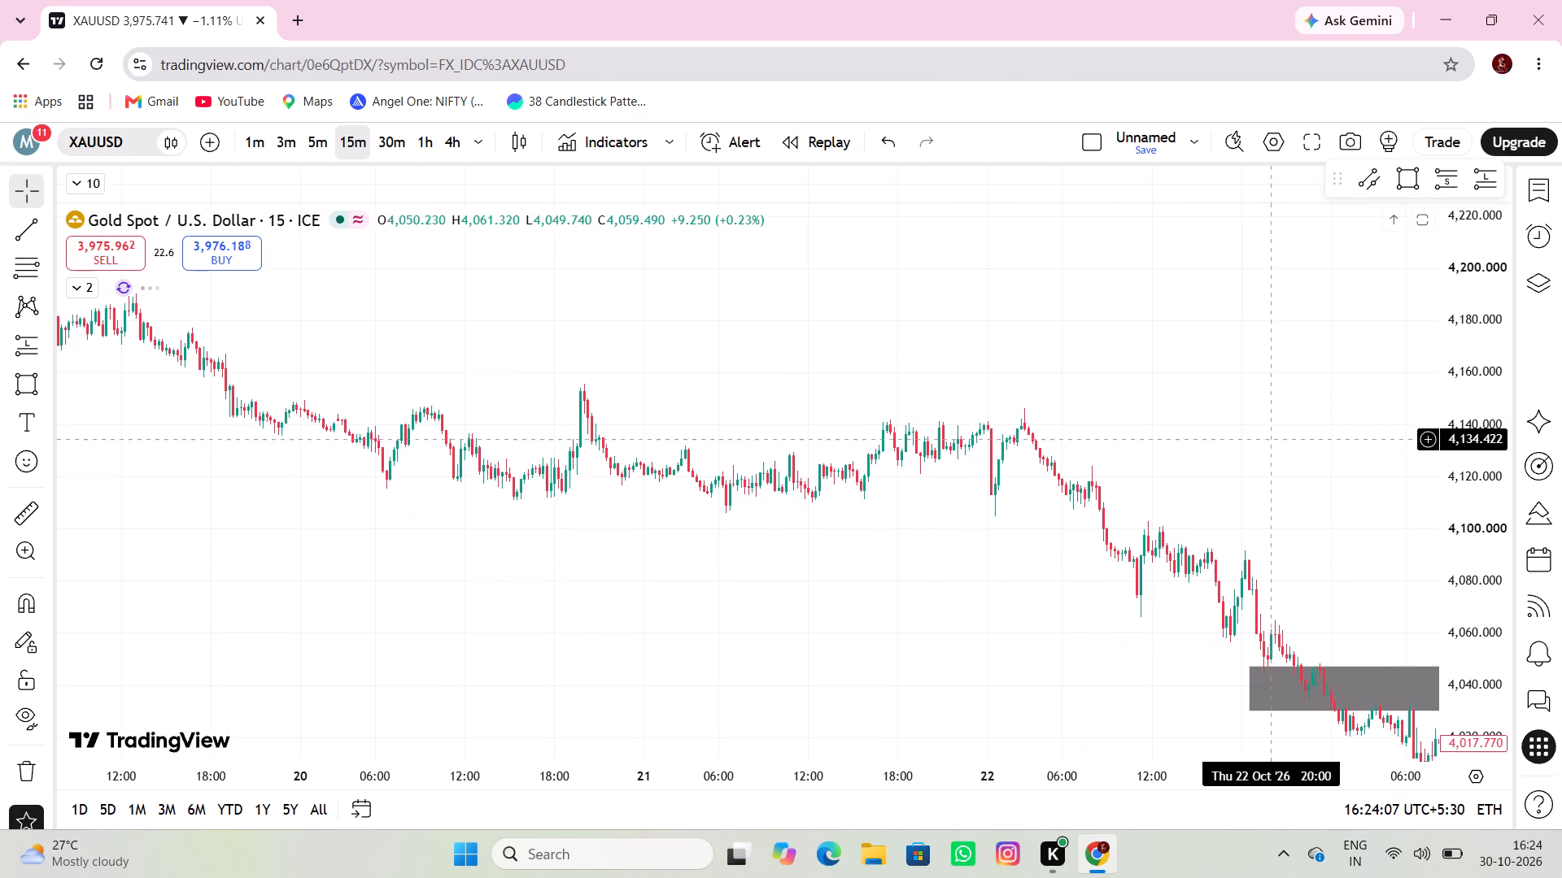
scroll(473, 353, "up", 2)
scroll(473, 353, "down", 4)
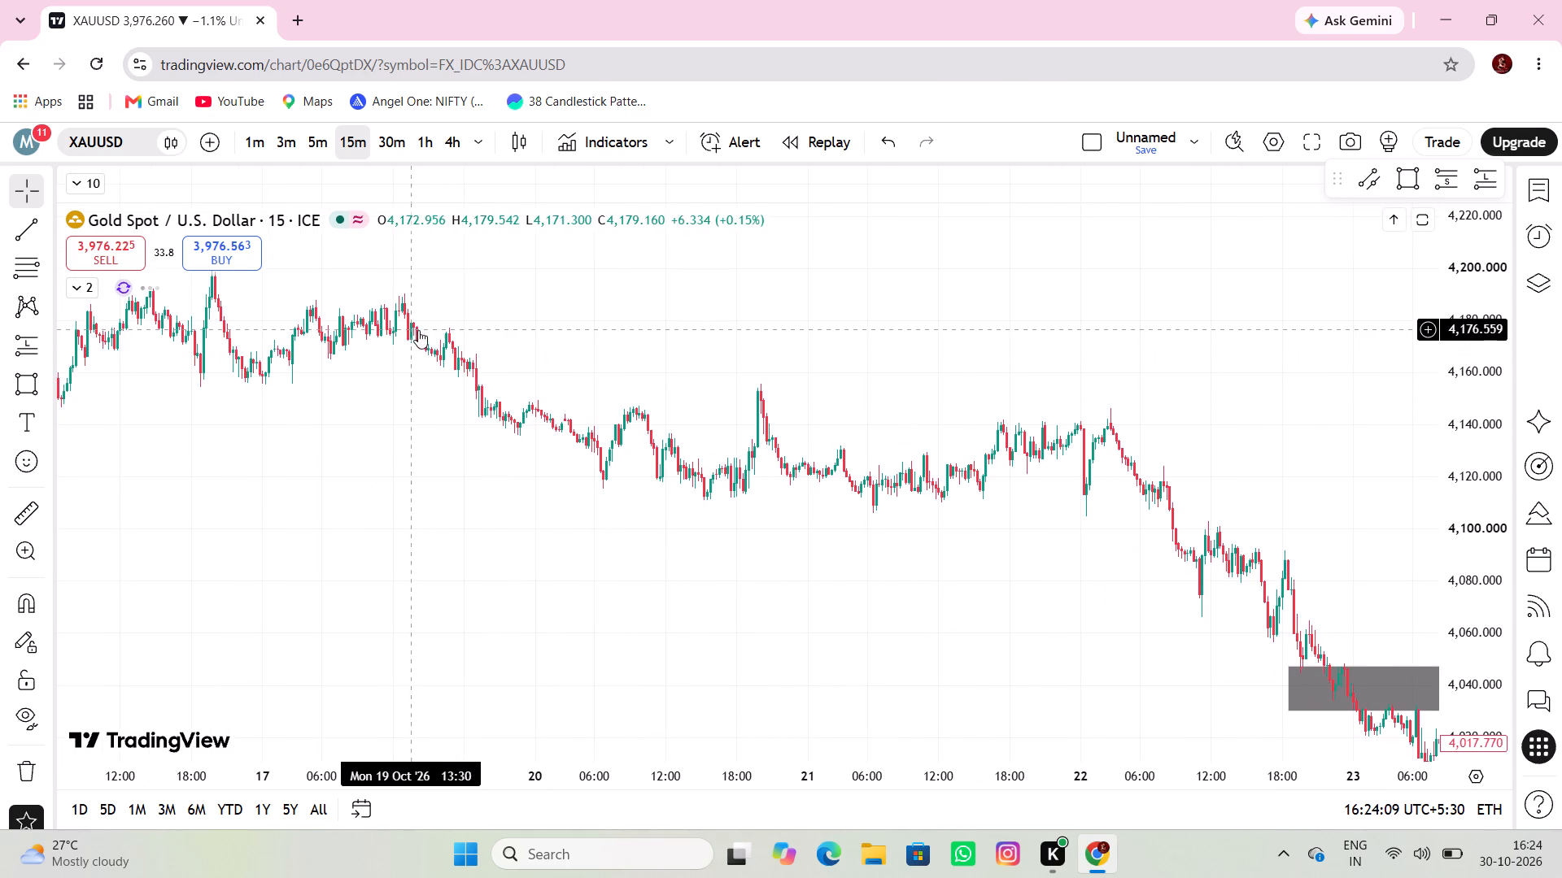
left_click_drag(421, 330, 492, 465)
left_click(17, 393)
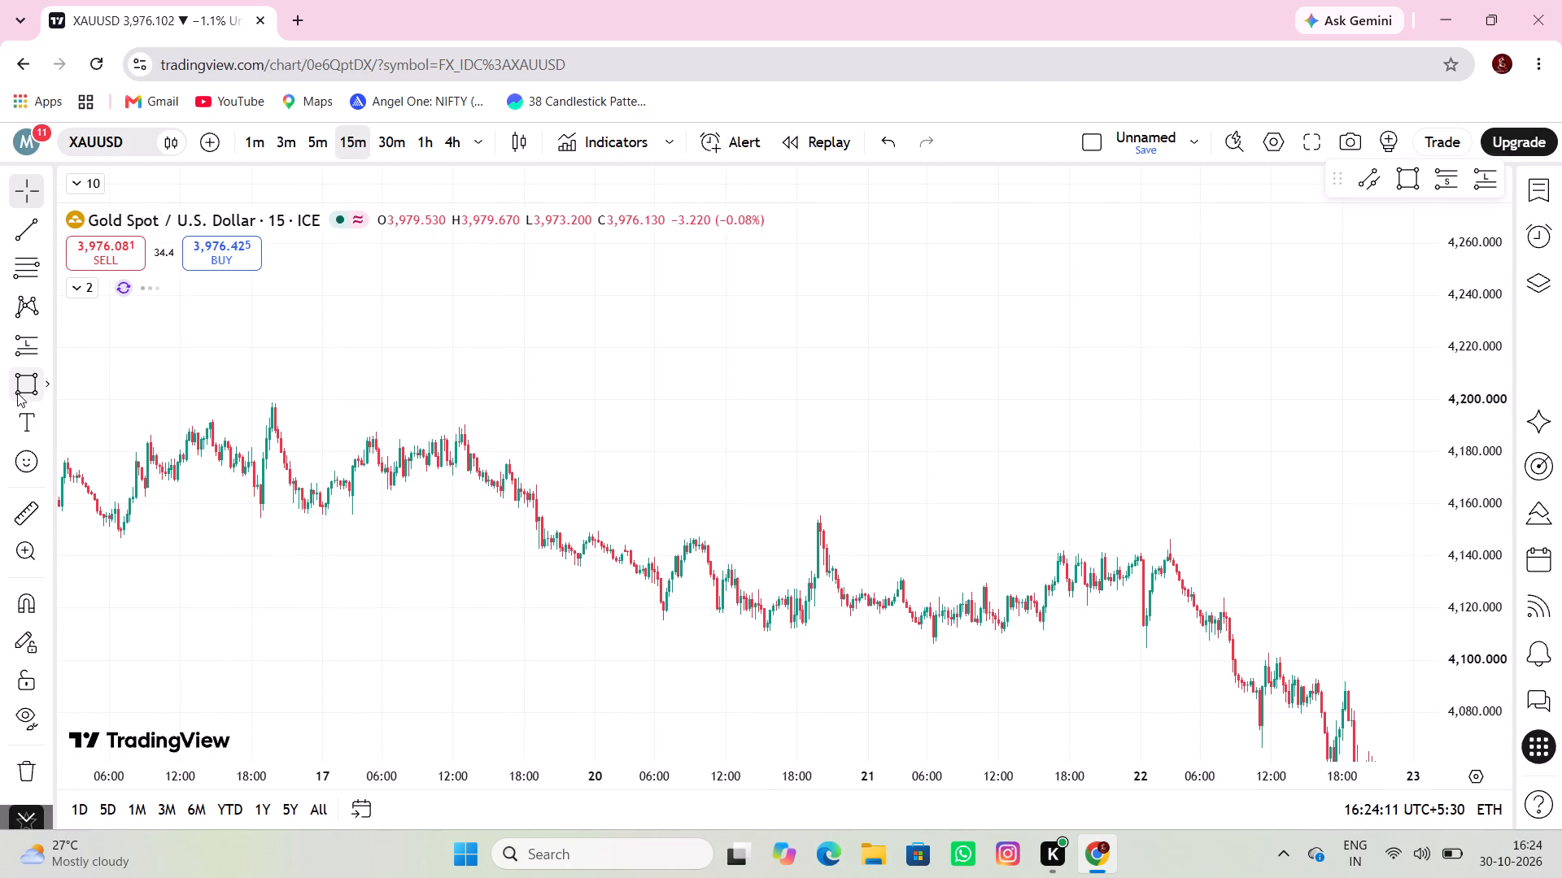
left_click(582, 513)
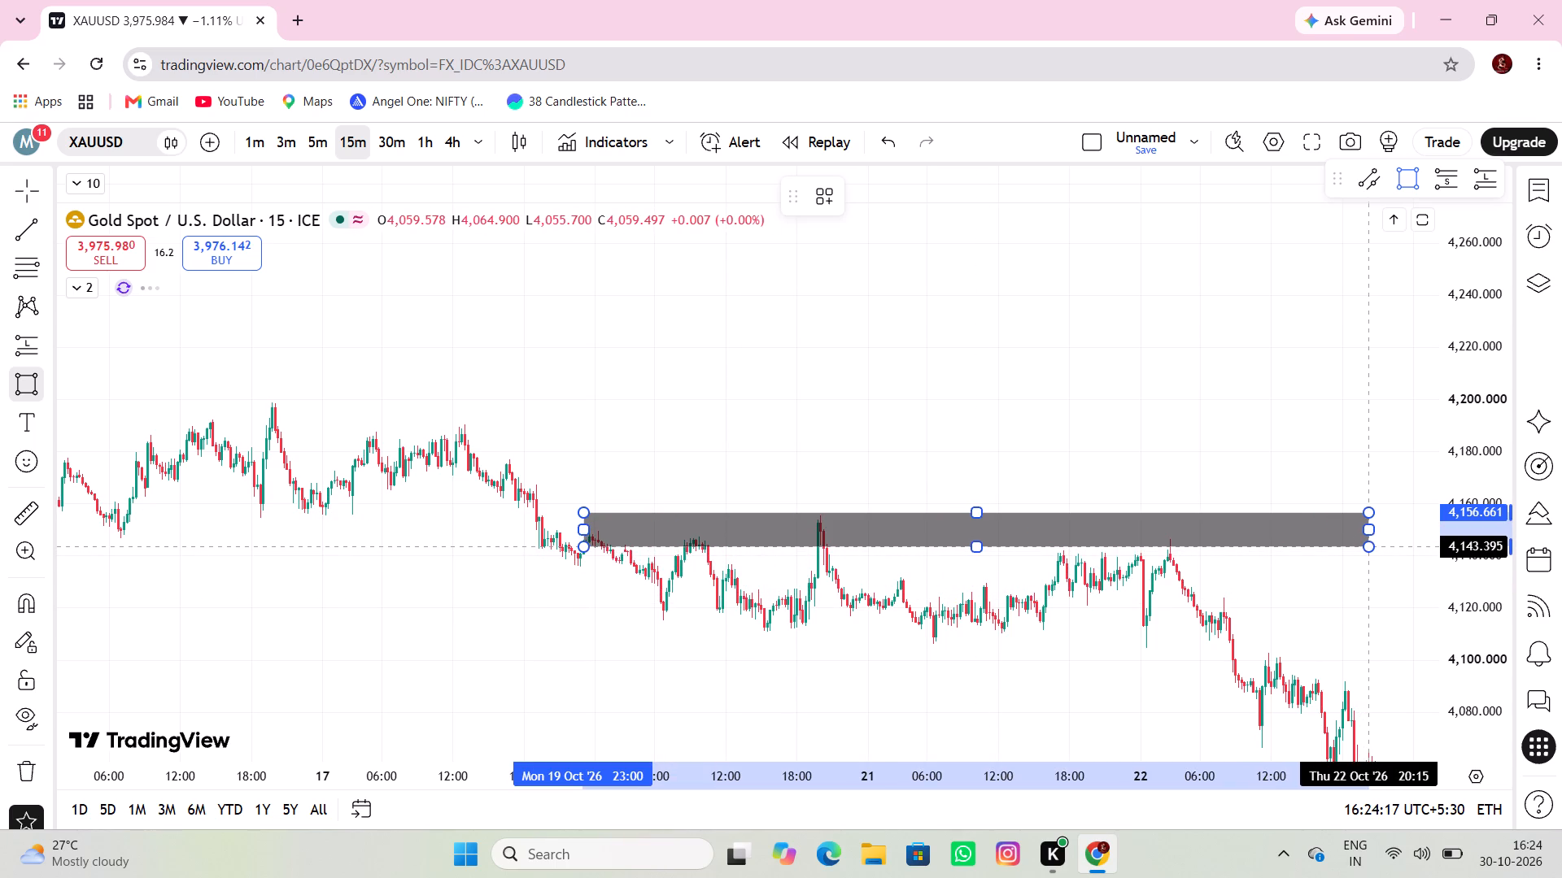
left_click(1370, 547)
Draw a support rectangle along the same range's lows from 19 Oct 23:30 to 23 Oct 08:15, between about 4,115 and 4,104.
left_click_drag(1302, 577, 1213, 537)
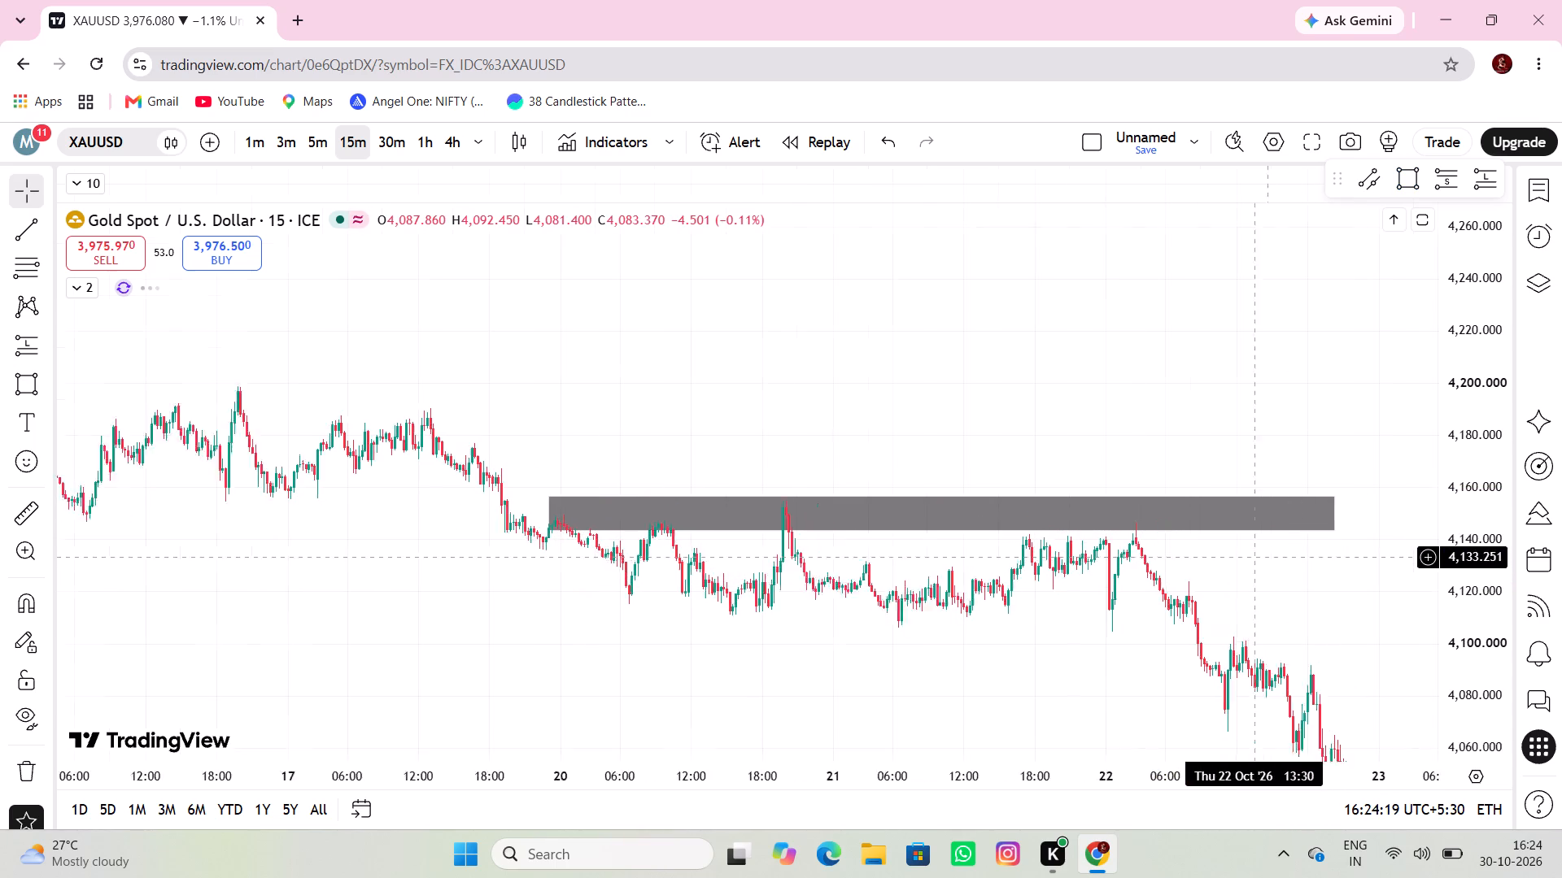
left_click_drag(1213, 537, 1058, 413)
left_click(29, 392)
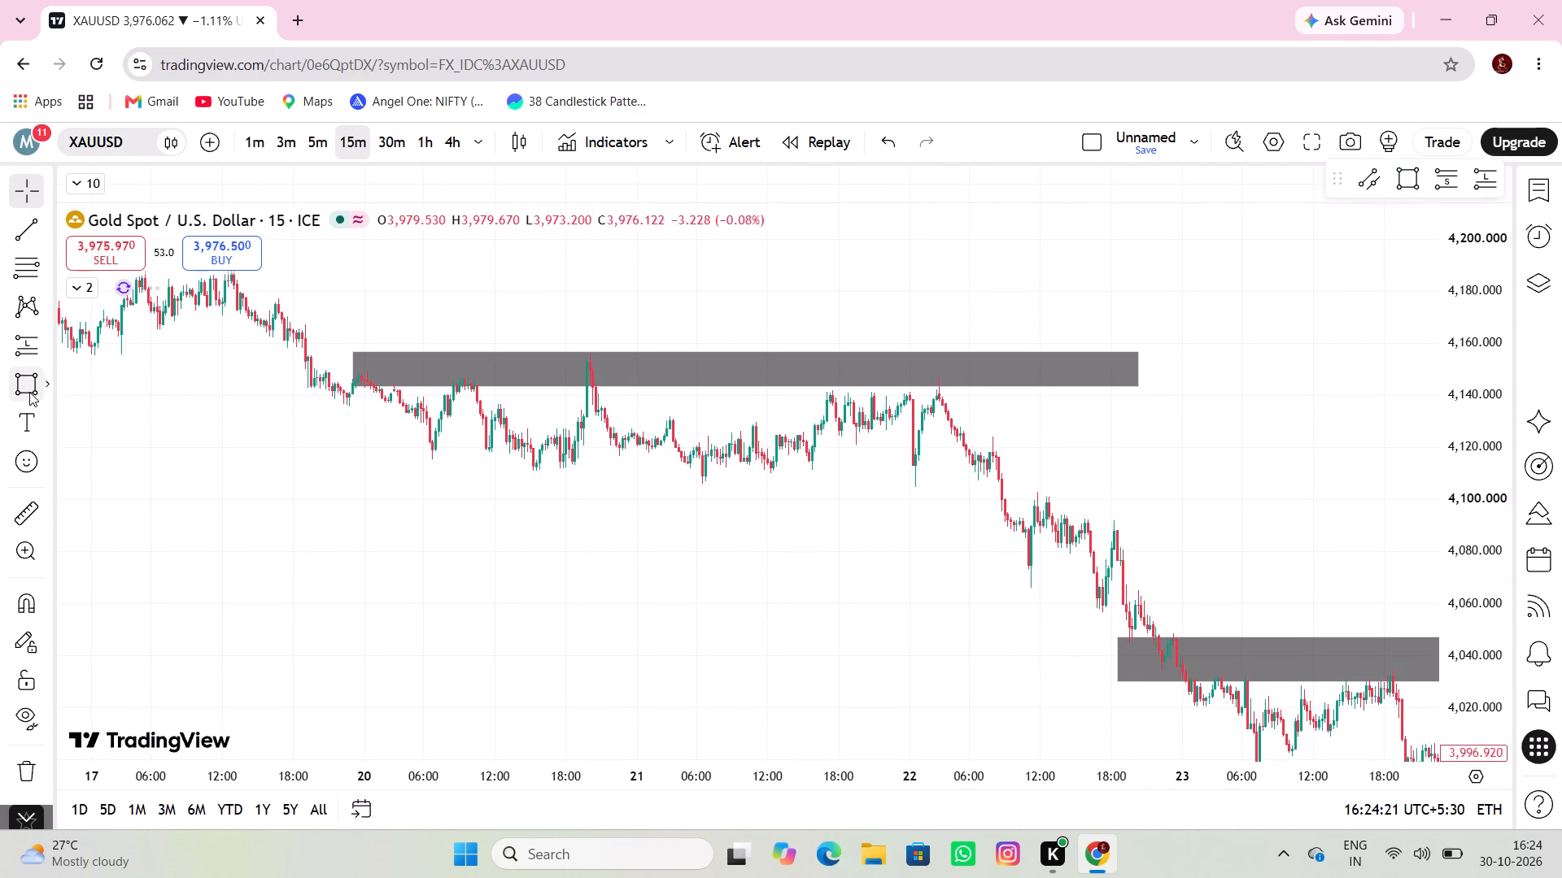
left_click(359, 444)
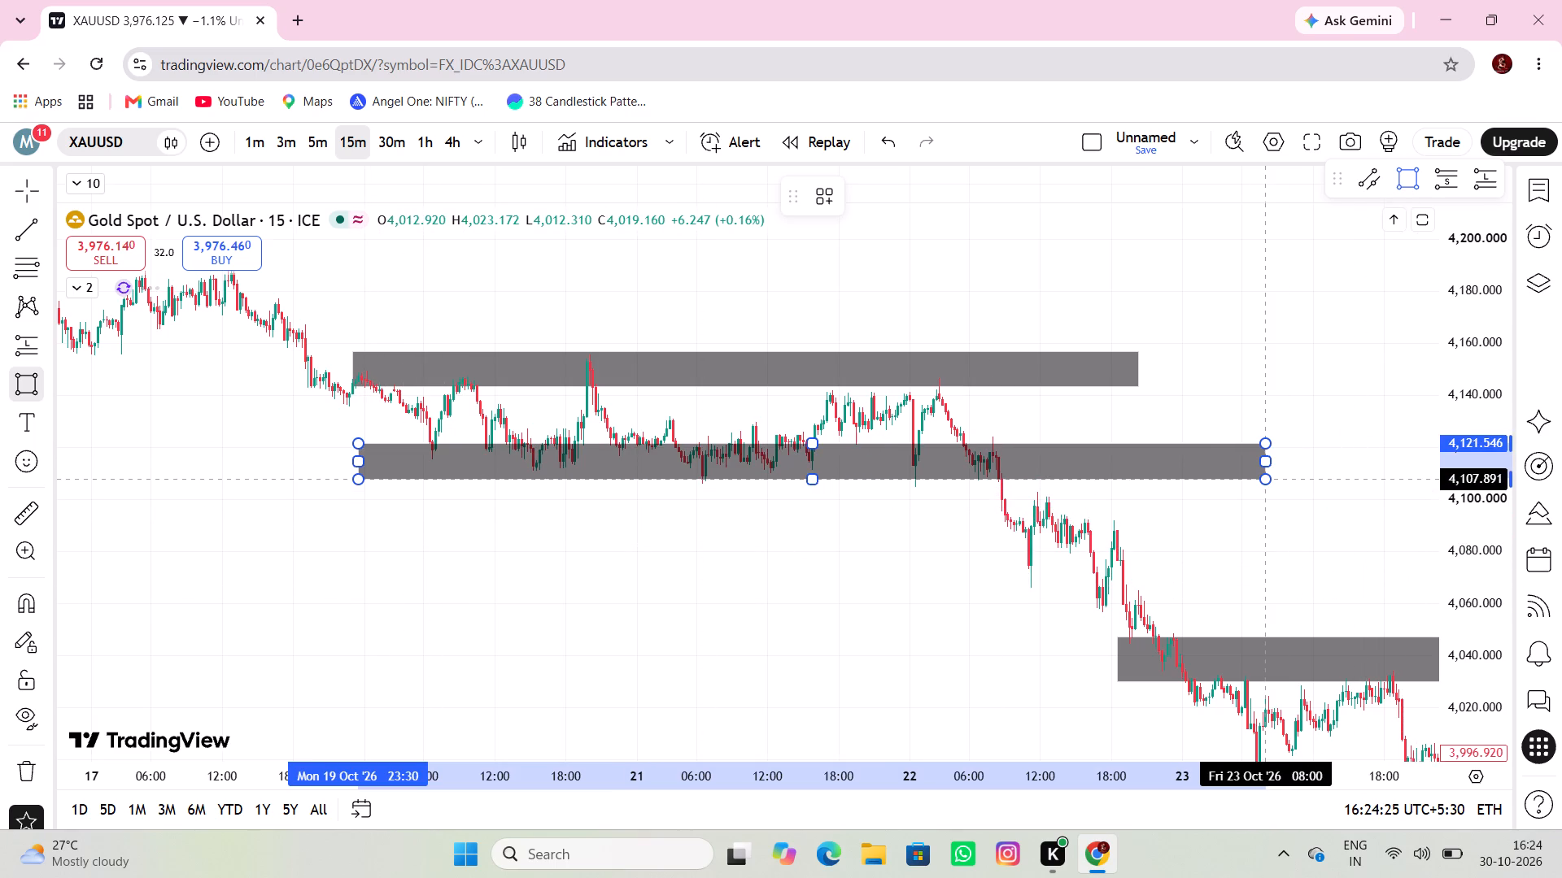
left_click(1268, 490)
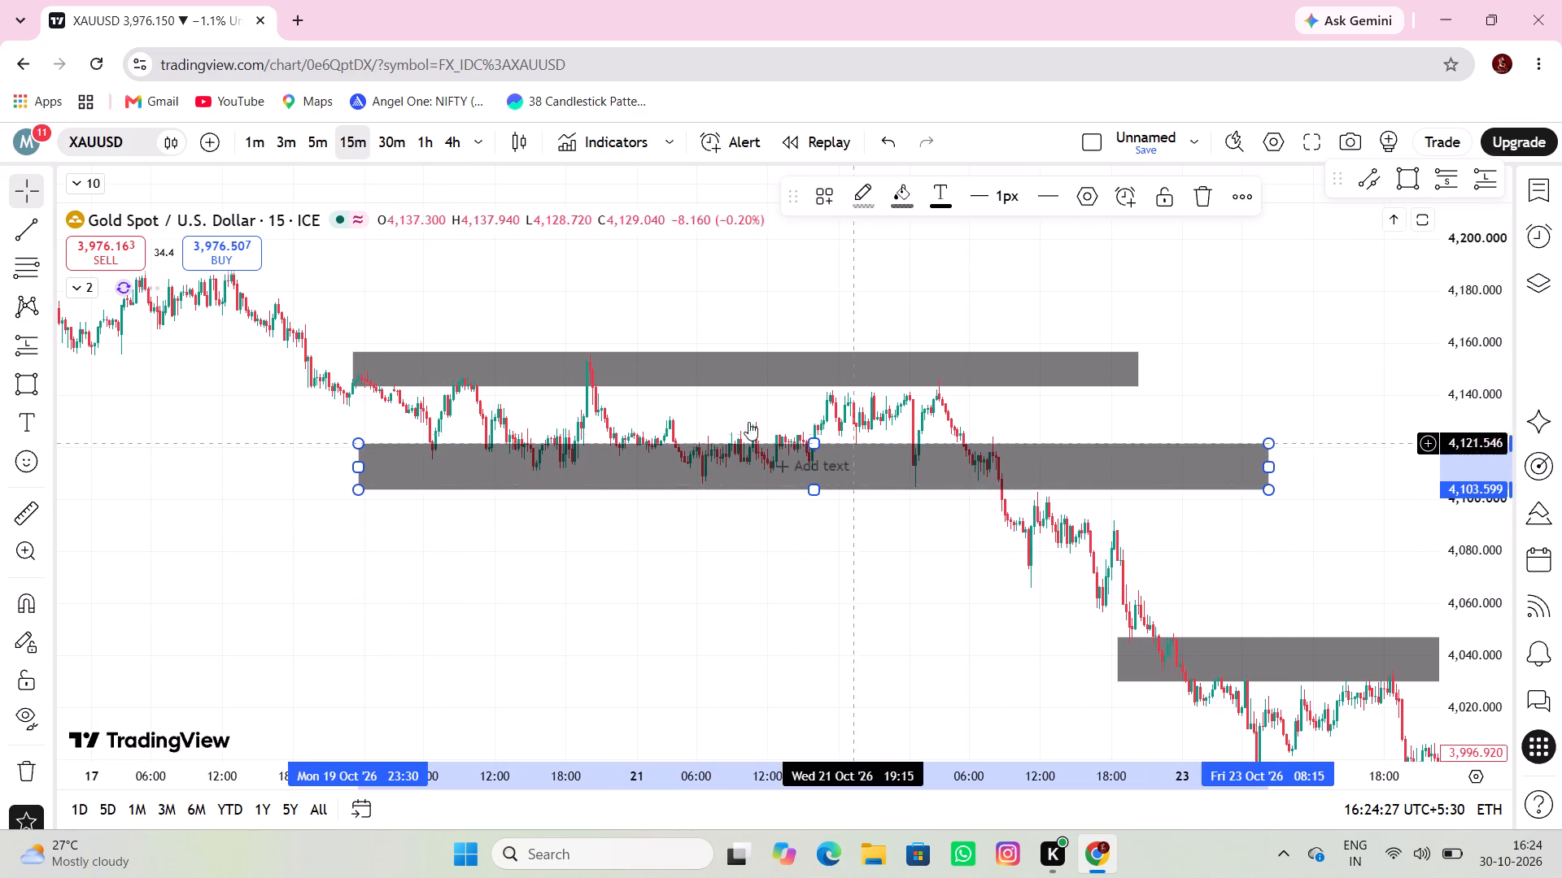
left_click_drag(818, 446, 819, 460)
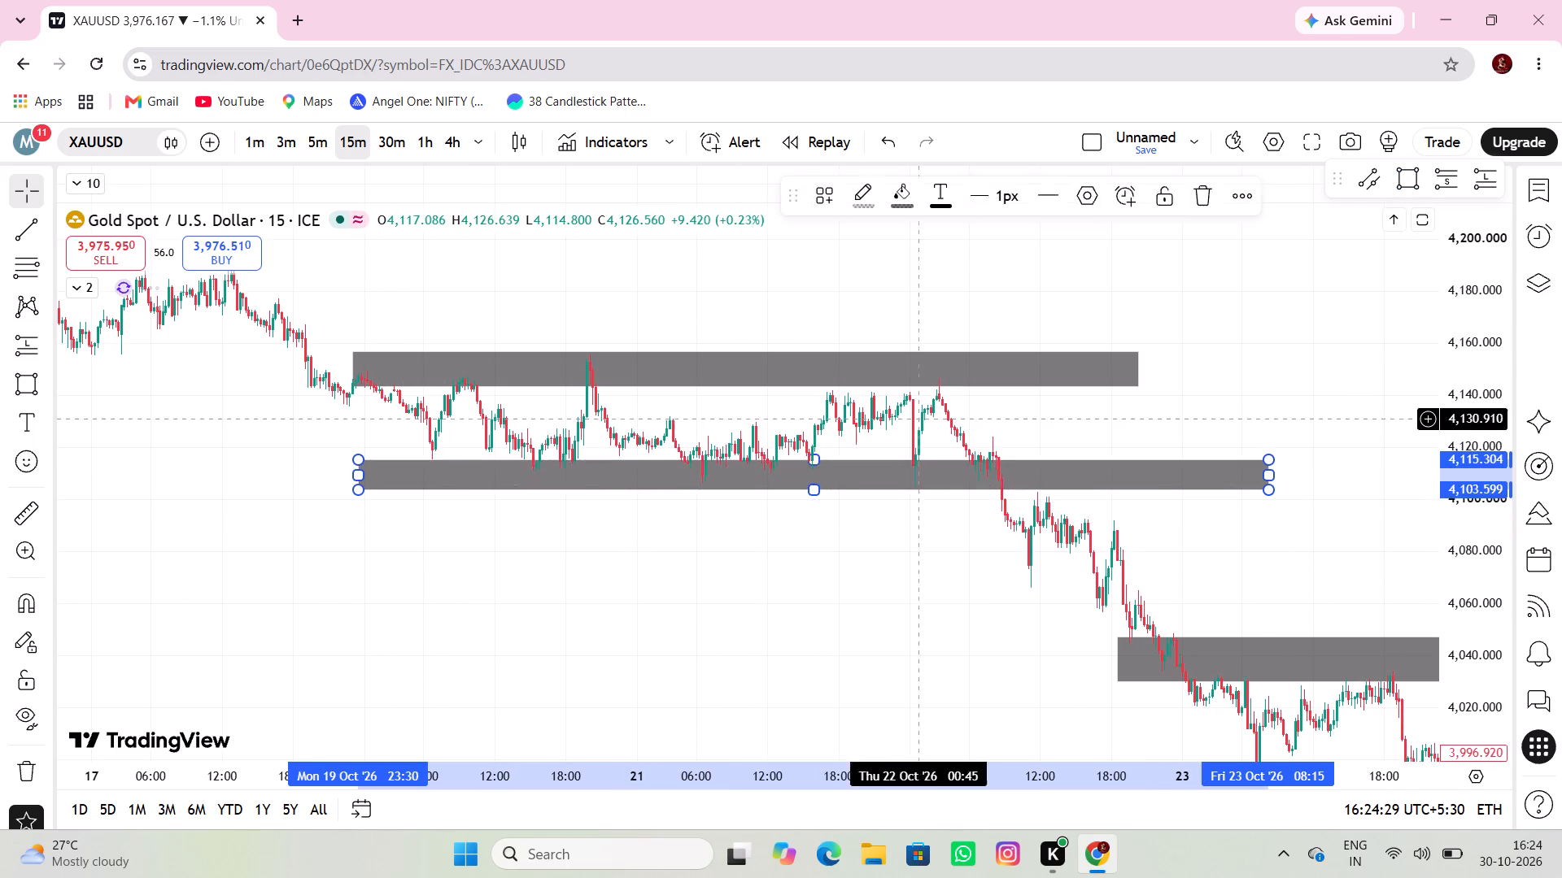
Draw a resistance rectangle over the mid-October highs from 14 Oct 23:00 to 20 Oct 07:45, between about 4,201 and 4,180.
left_click_drag(1006, 406, 1104, 414)
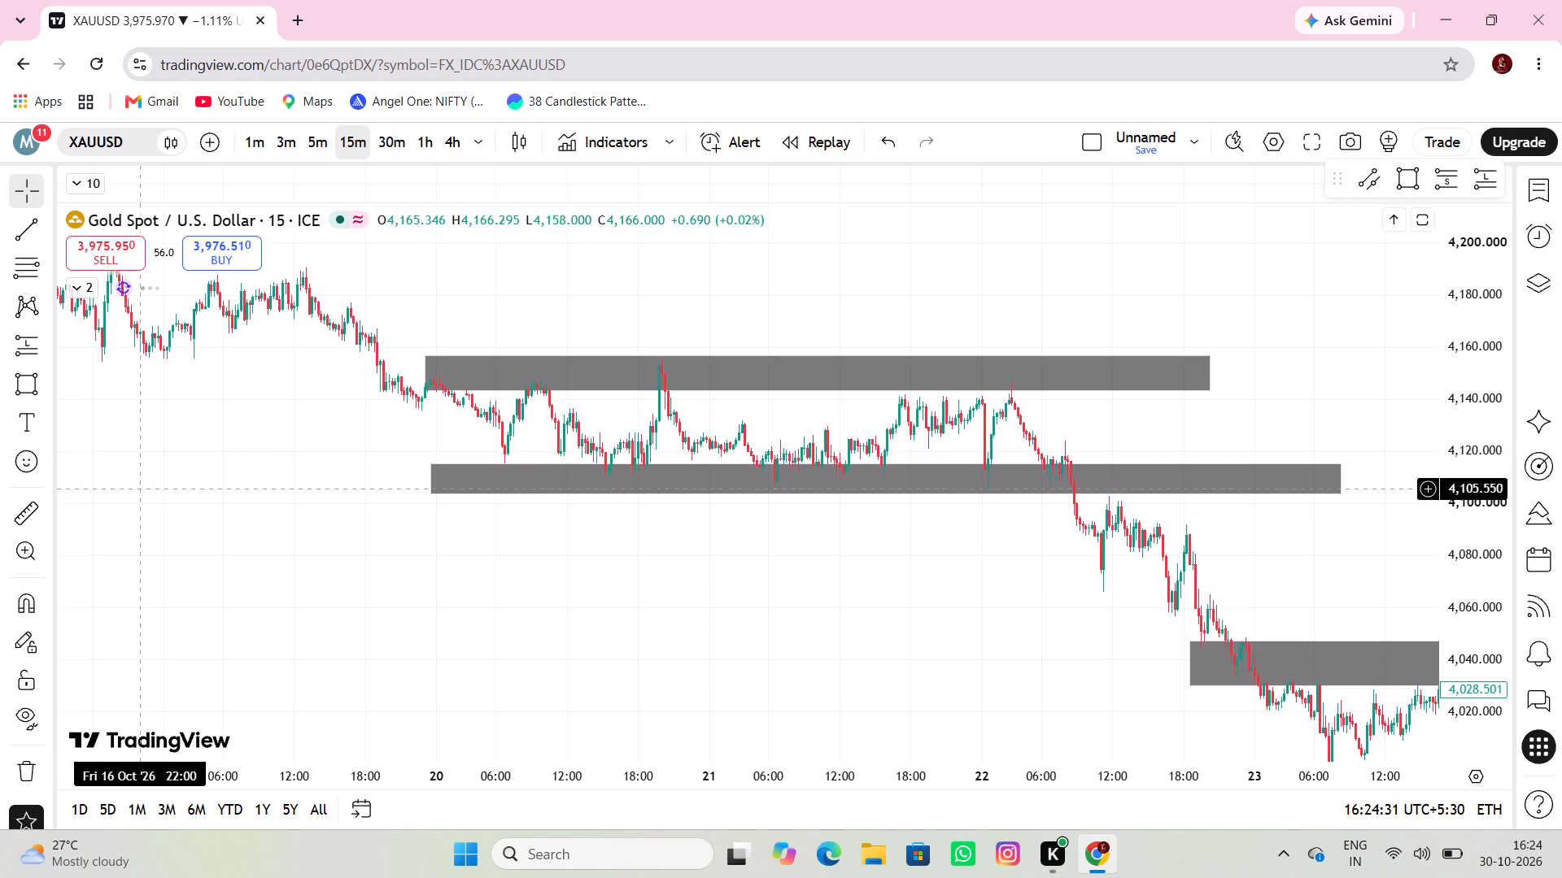
left_click_drag(142, 489, 456, 622)
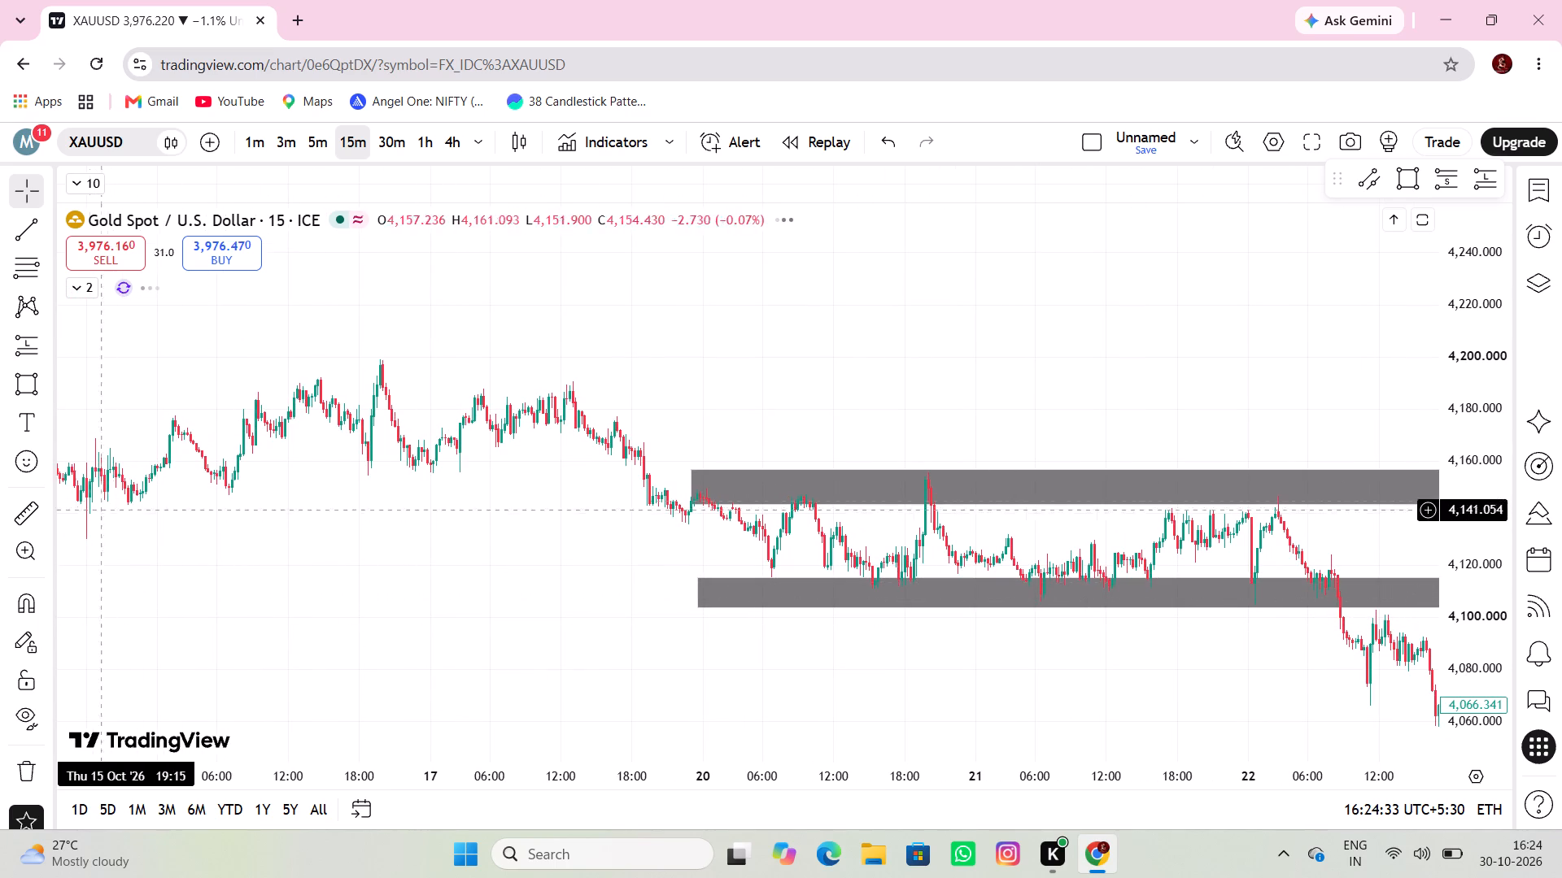
left_click_drag(250, 548, 589, 532)
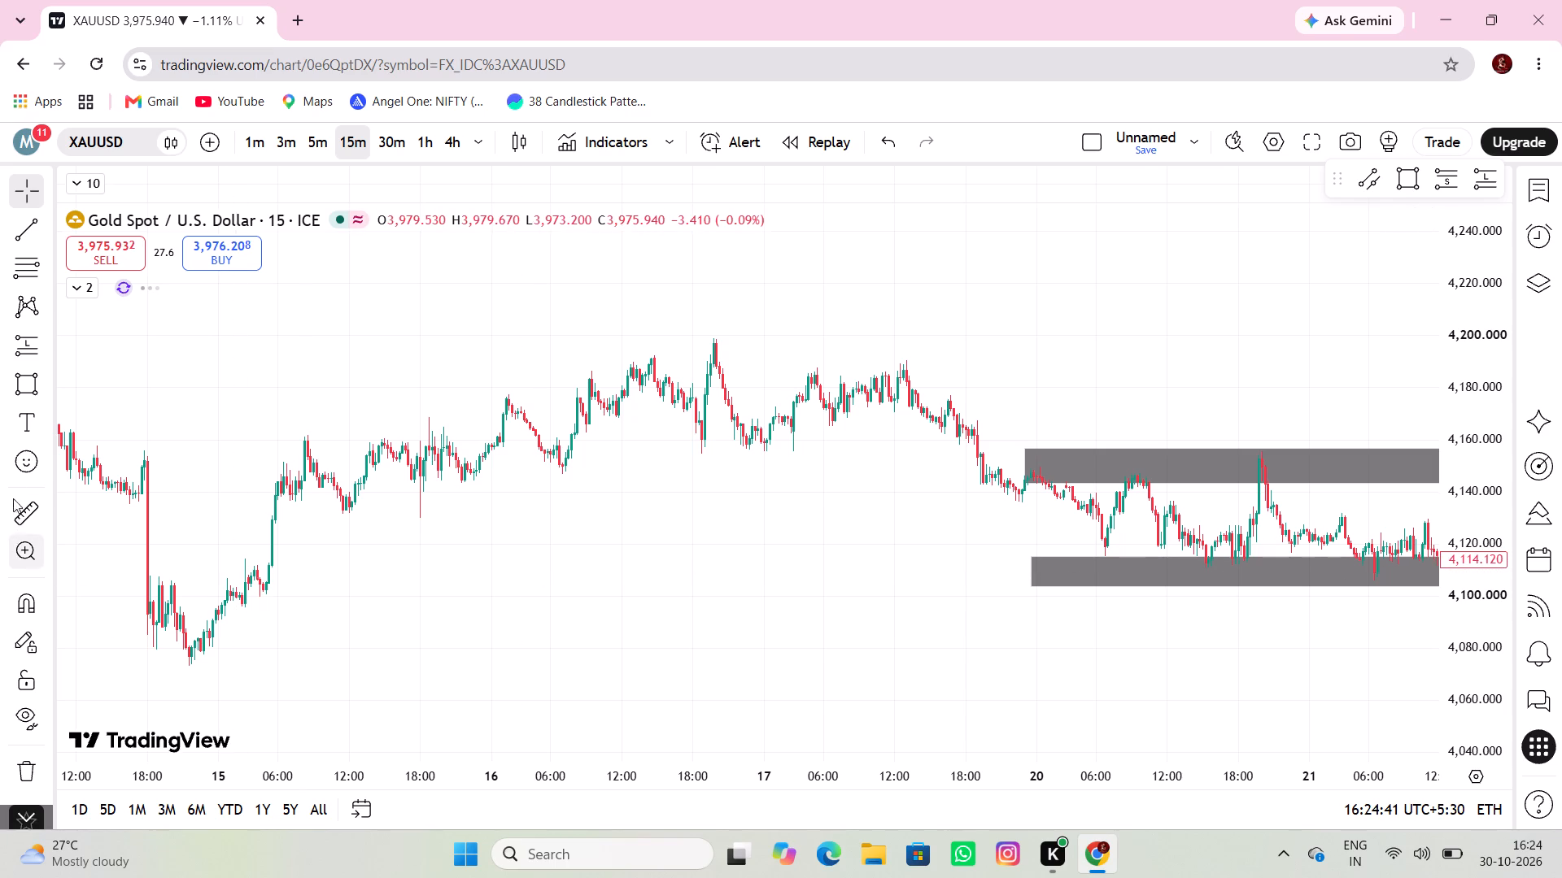
left_click(12, 387)
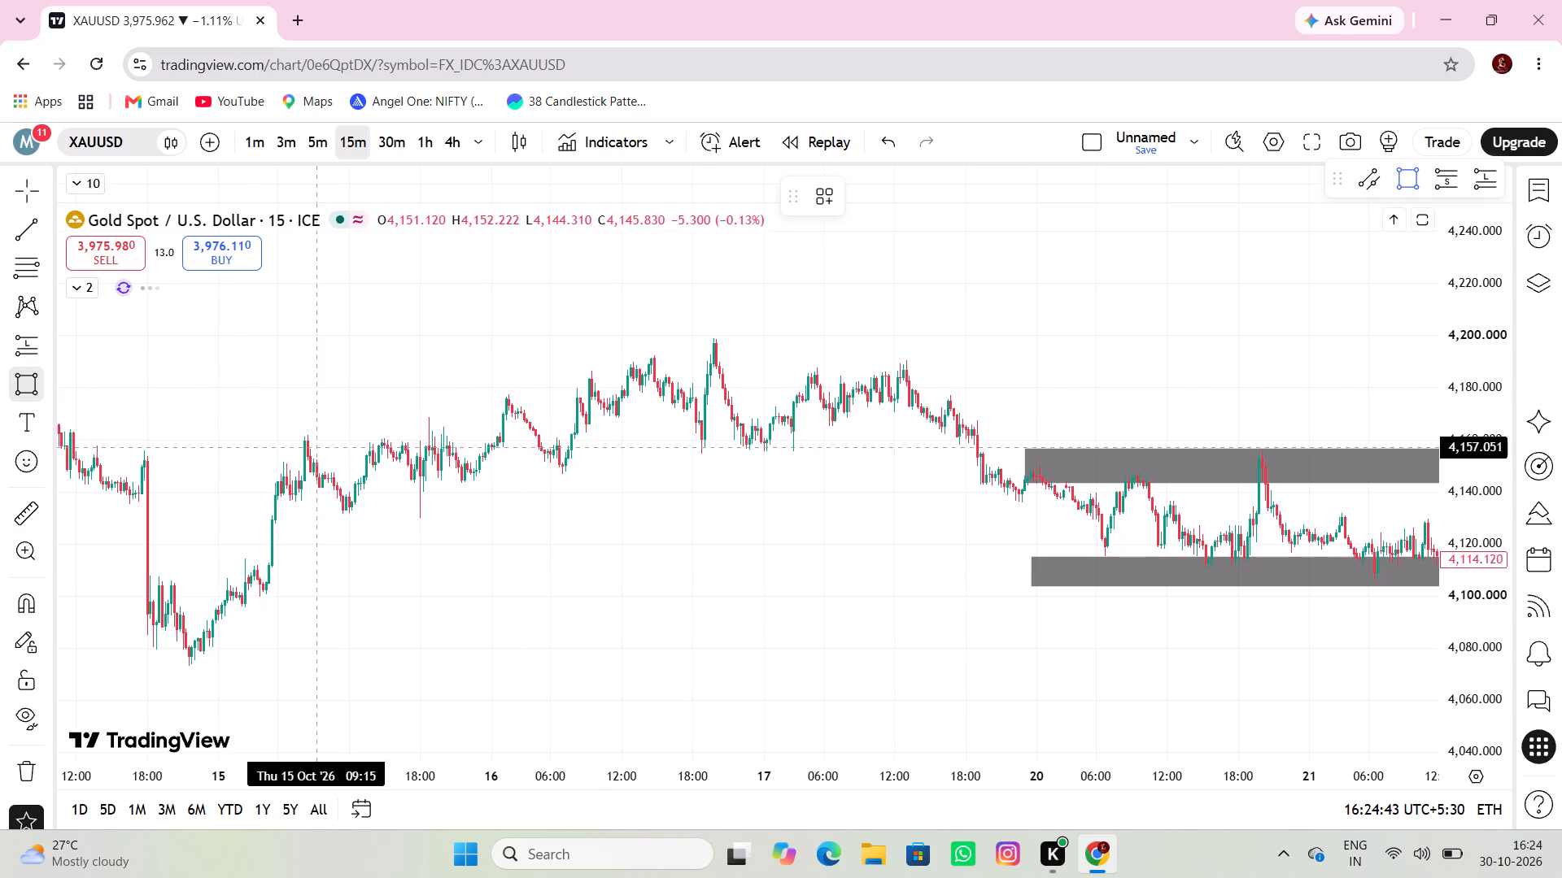
left_click(207, 399)
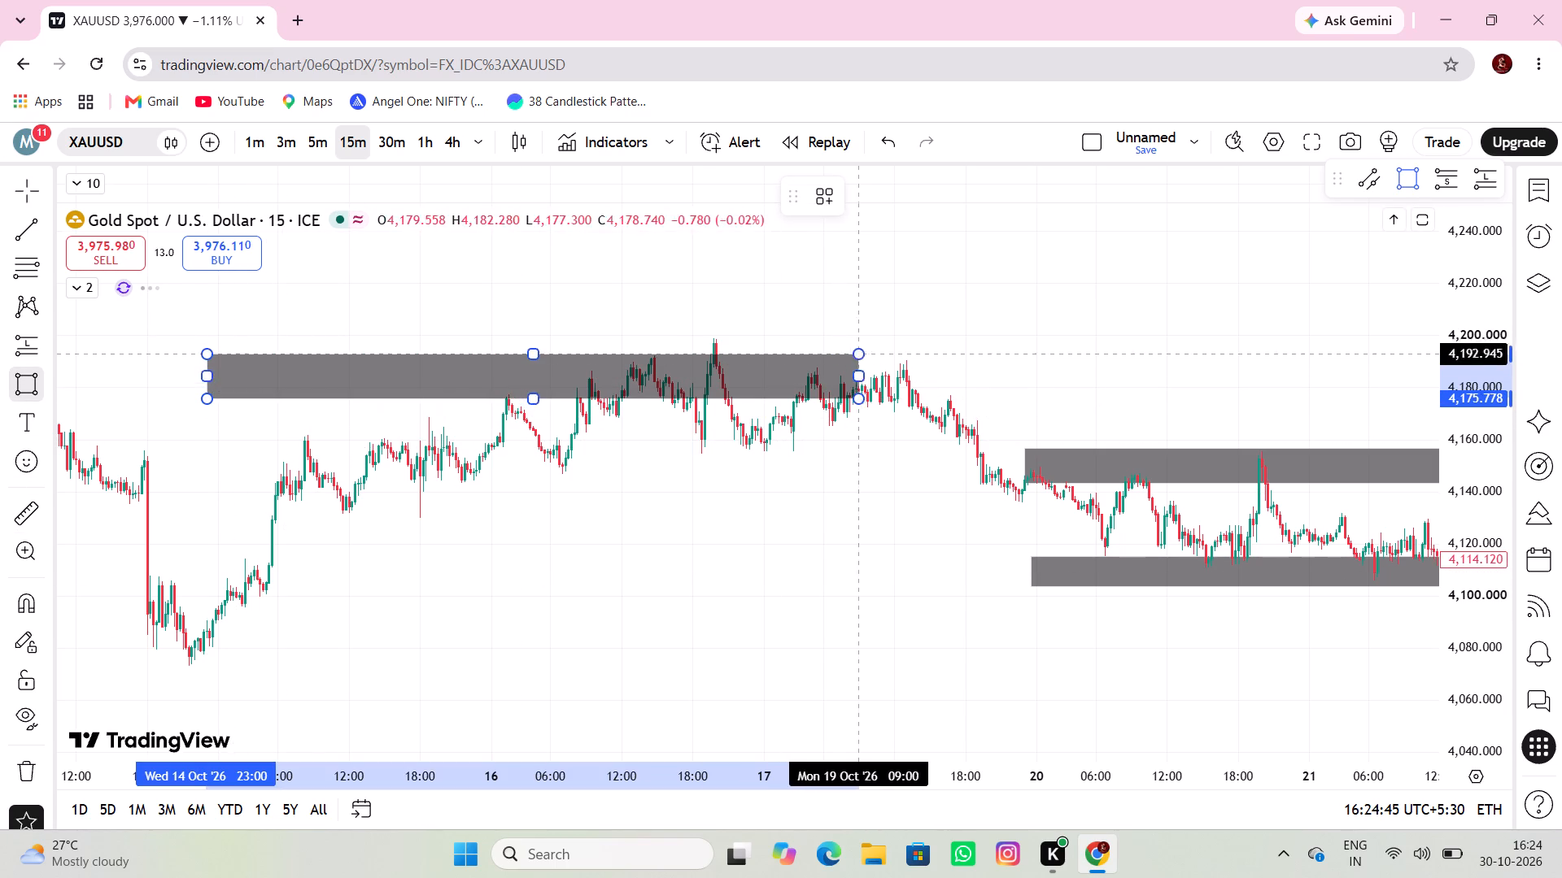
left_click(1116, 333)
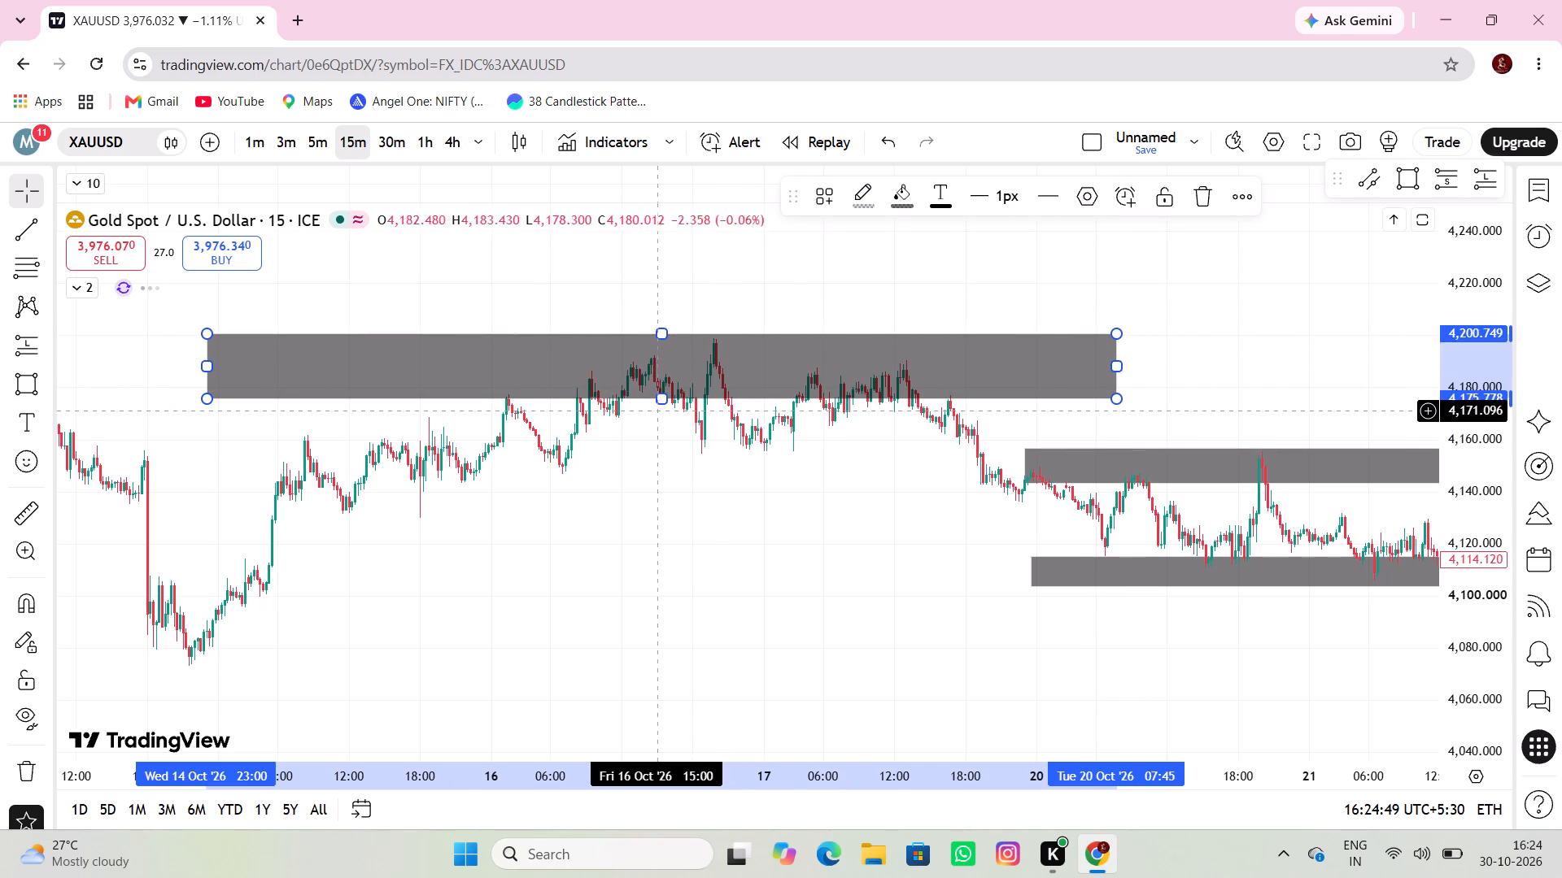
left_click_drag(661, 398, 674, 385)
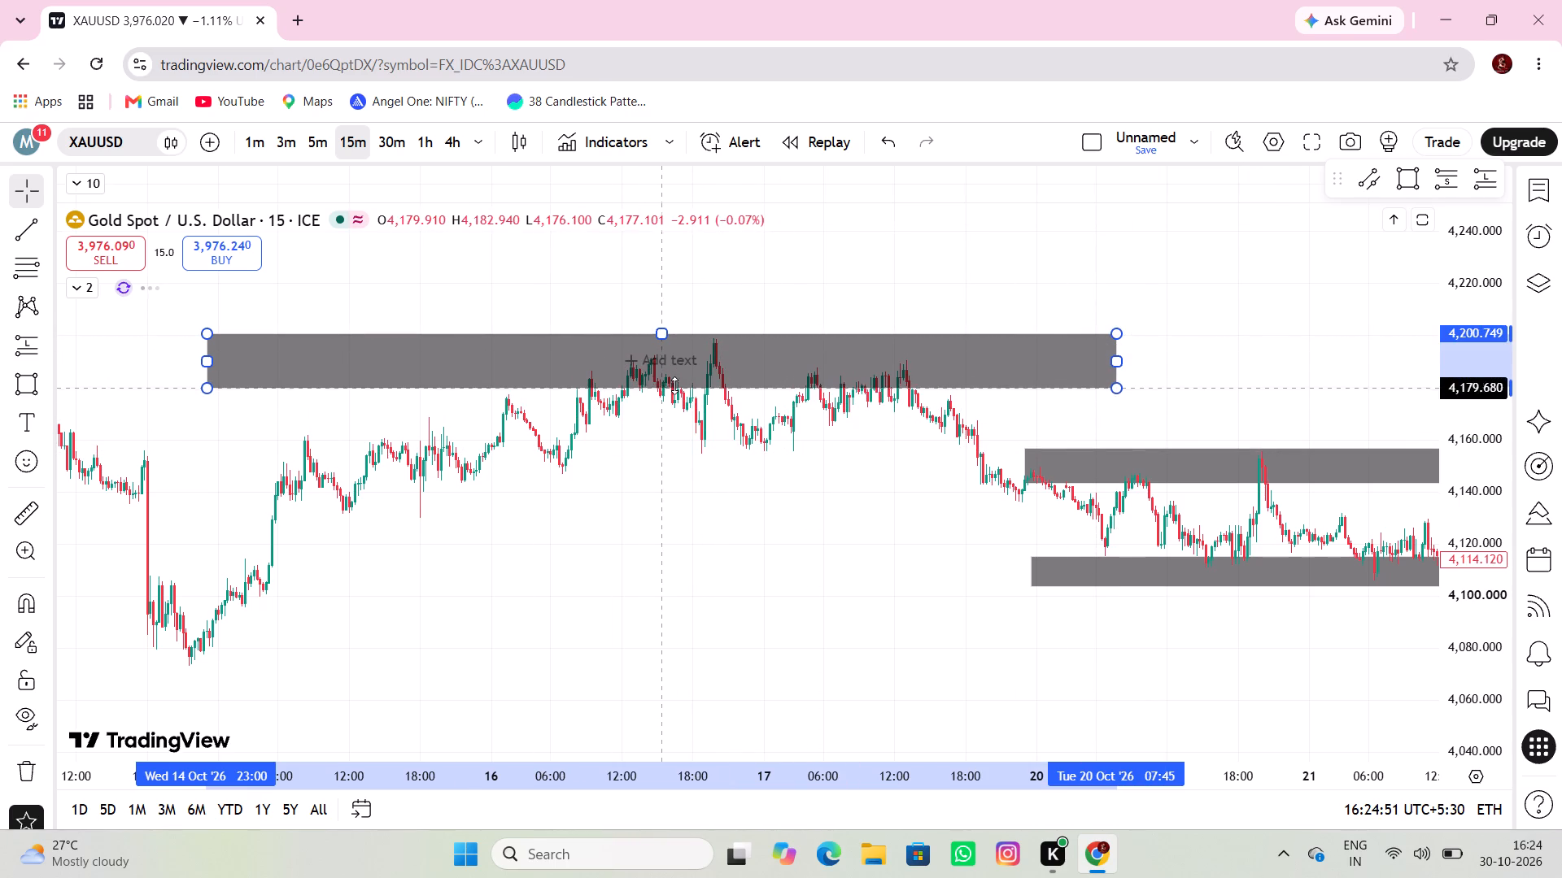
left_click_drag(674, 385, 674, 386)
Draw a support rectangle below the mid-October highs from 14 Oct 23:45 to late 19 Oct, between about 4,154 and 4,146.
left_click_drag(636, 499, 788, 455)
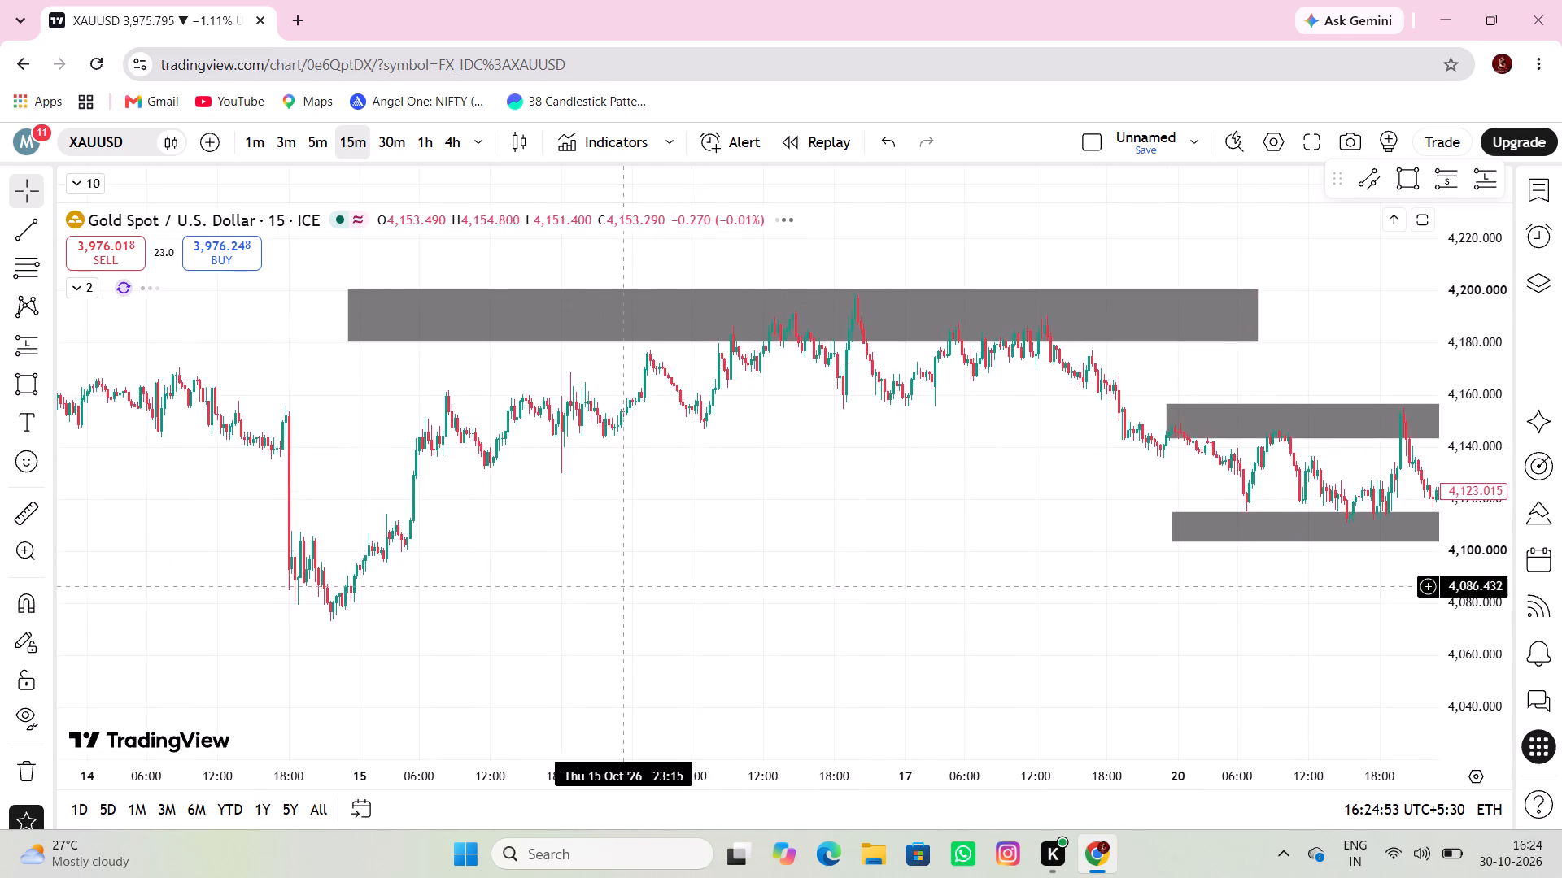
left_click_drag(587, 604, 1028, 641)
left_click_drag(841, 606, 485, 654)
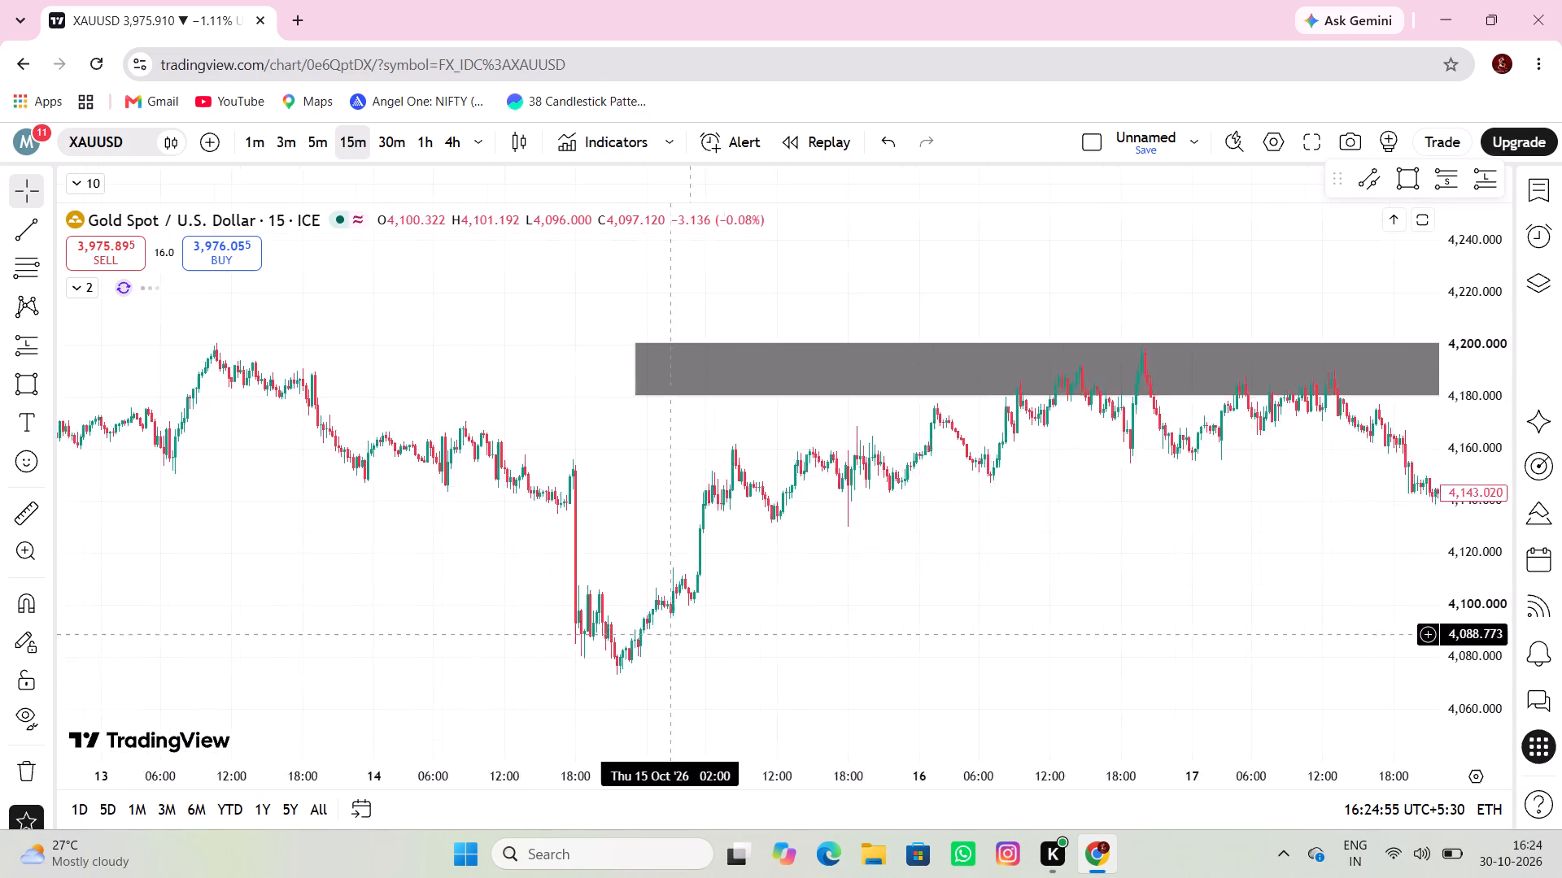
left_click_drag(485, 654, 255, 629)
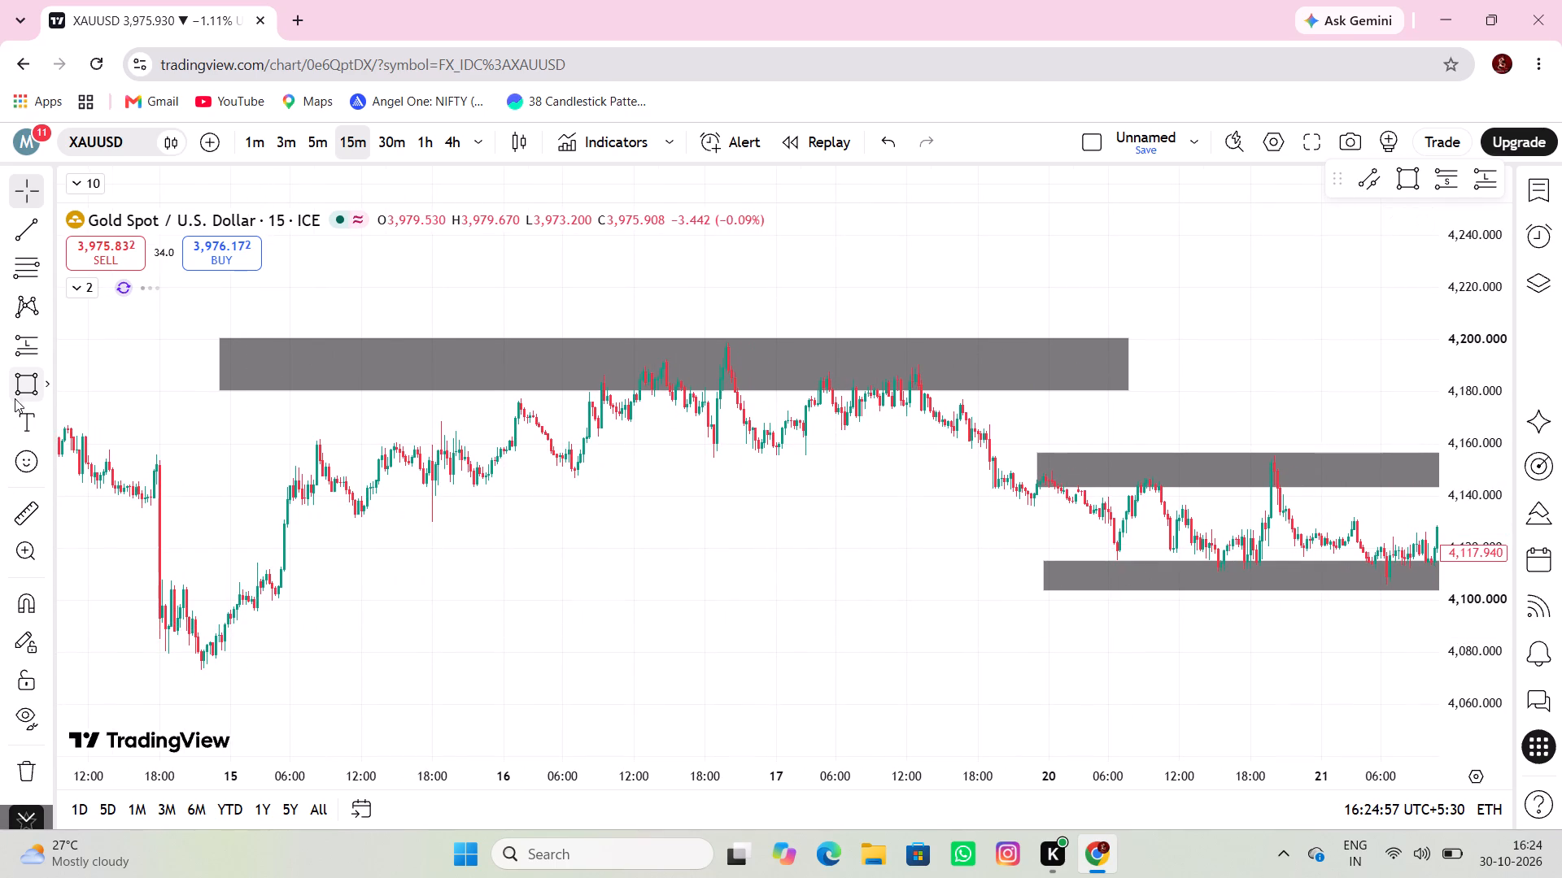
left_click(15, 397)
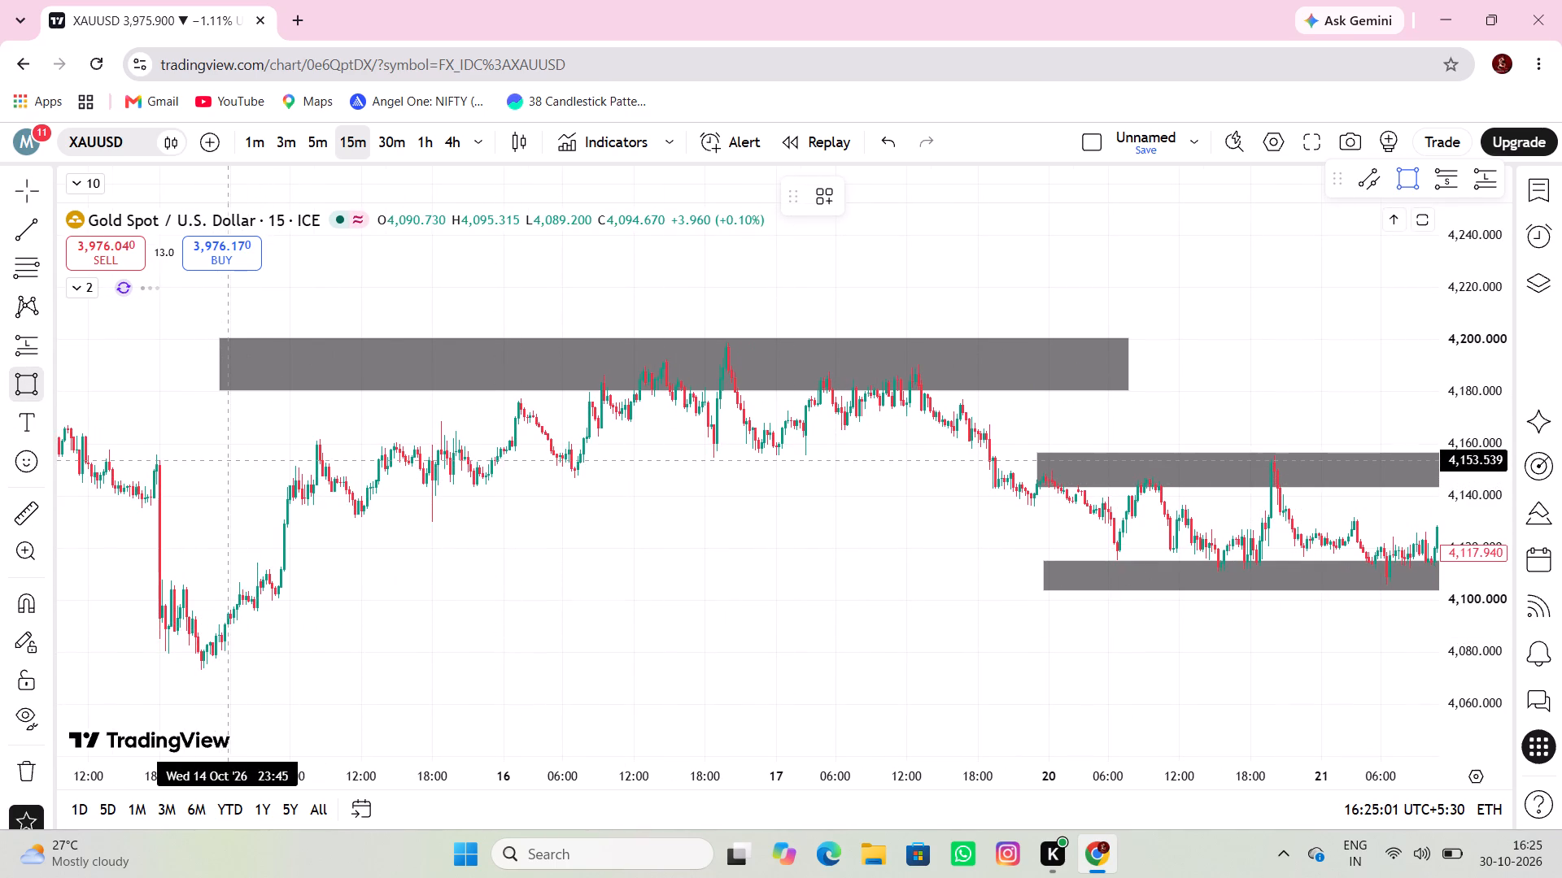
left_click(228, 461)
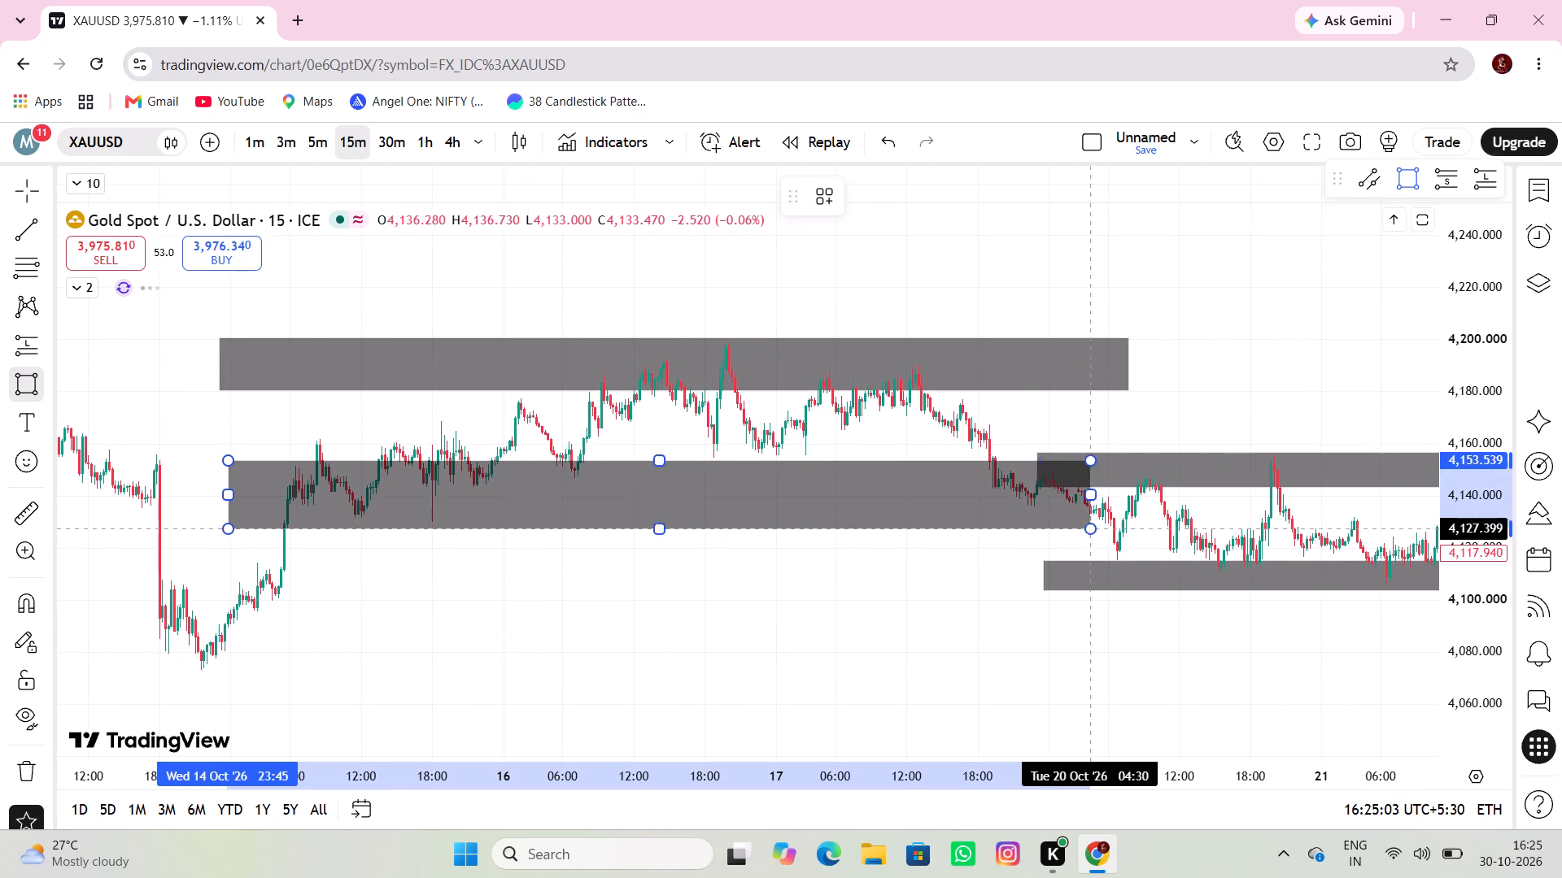
left_click(1033, 480)
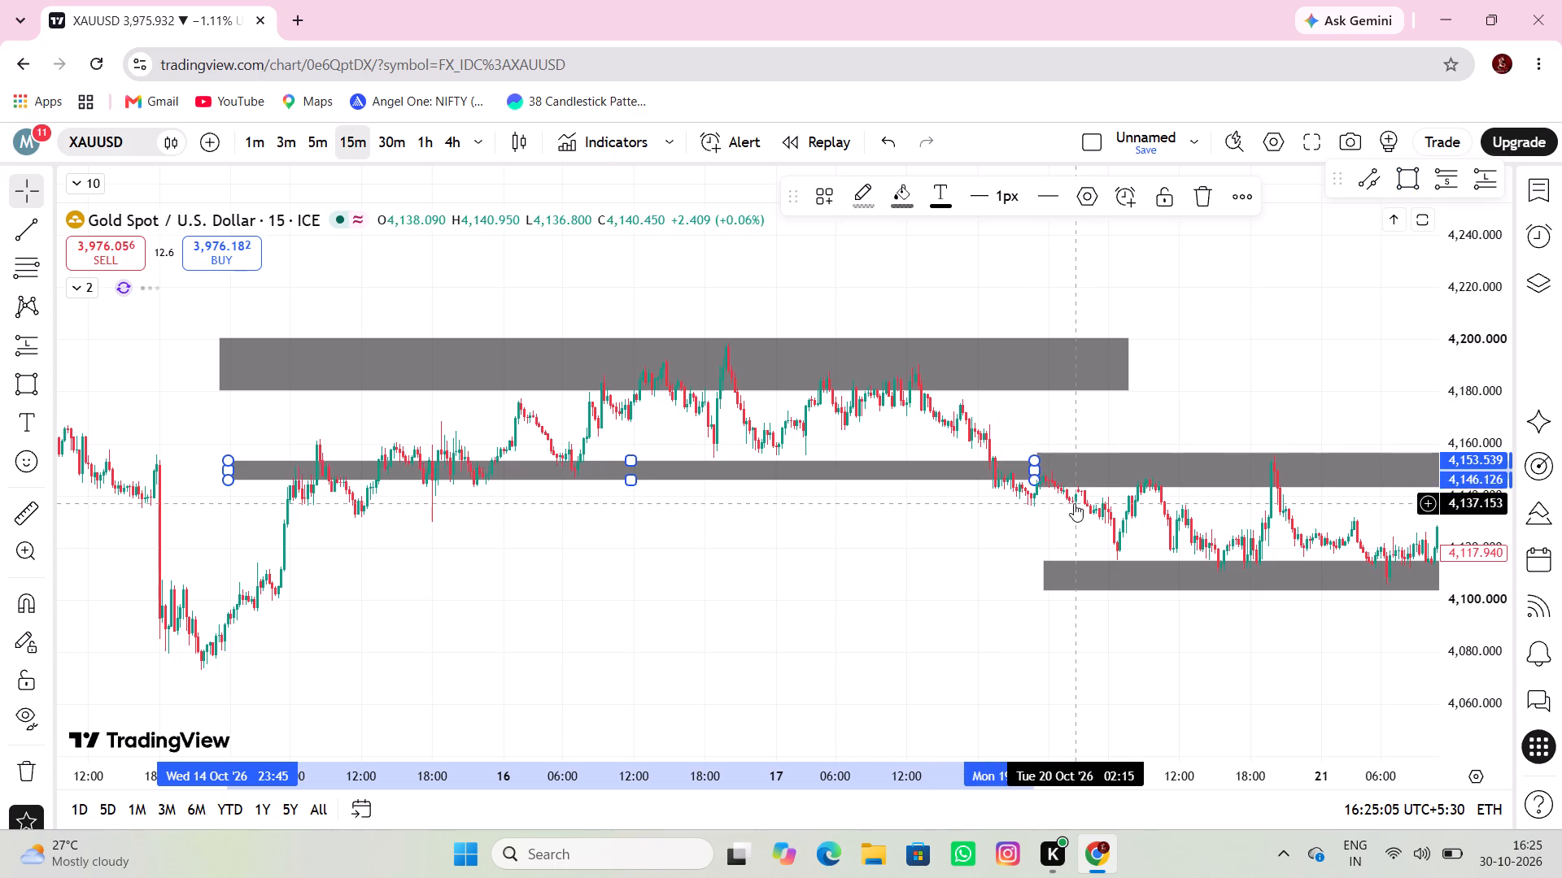
left_click(1075, 513)
Draw a resistance rectangle over the early-October peak from 8 Oct 16:15 to 14 Oct 08:00, between about 4,222 and 4,202.
left_click_drag(816, 607, 1202, 546)
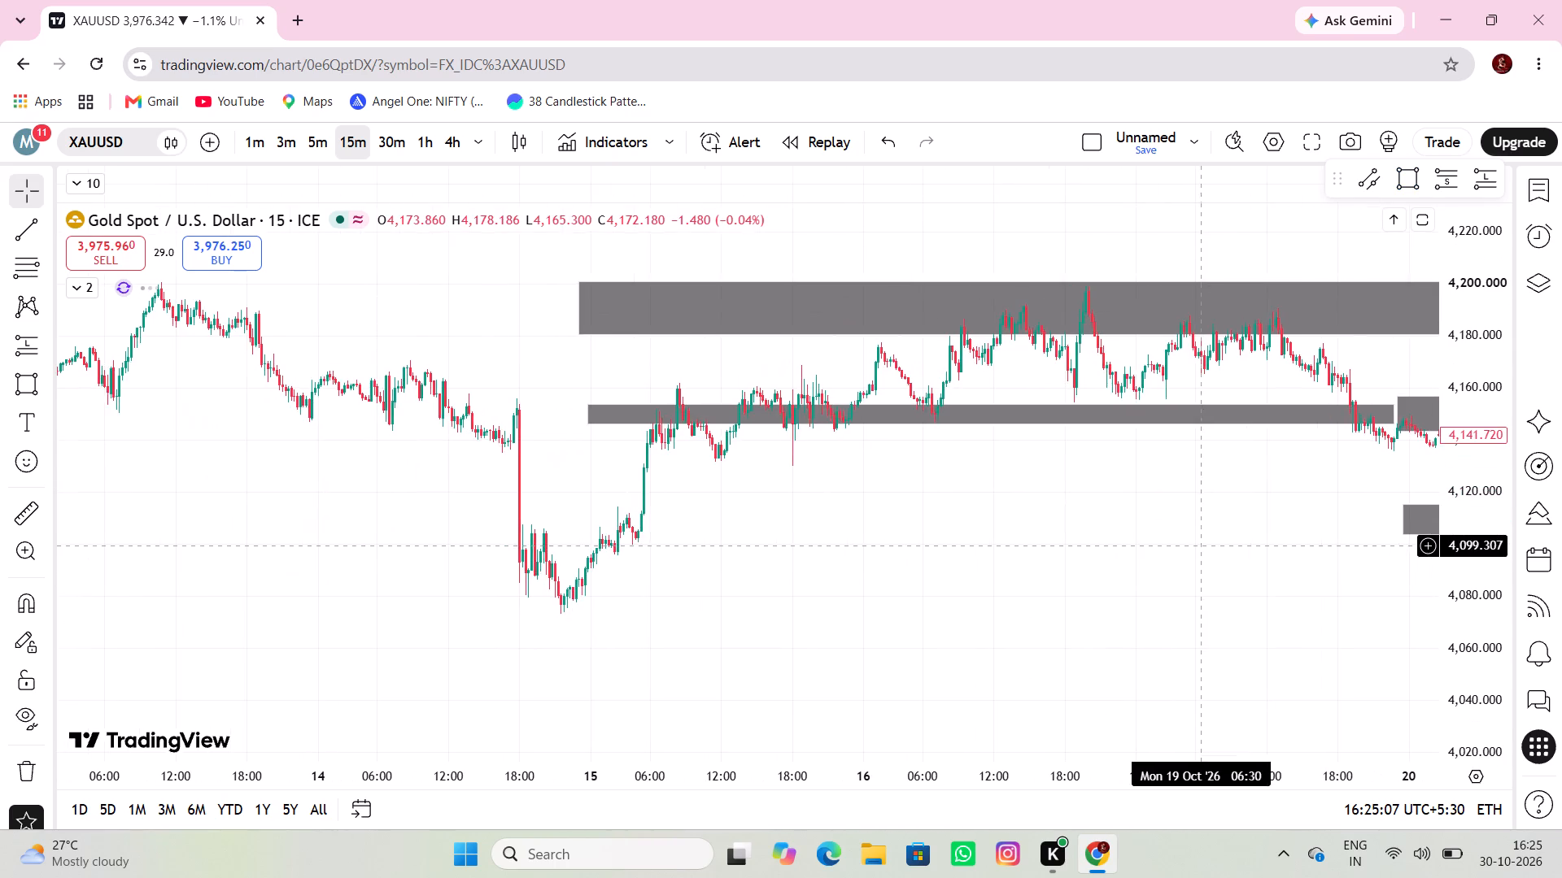
scroll(1150, 572, "down", 3)
left_click_drag(718, 563, 1132, 709)
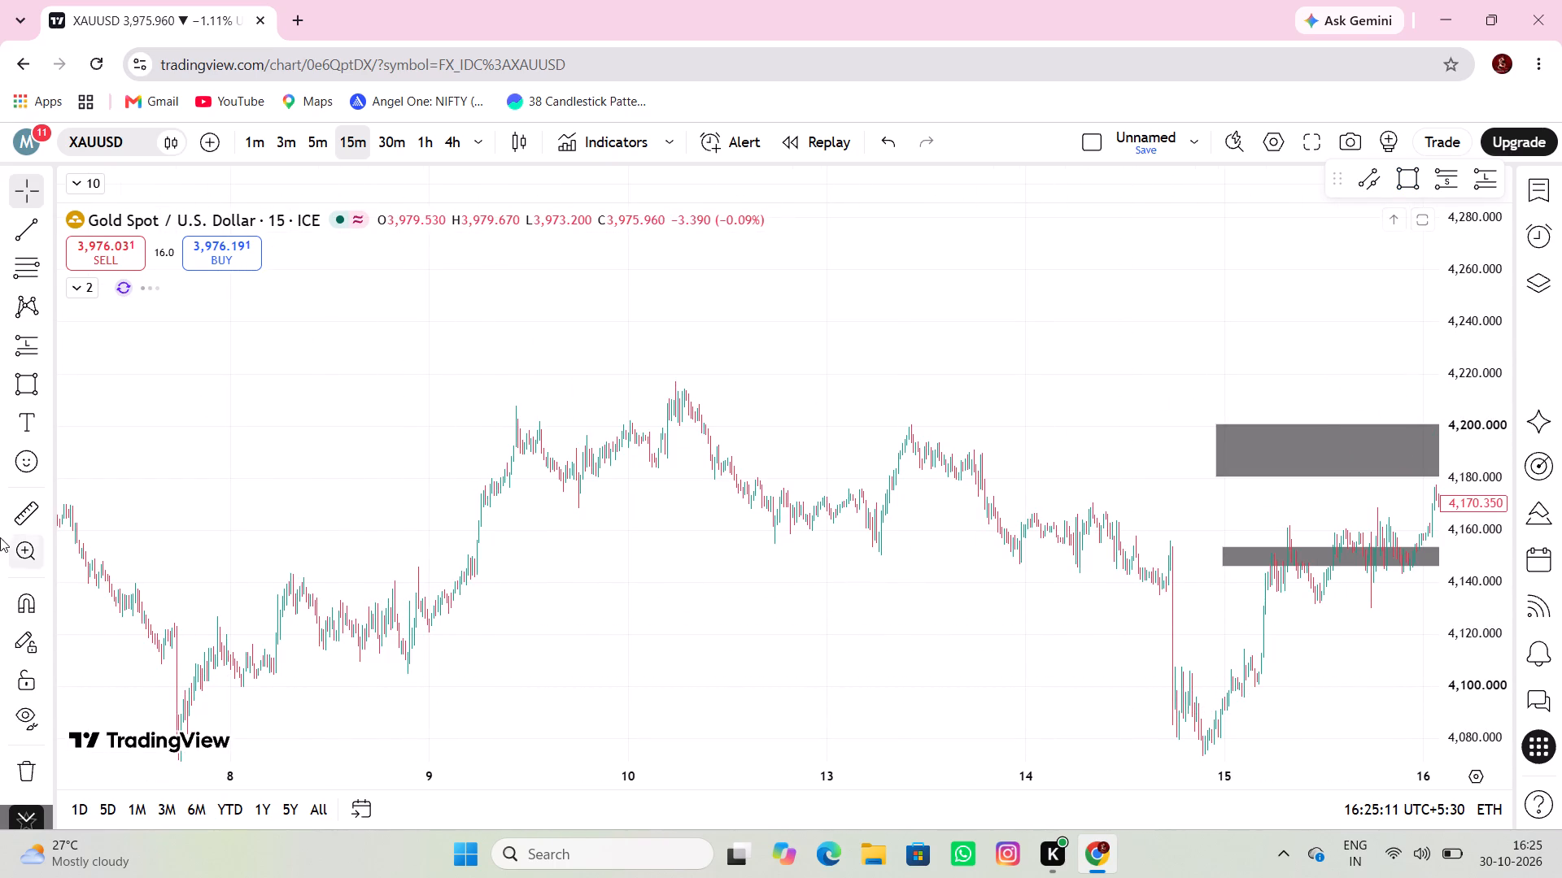
left_click(13, 376)
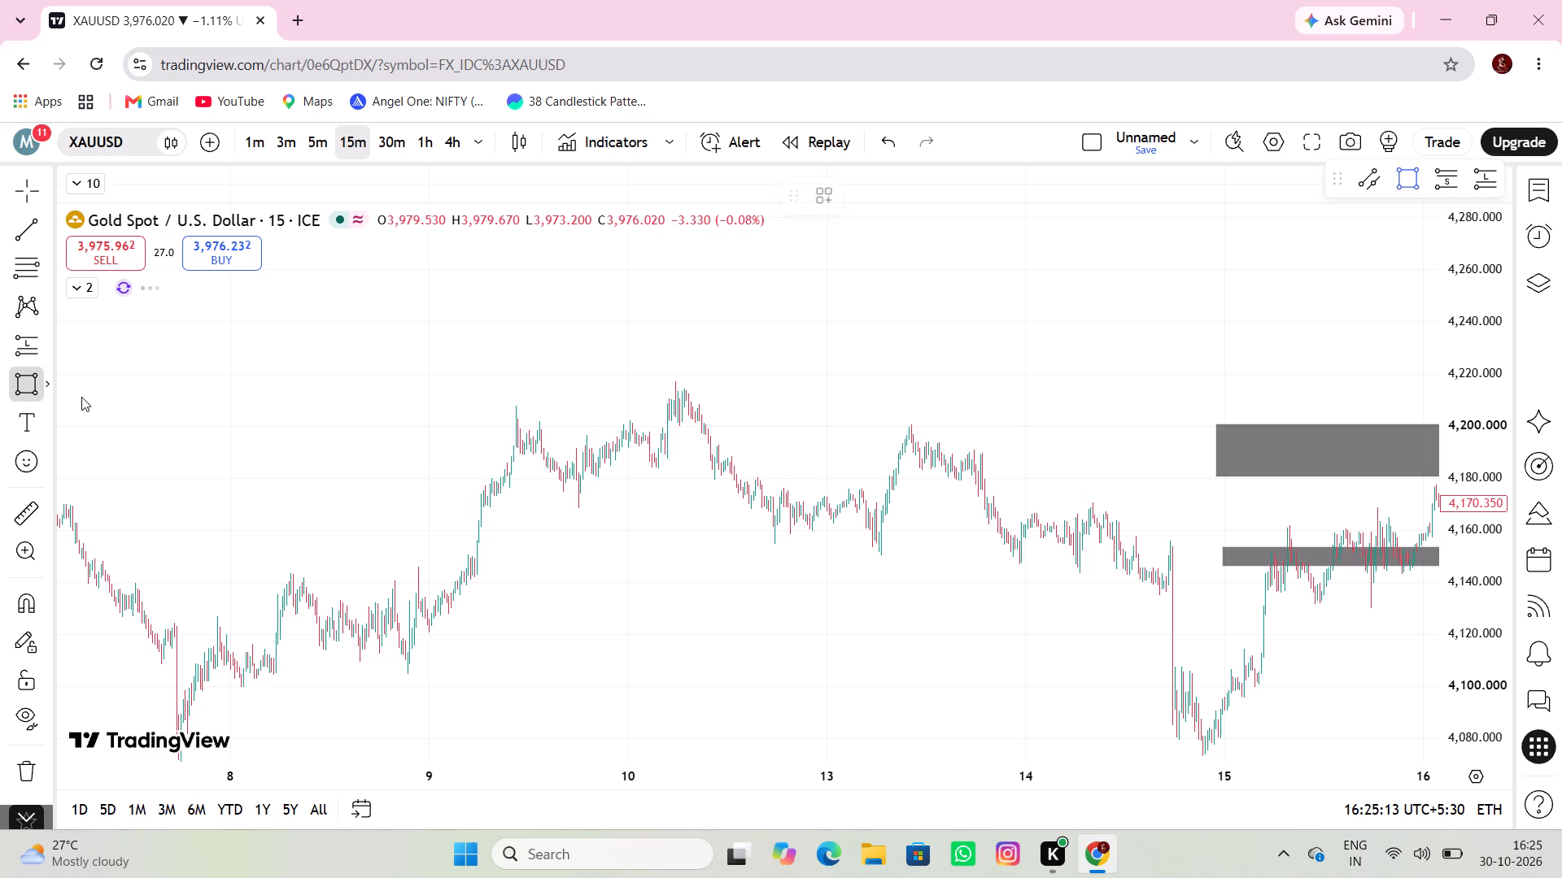
left_click(364, 356)
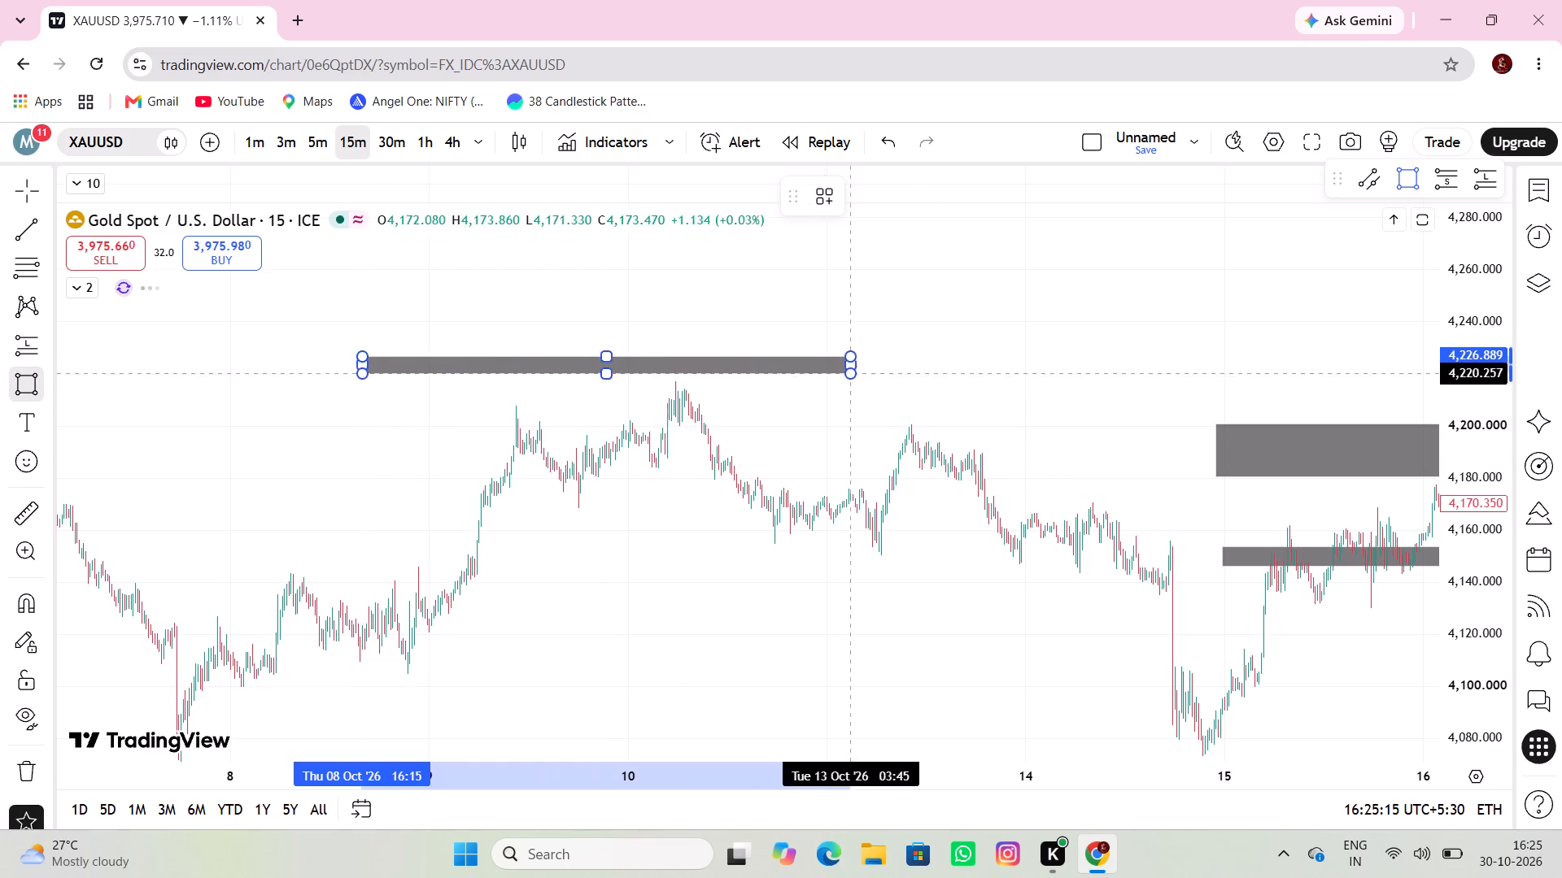
left_click(1086, 422)
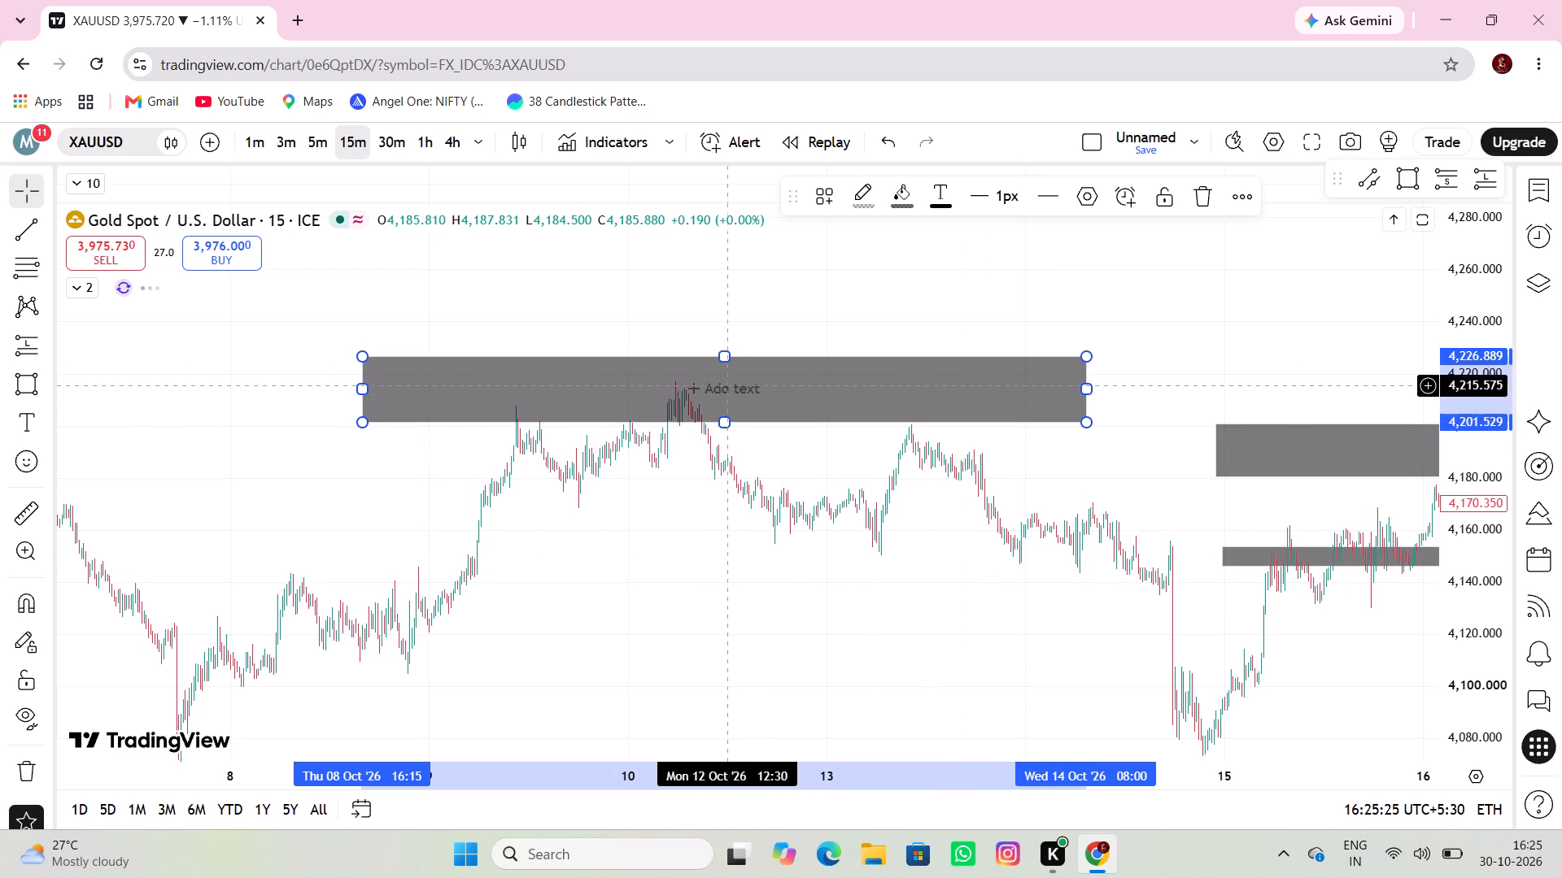
left_click_drag(729, 351, 726, 369)
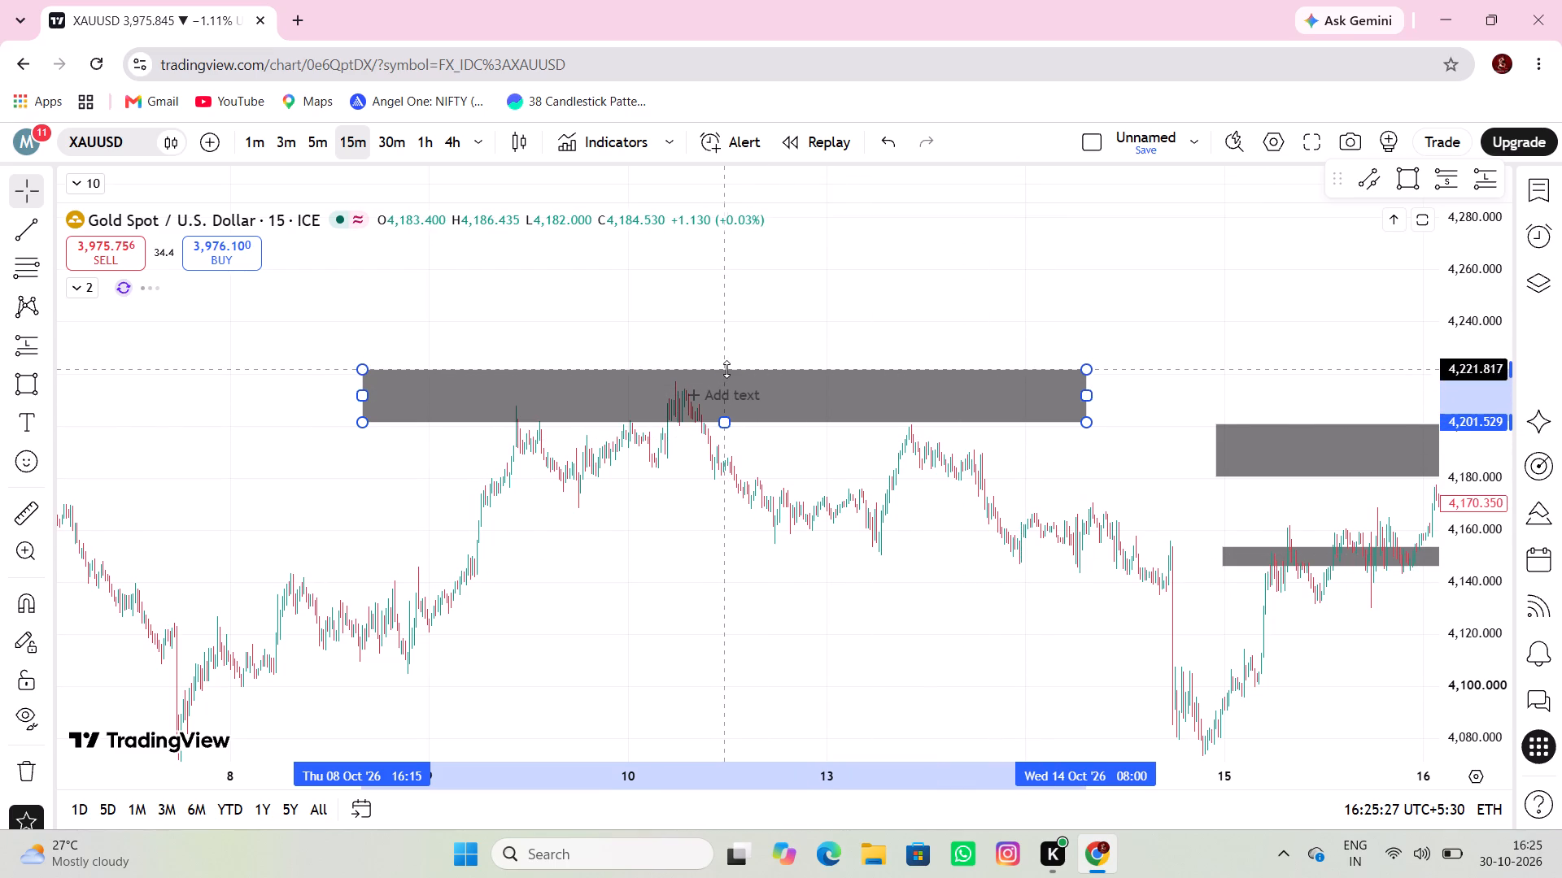
left_click_drag(706, 515, 709, 491)
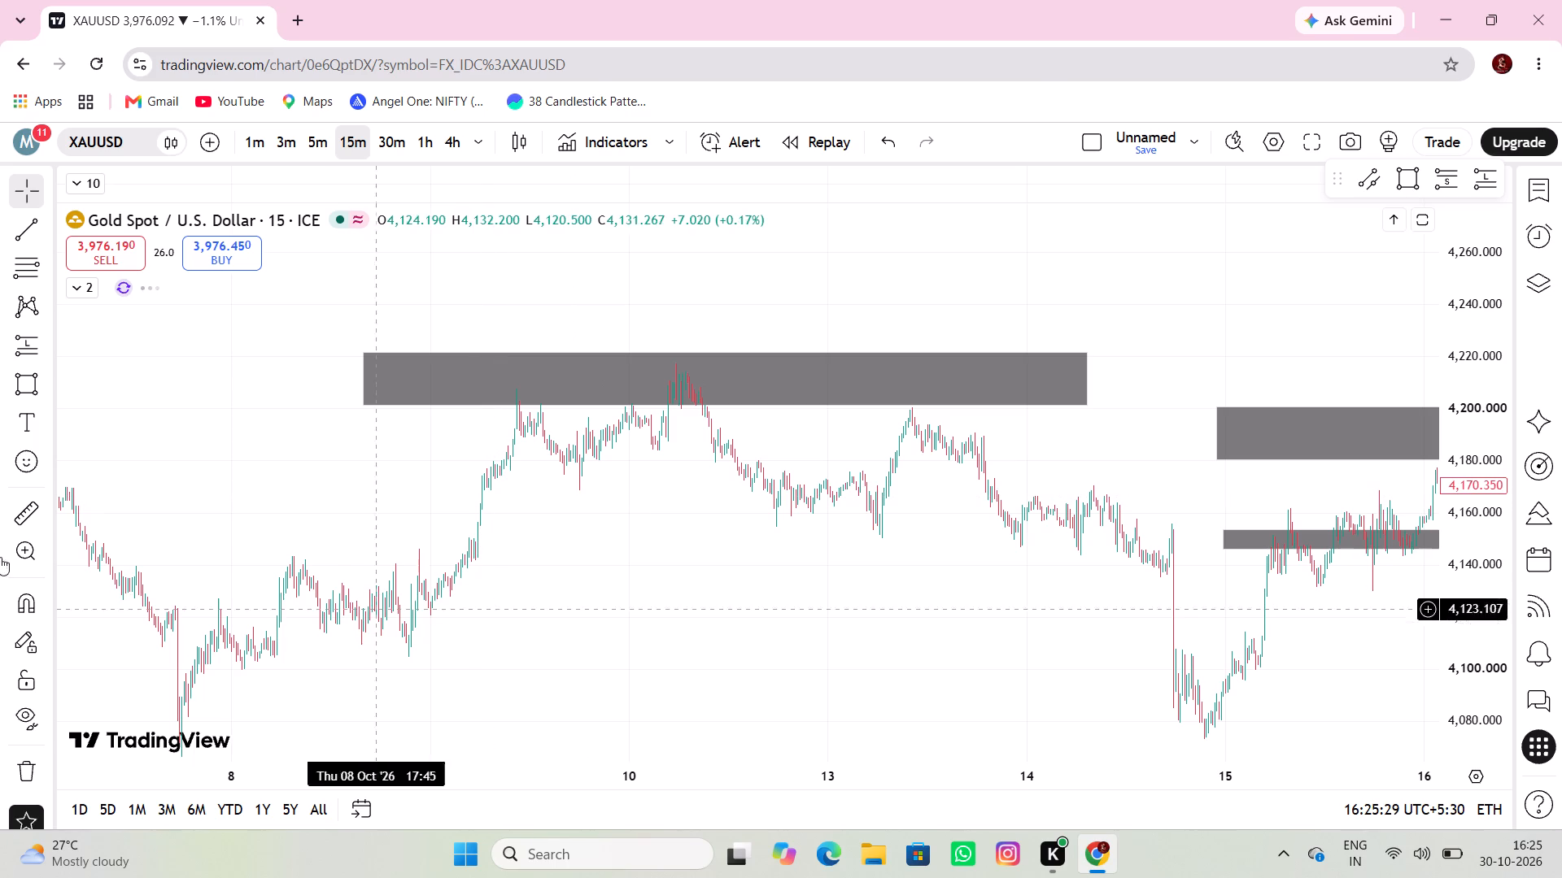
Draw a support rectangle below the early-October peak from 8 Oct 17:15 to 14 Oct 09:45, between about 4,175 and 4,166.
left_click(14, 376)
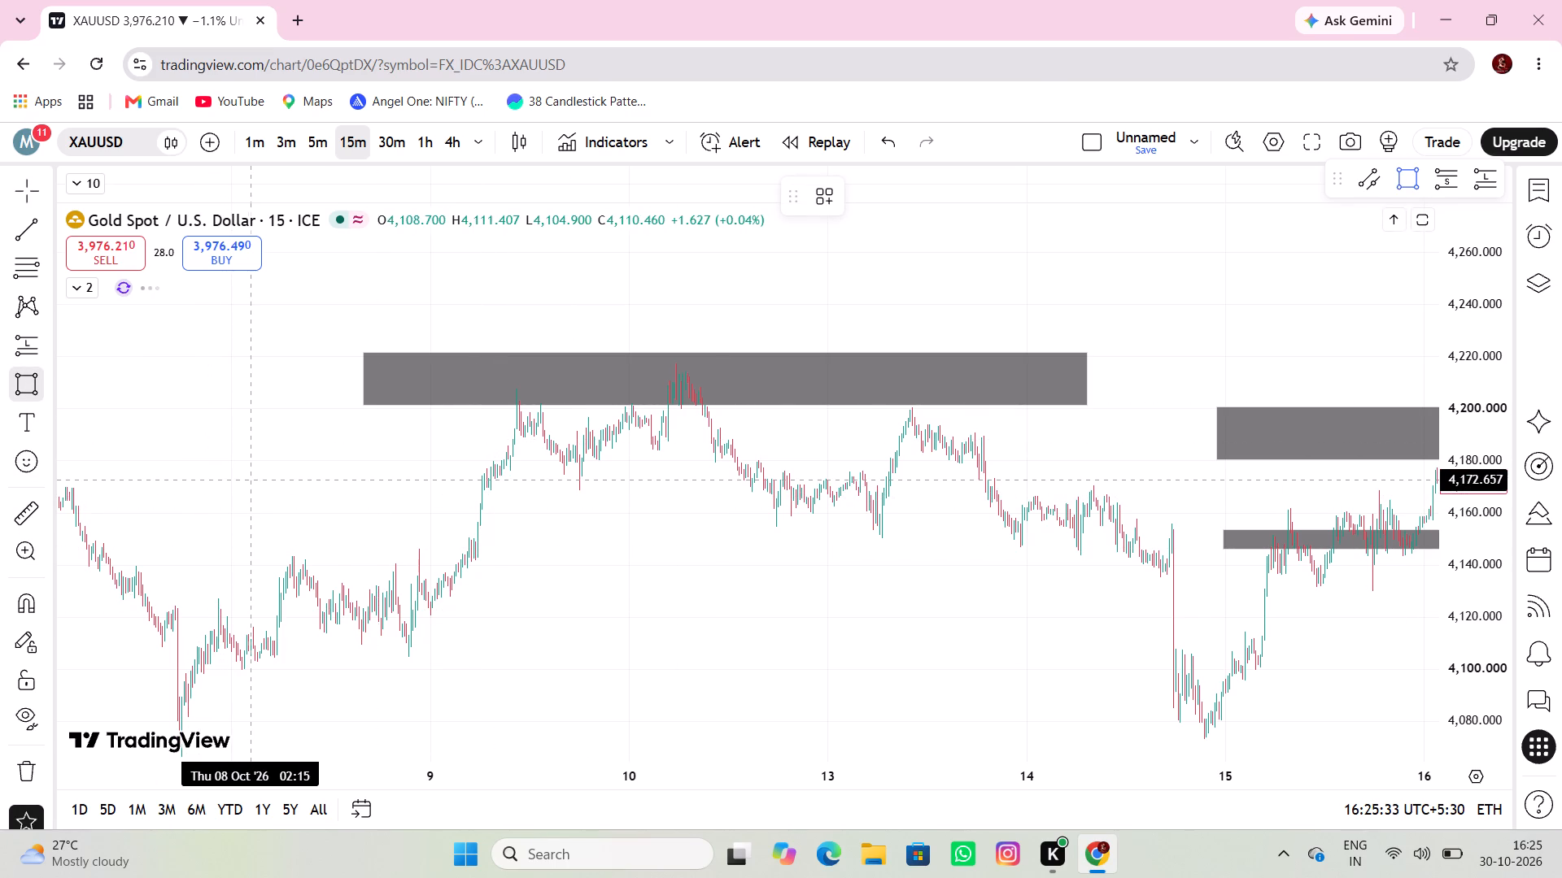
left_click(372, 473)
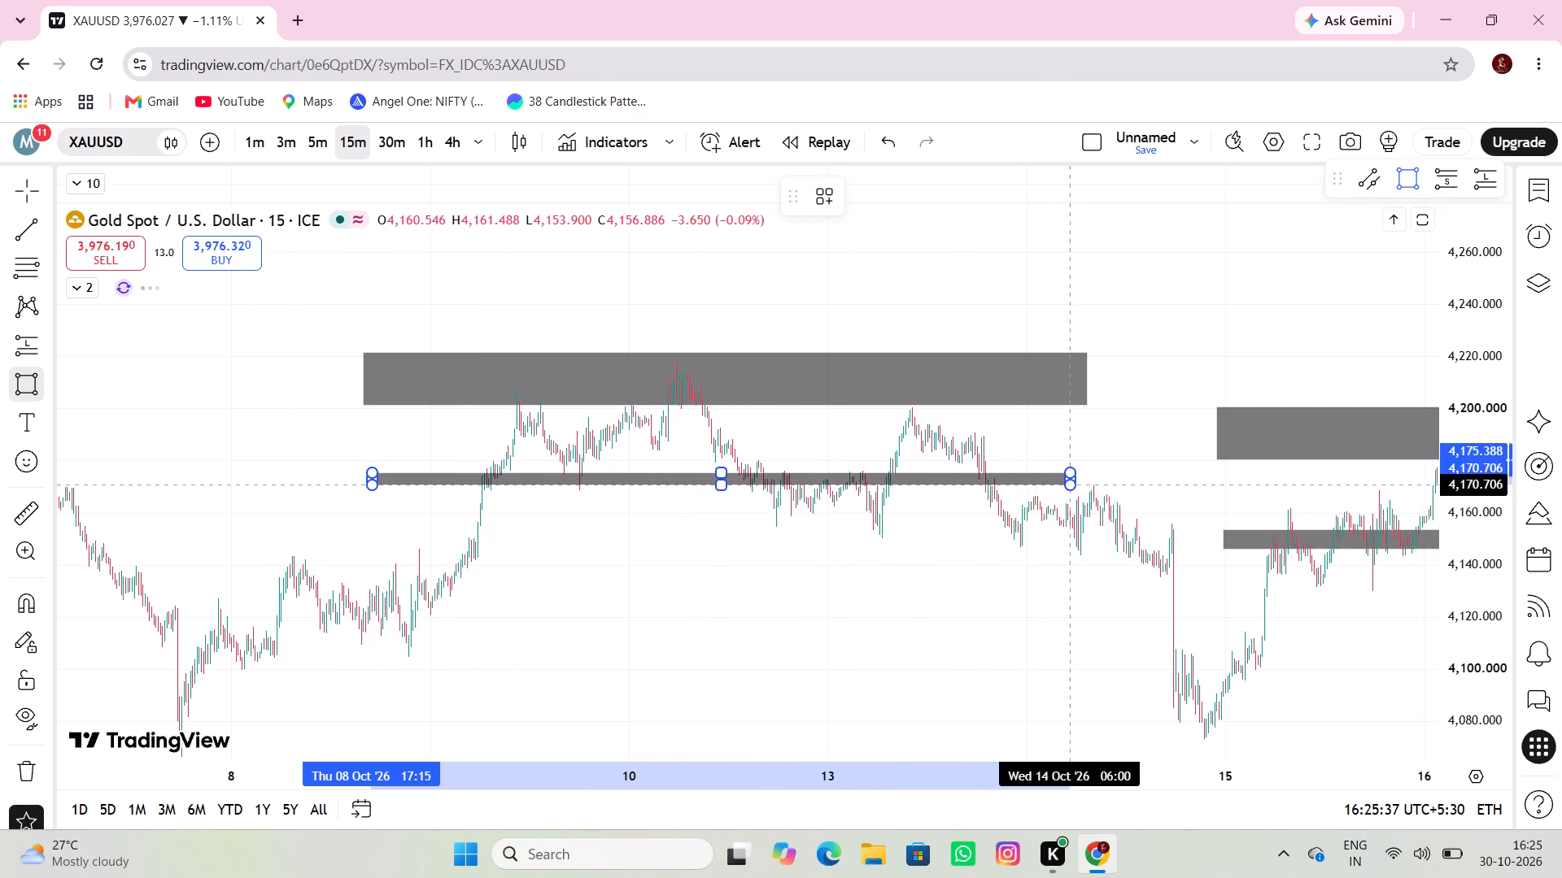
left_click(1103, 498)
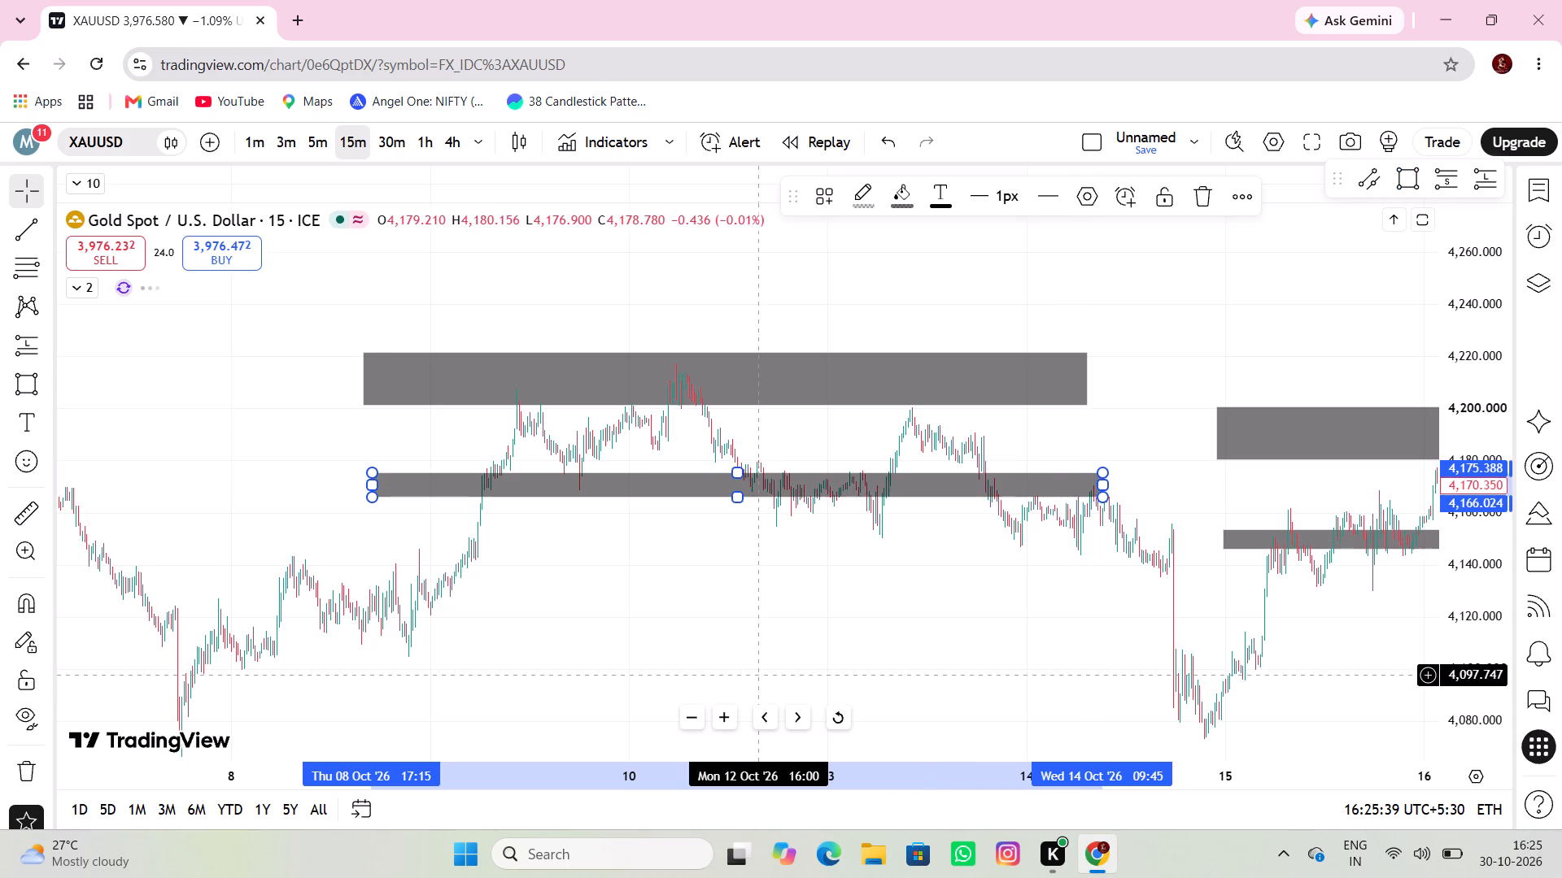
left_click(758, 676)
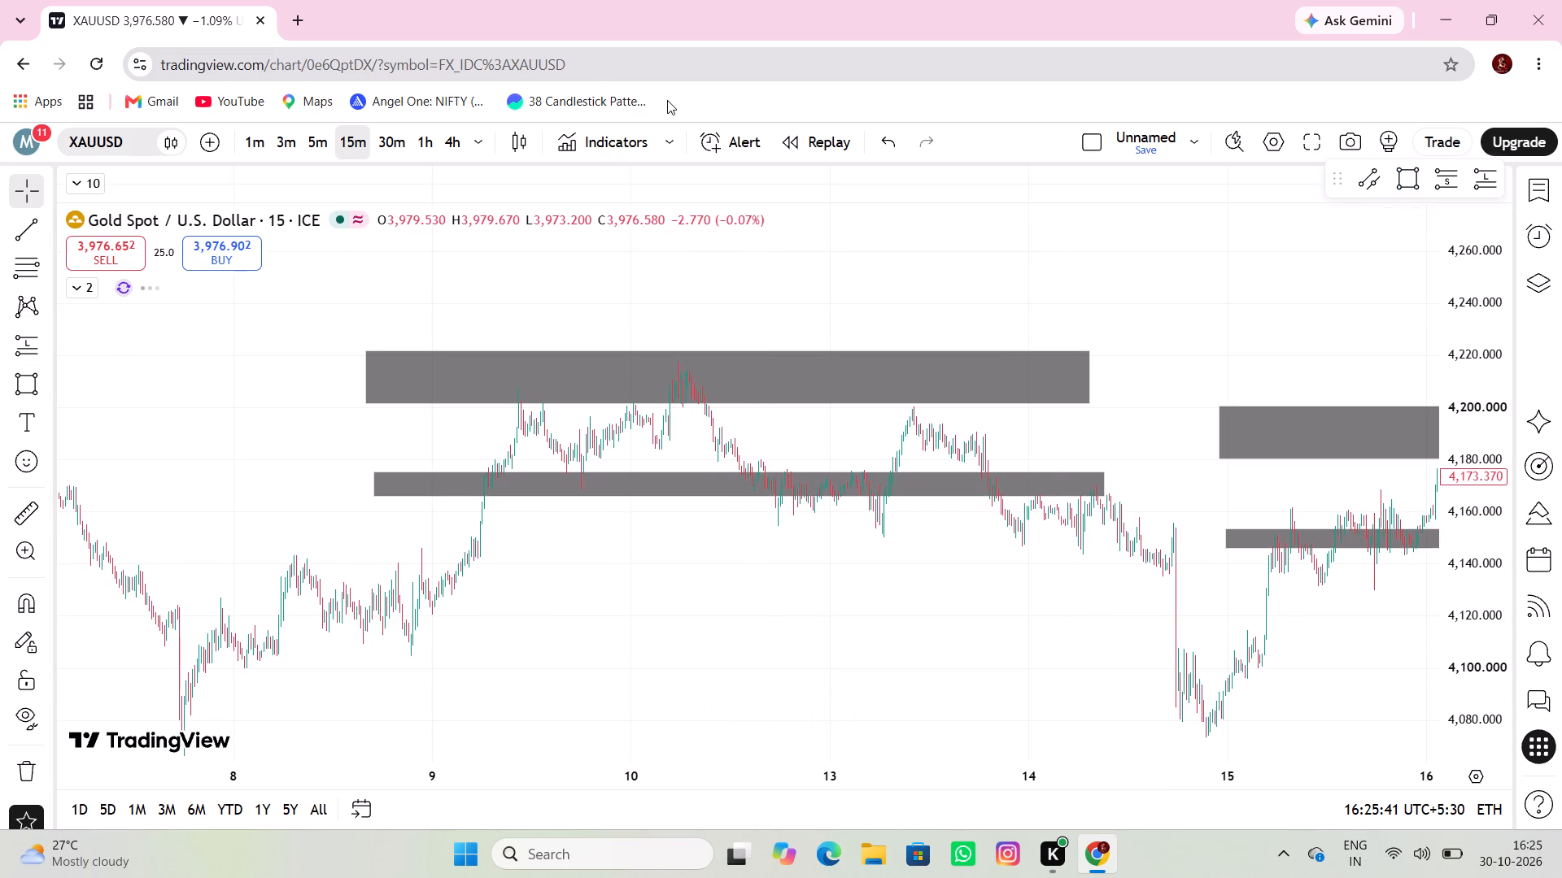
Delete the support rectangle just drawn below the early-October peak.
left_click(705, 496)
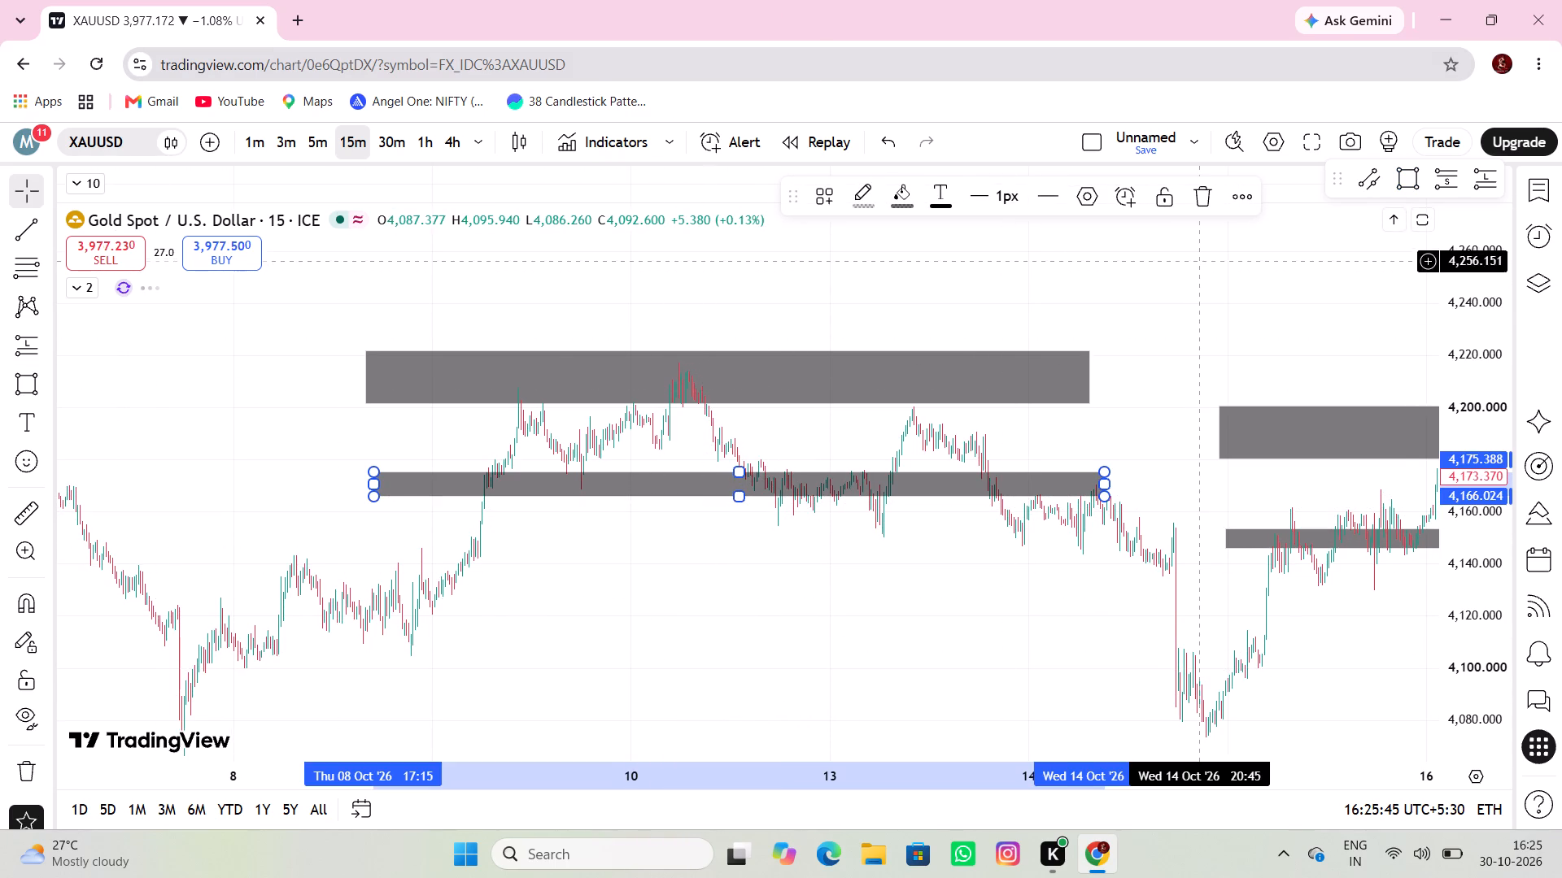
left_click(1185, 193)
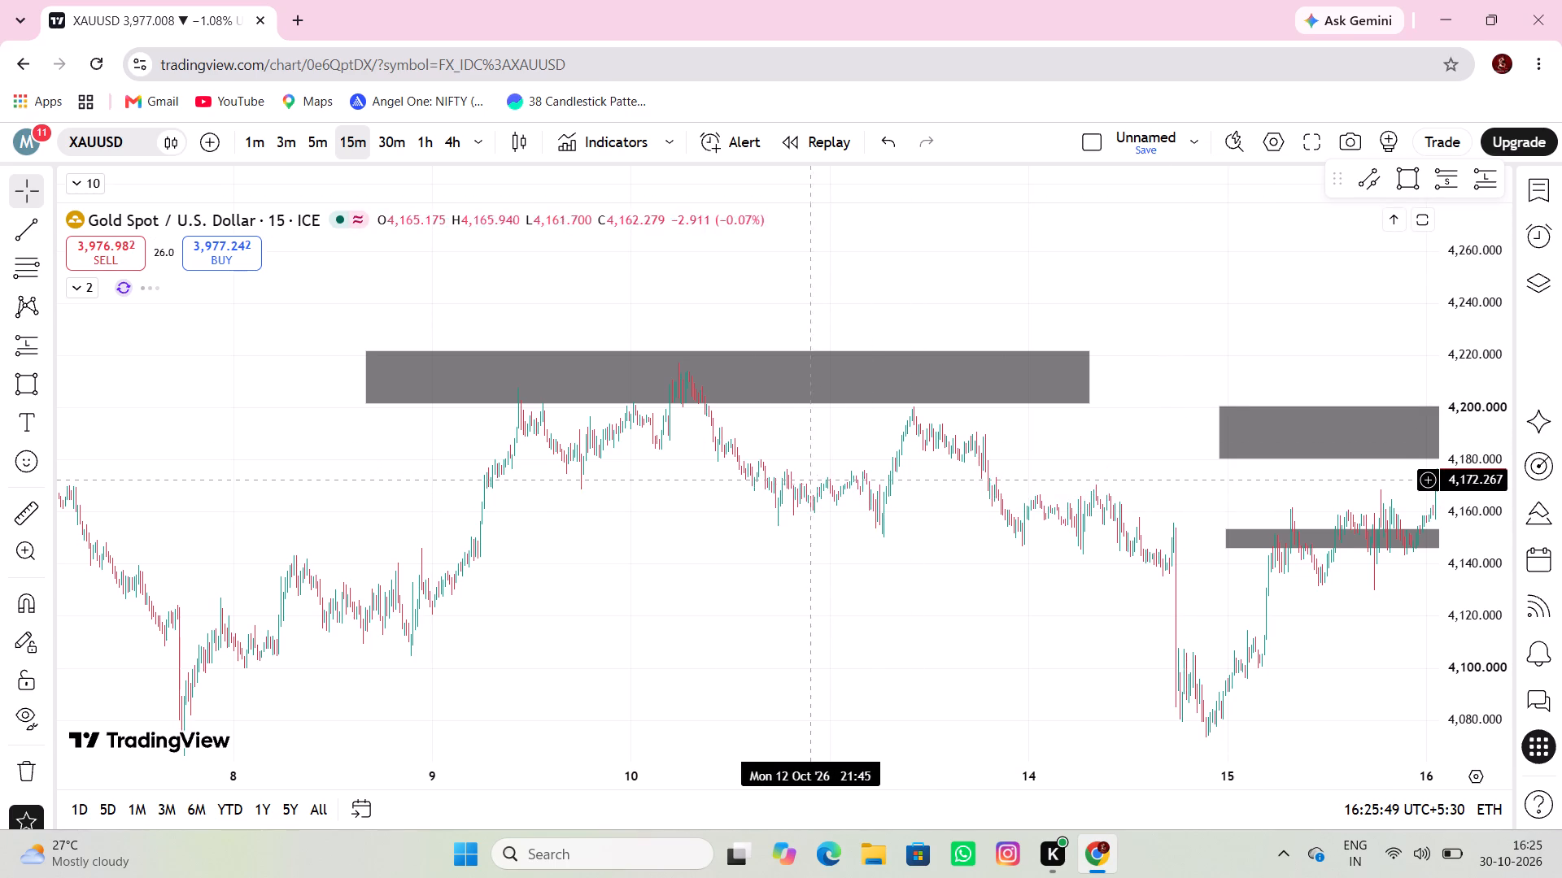
Measure the price rise on 9 Oct from the 01:30 candle to the 15:45 candle, up to the resistance rectangle's lower edge.
scroll(581, 492, "down", 4)
left_click_drag(549, 484, 963, 414)
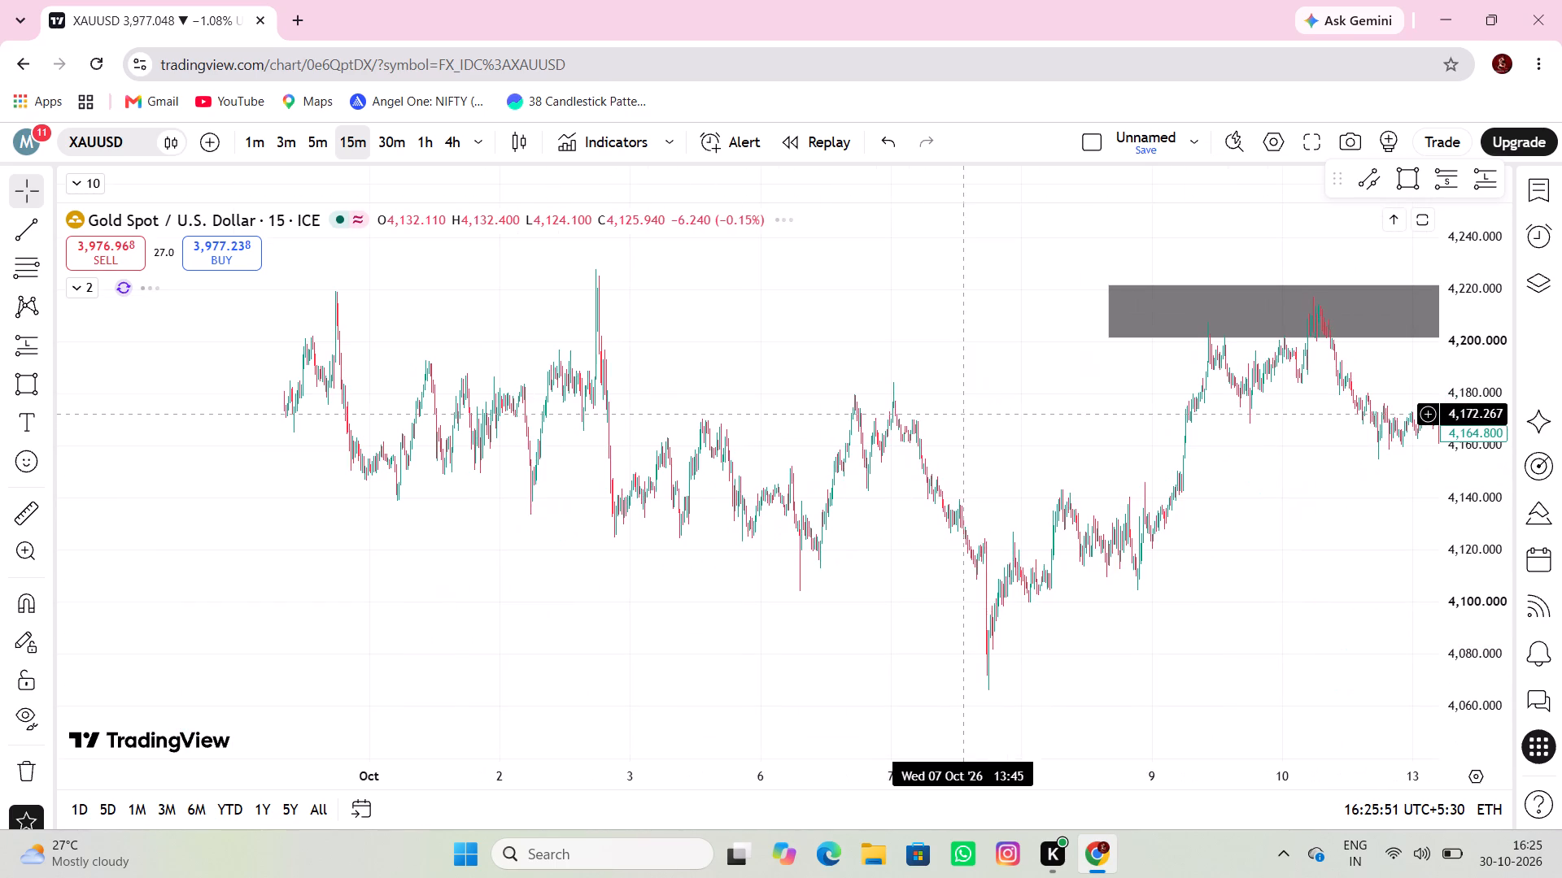
scroll(561, 406, "up", 3)
left_click_drag(571, 393, 726, 493)
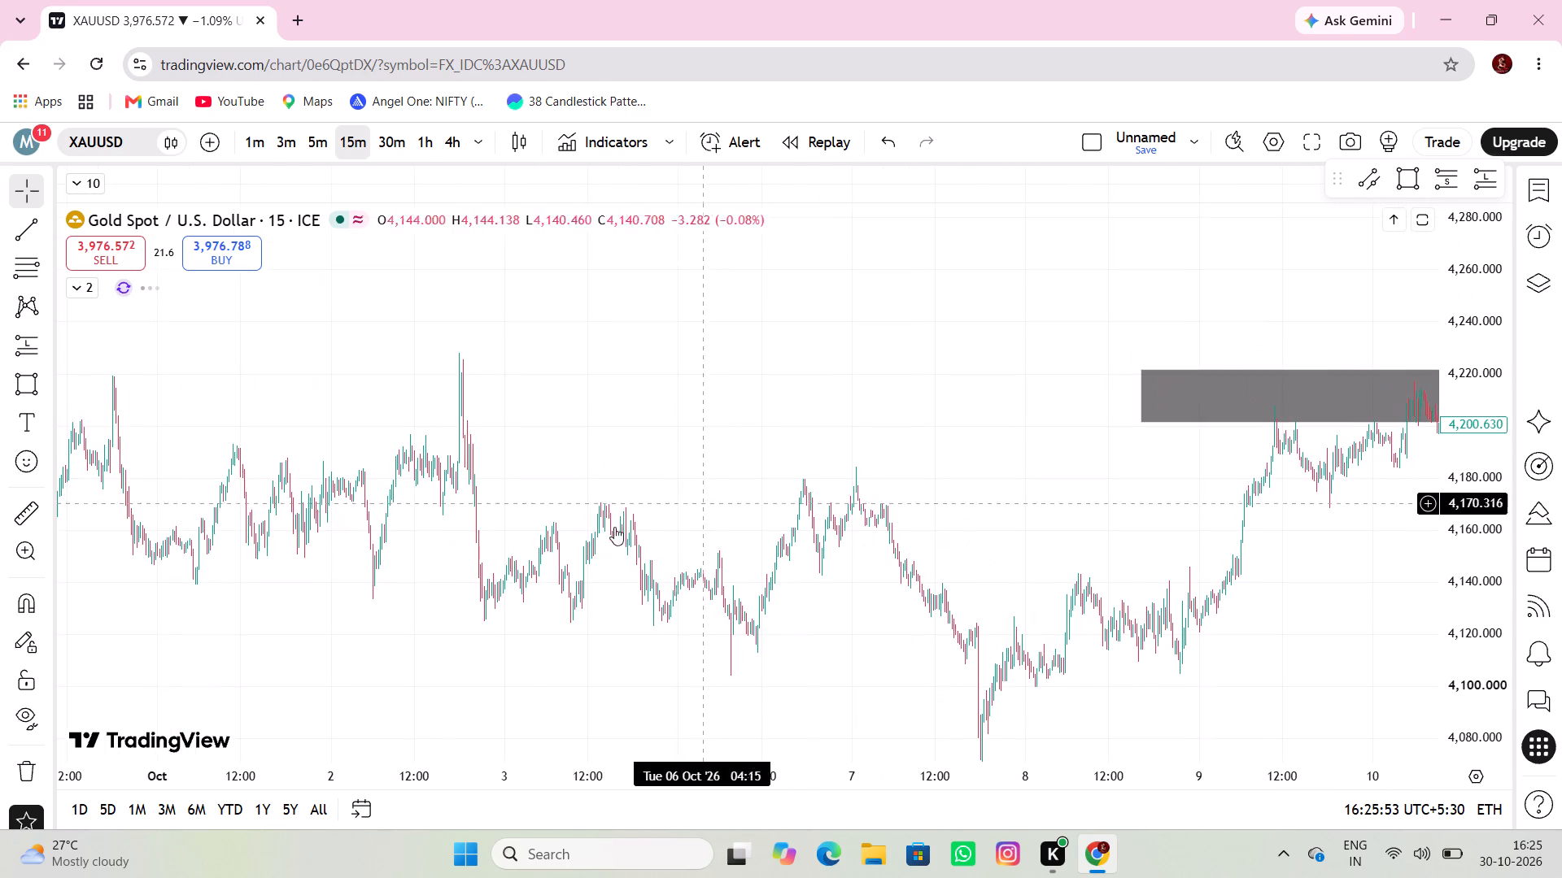
left_click(23, 520)
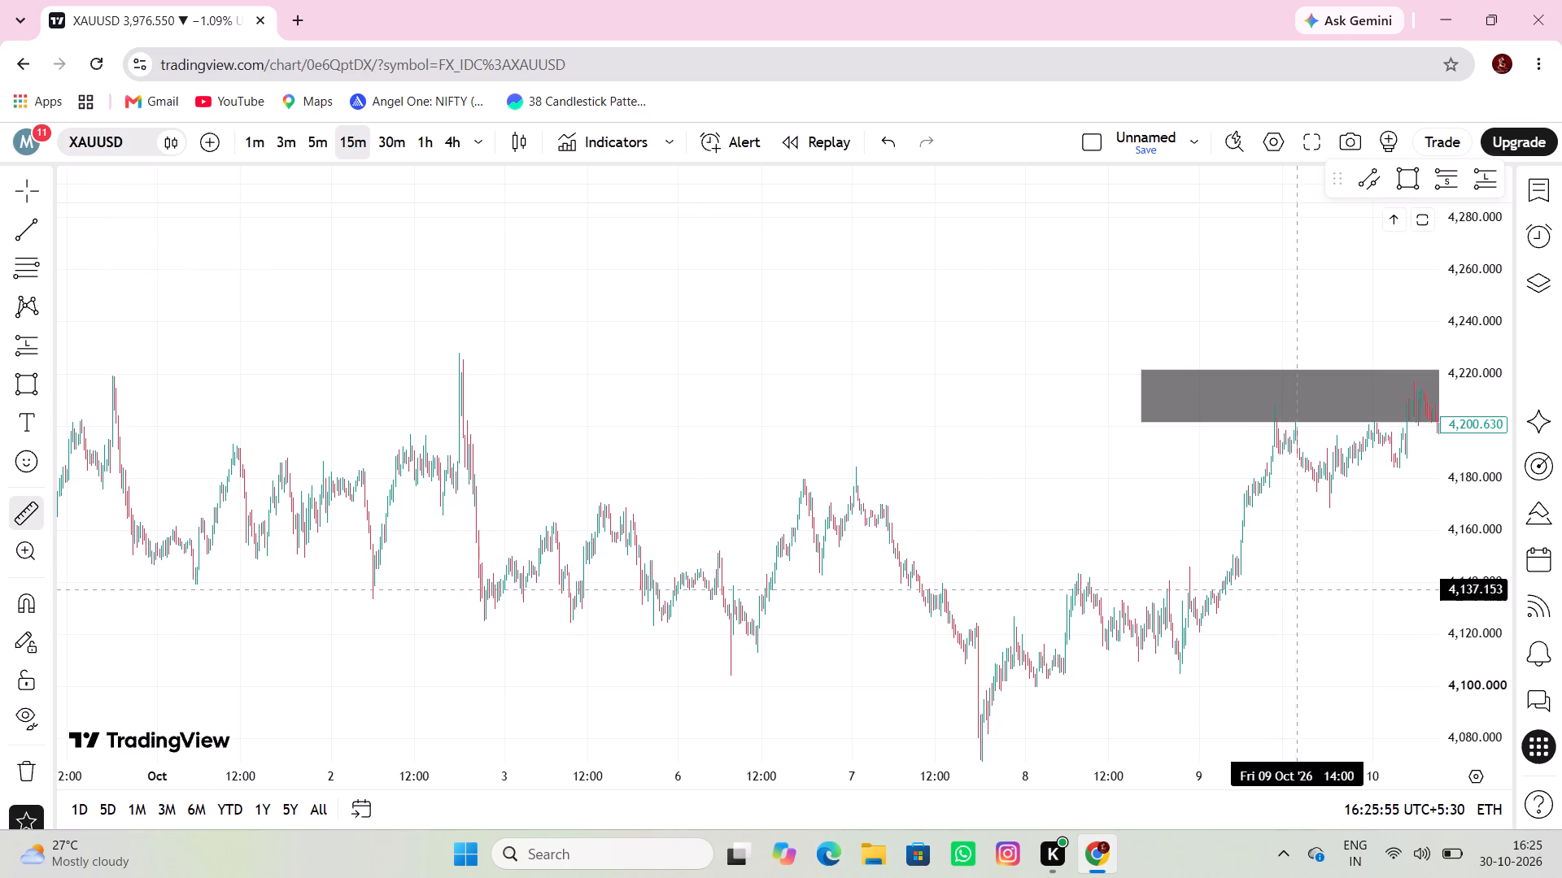
scroll(1150, 502, "up", 5)
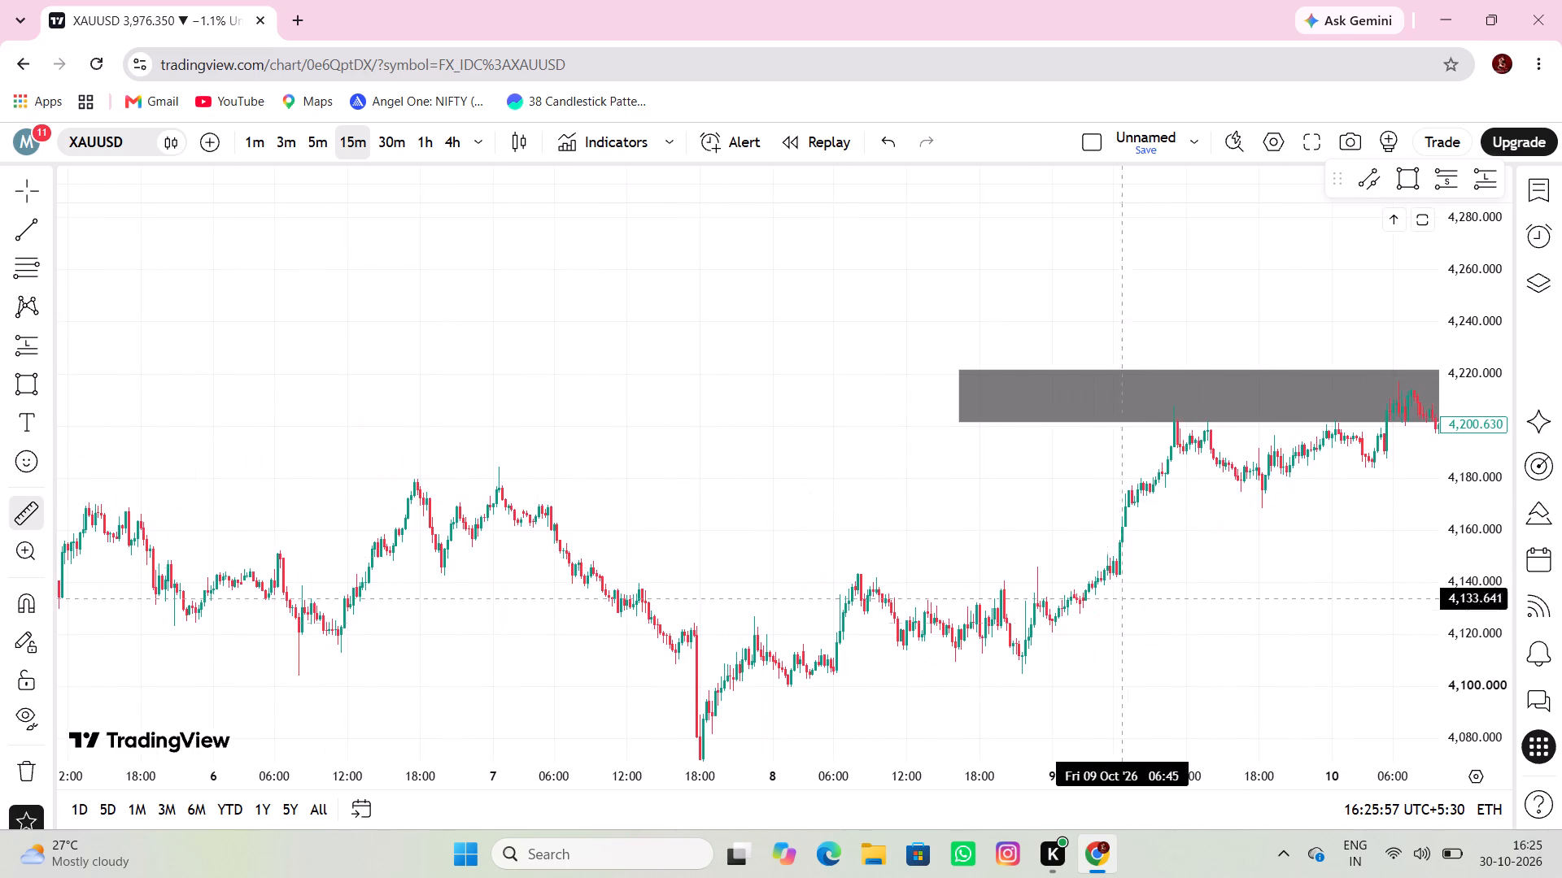
left_click(1070, 653)
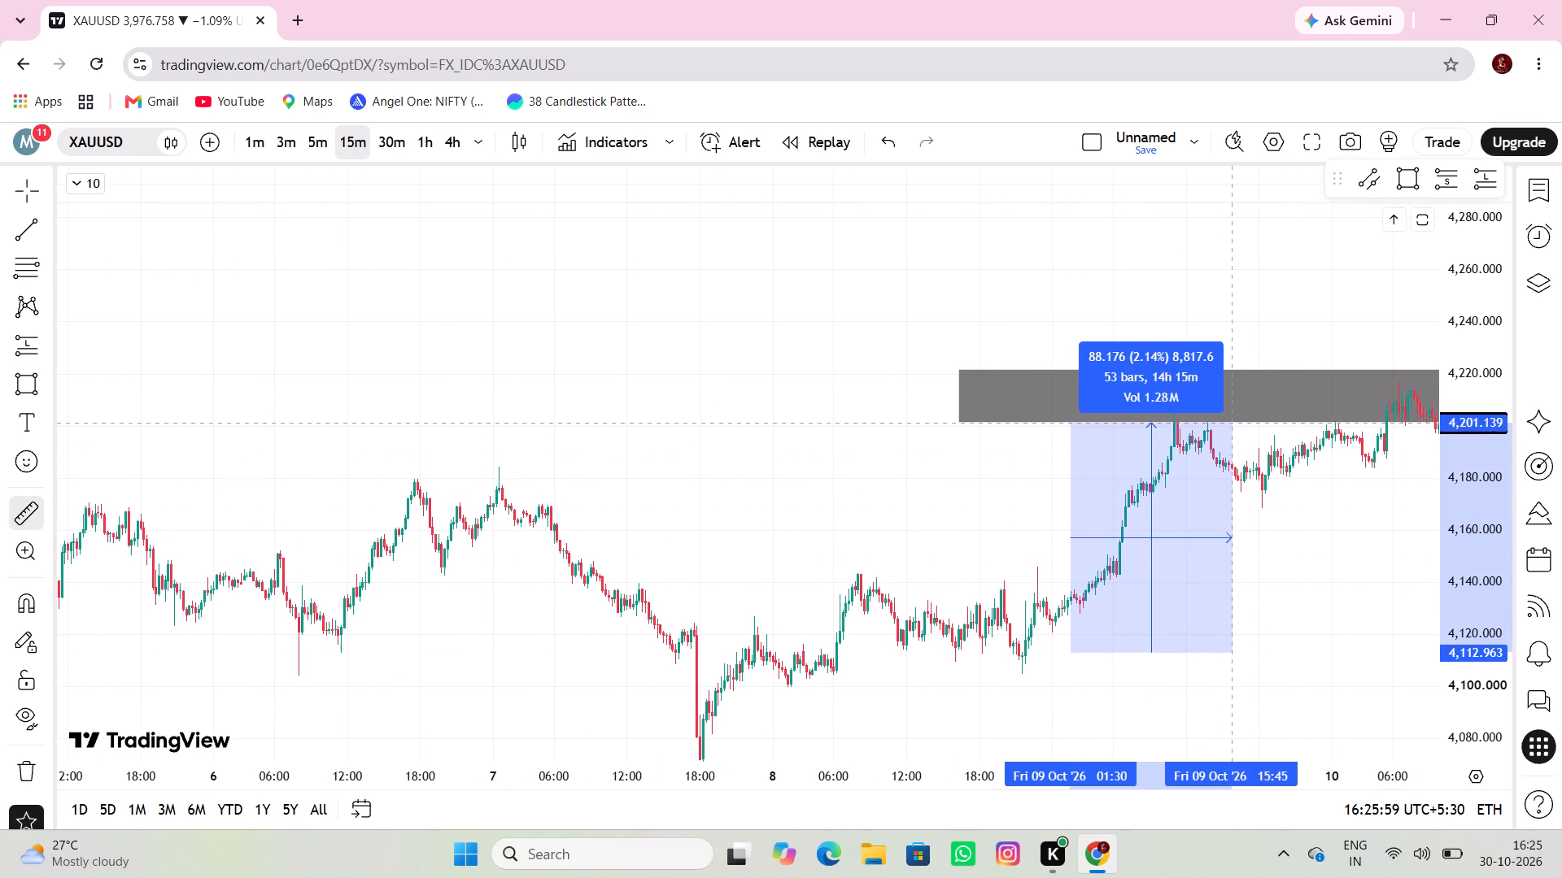
left_click(1232, 424)
Examine the zones drawn across October up to the latest price and back to the early-October range.
left_click_drag(1285, 493, 55, 482)
scroll(417, 481, "down", 6)
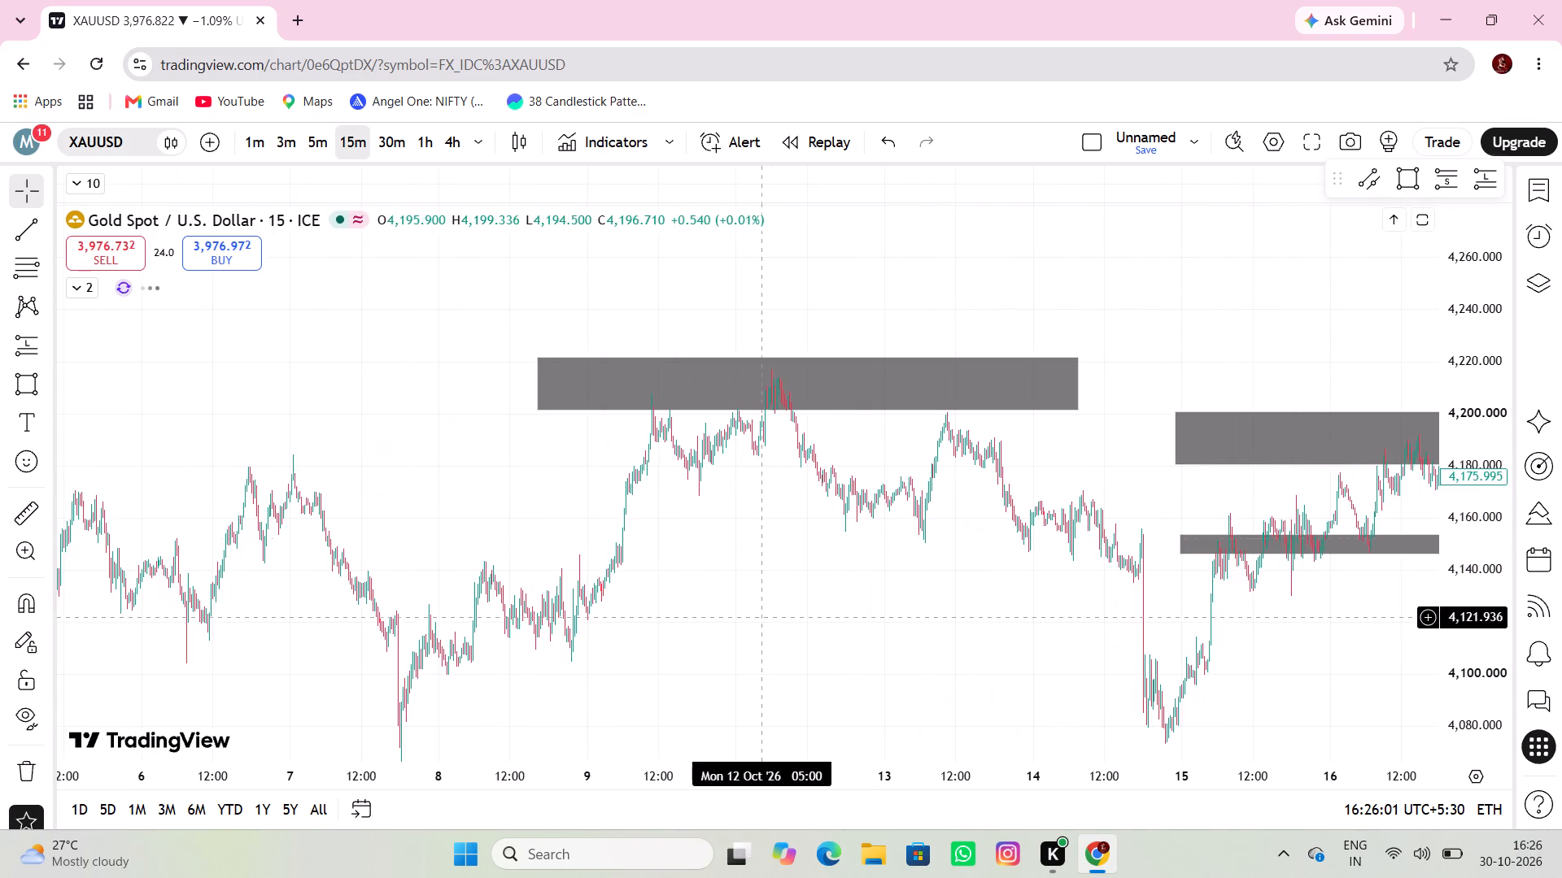
left_click_drag(662, 609, 0, 482)
left_click_drag(1023, 627, 406, 543)
left_click_drag(1051, 619, 556, 436)
left_click_drag(1274, 706, 1561, 877)
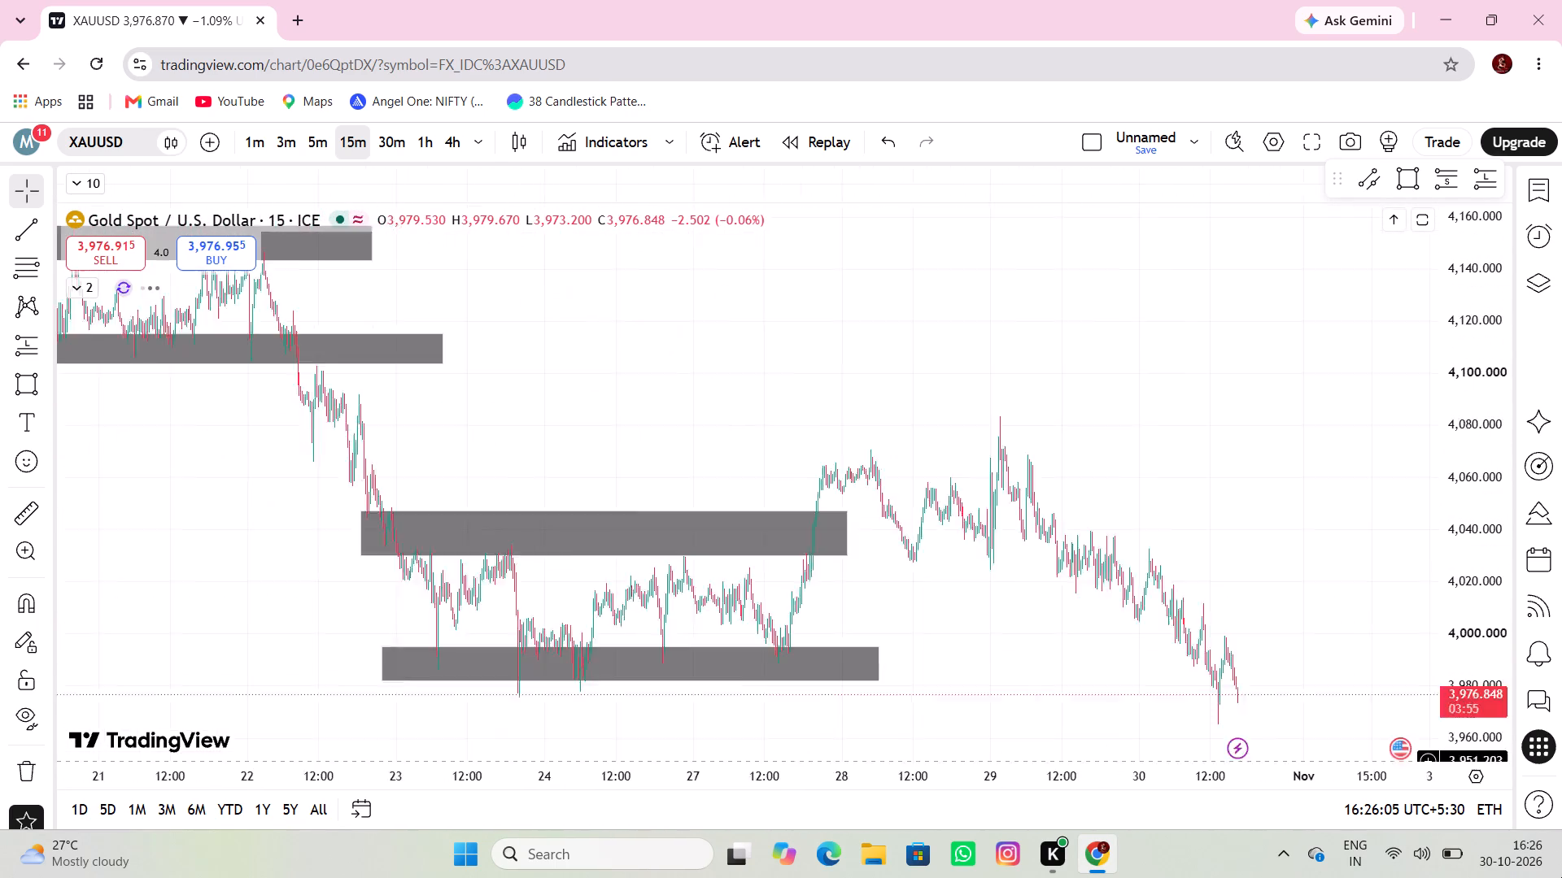
left_click_drag(1561, 877, 1561, 841)
scroll(1196, 550, "down", 6)
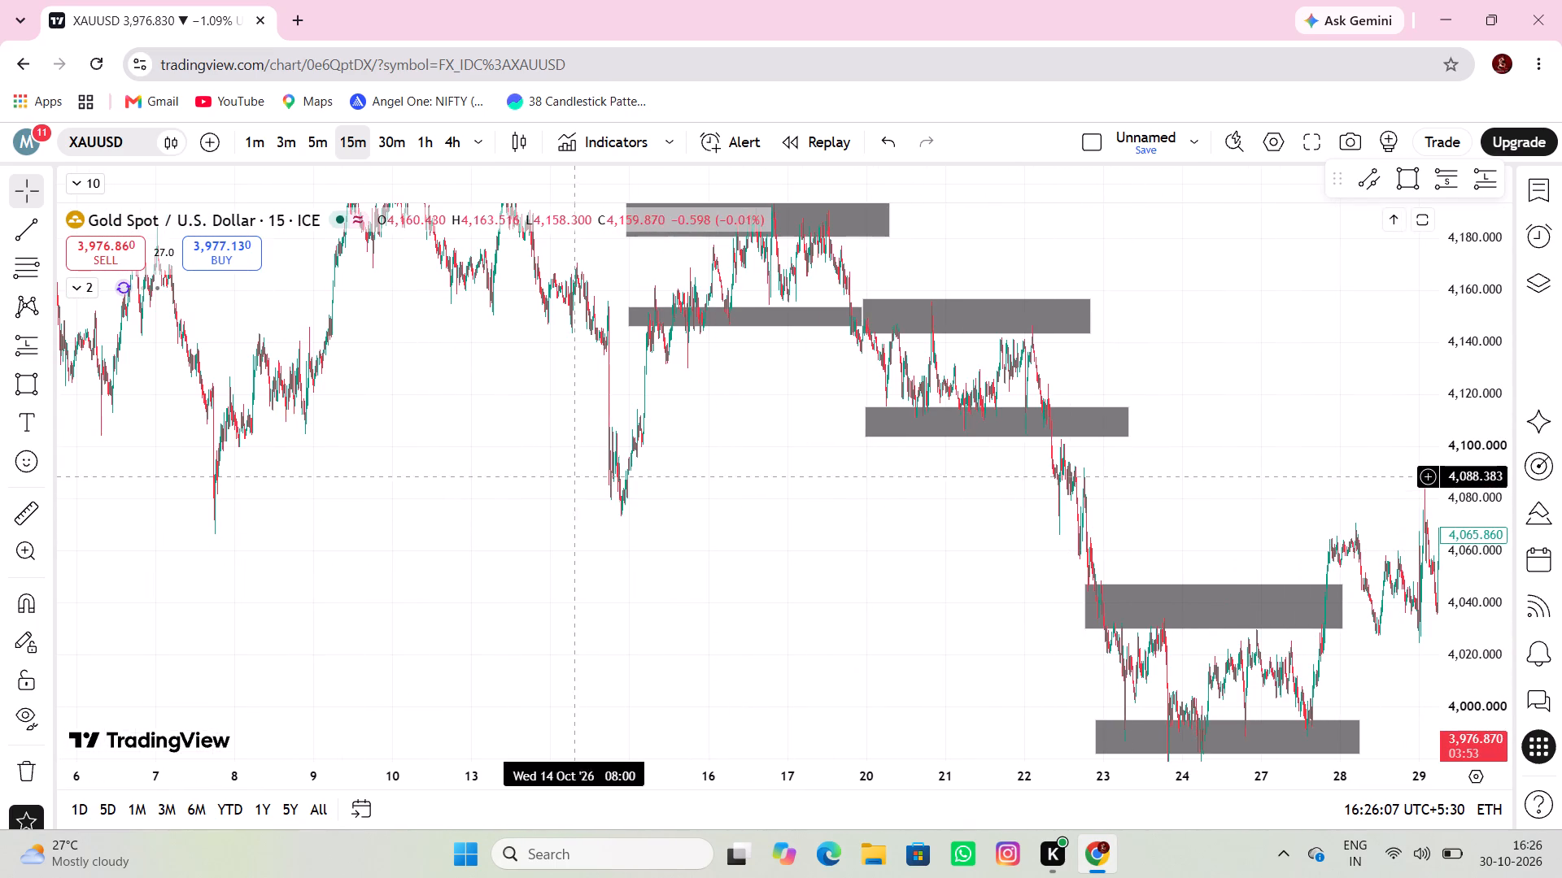
left_click(779, 538)
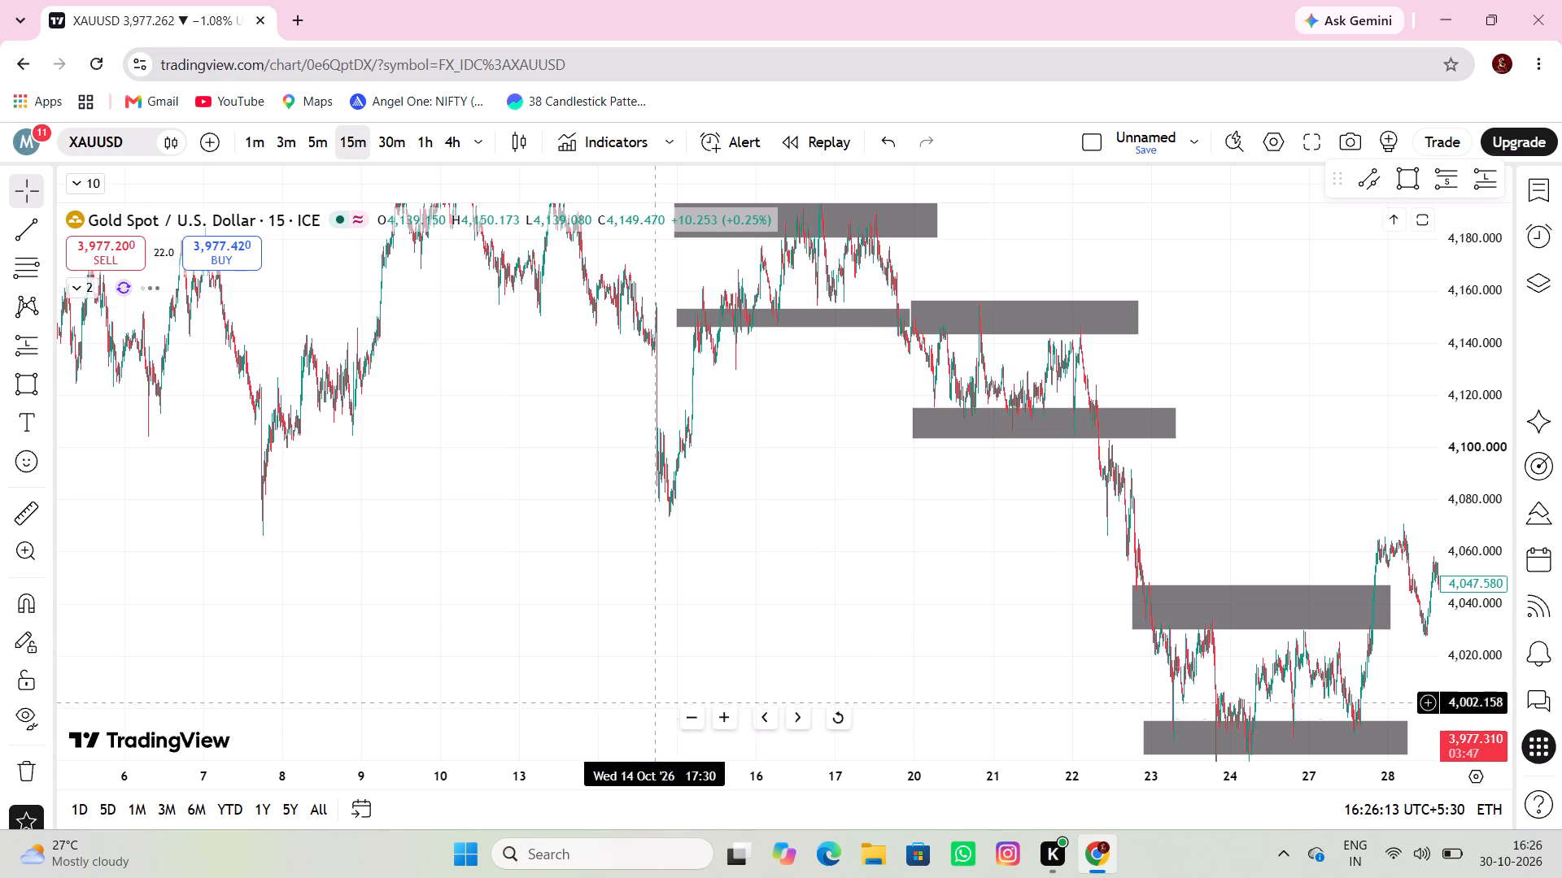
scroll(643, 554, "up", 6)
scroll(526, 597, "up", 4)
Draw a support rectangle below the early-October peak from 8 Oct 22:45 to early 14 Oct, between about 4,168 and 4,156.
left_click_drag(530, 598, 1340, 606)
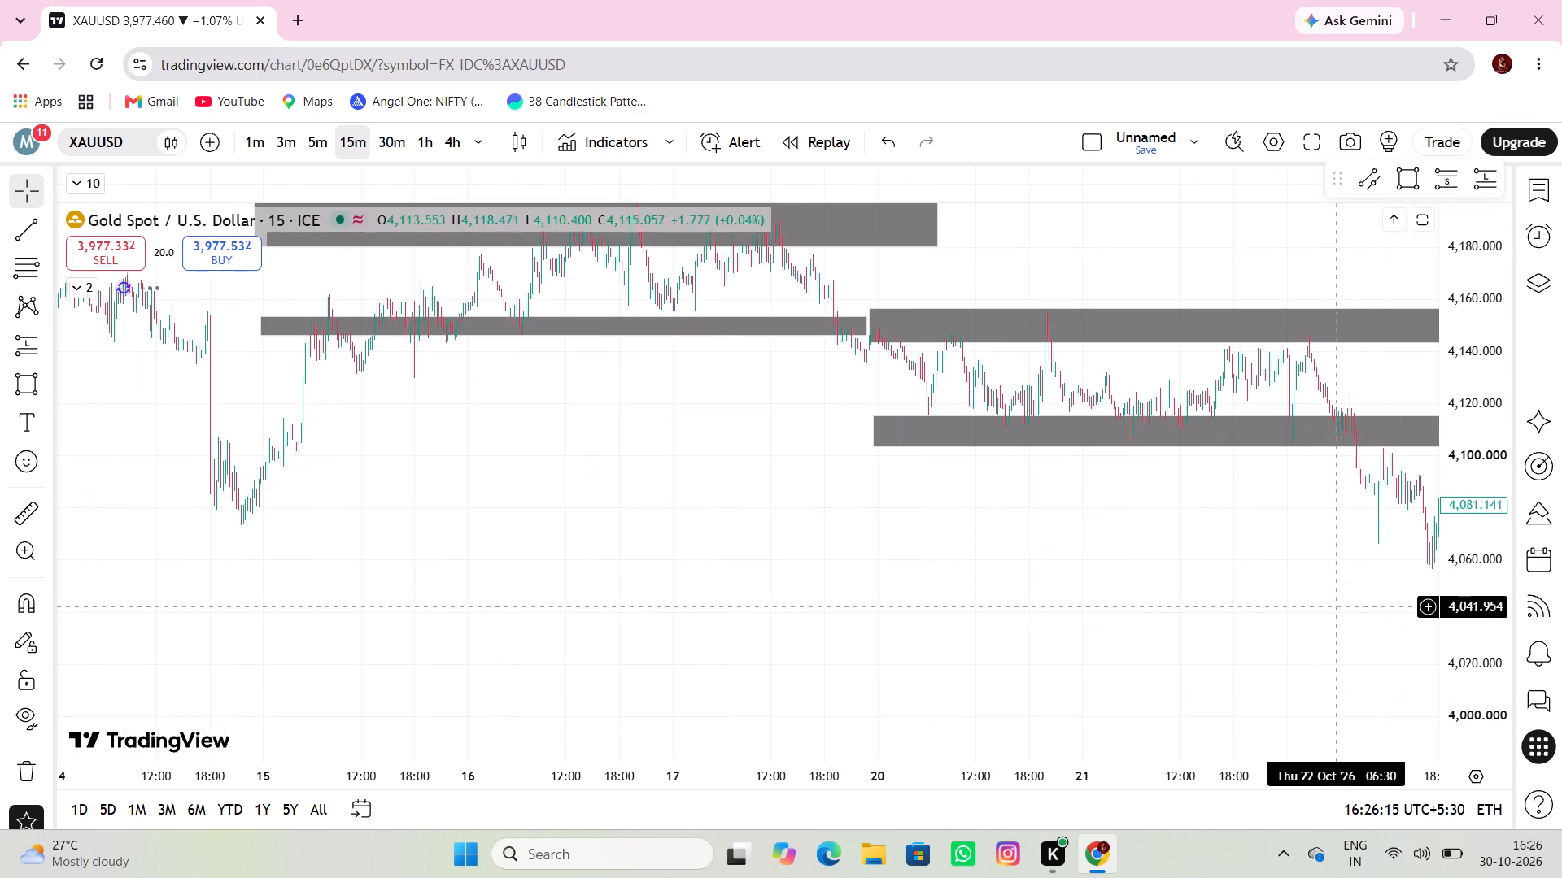
left_click_drag(572, 529, 1443, 632)
left_click_drag(744, 531, 757, 538)
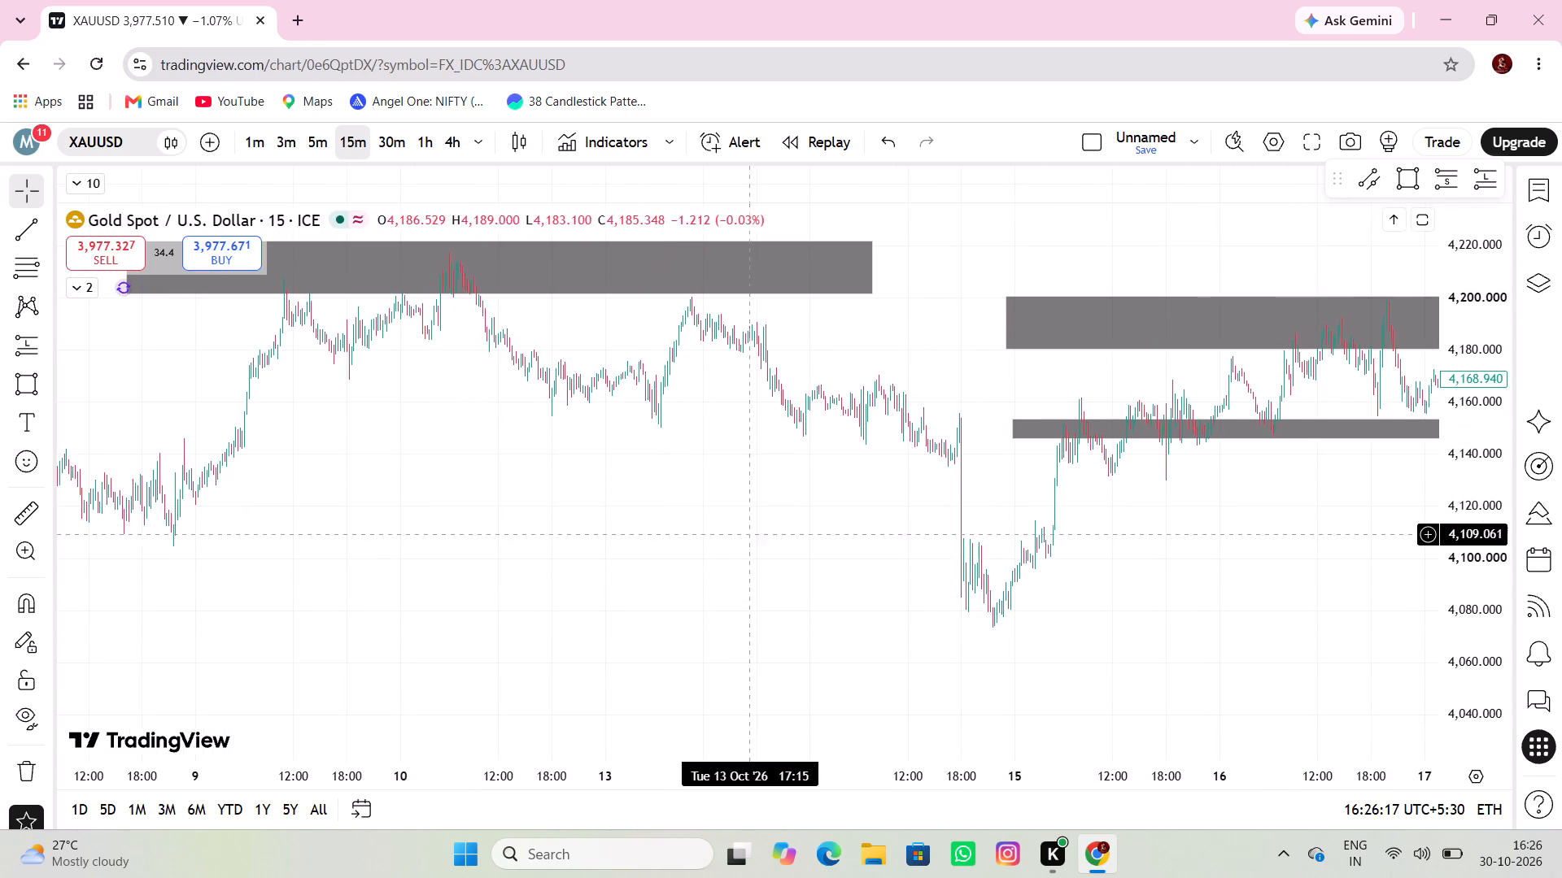
left_click_drag(757, 538, 944, 580)
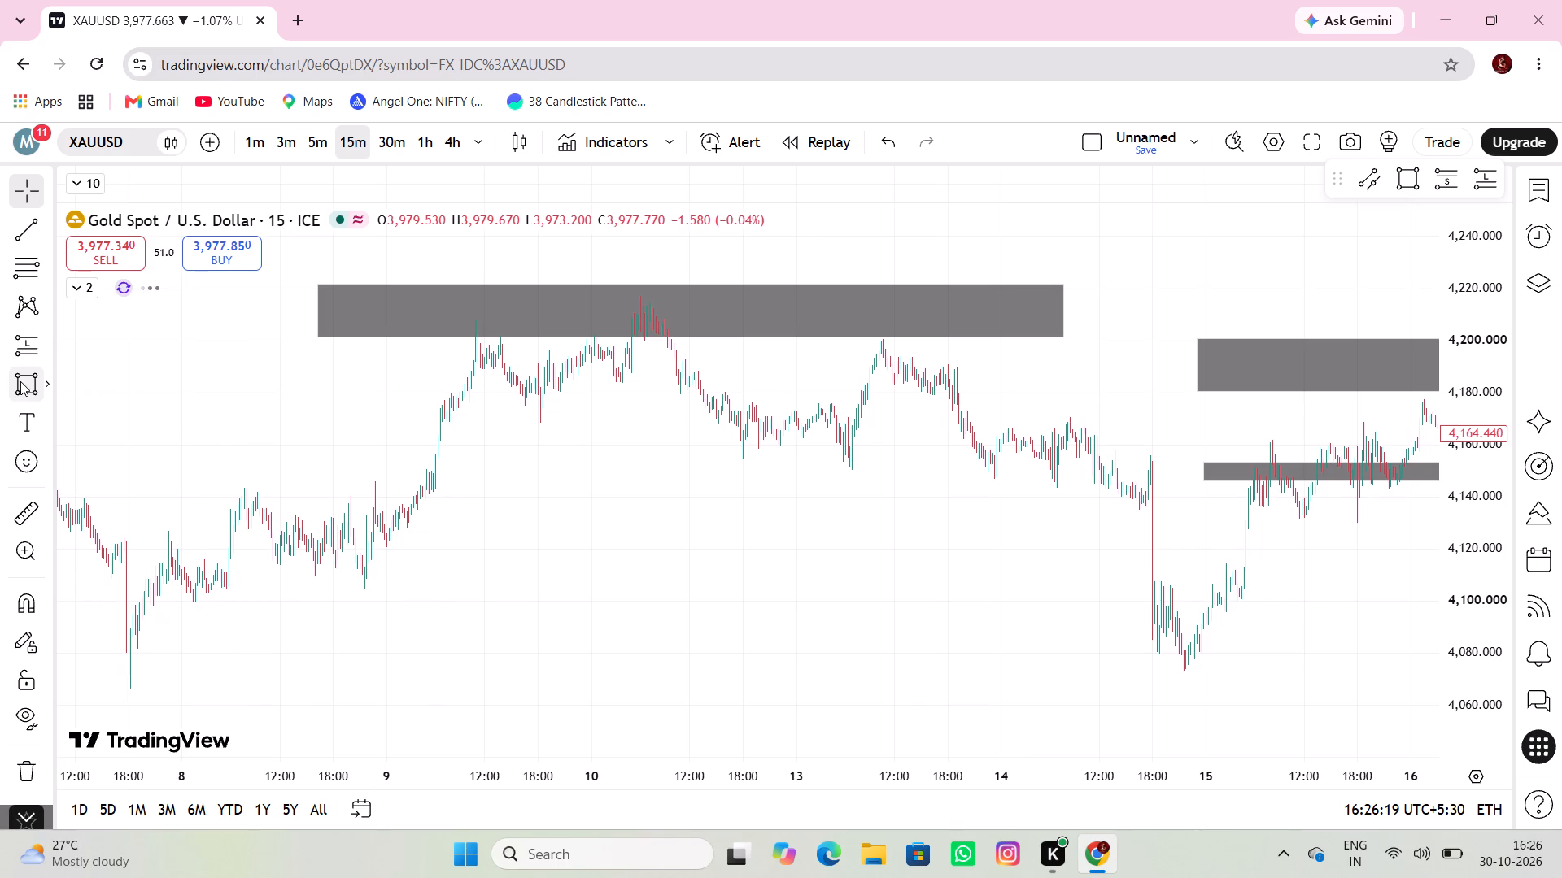
left_click(20, 381)
left_click(374, 425)
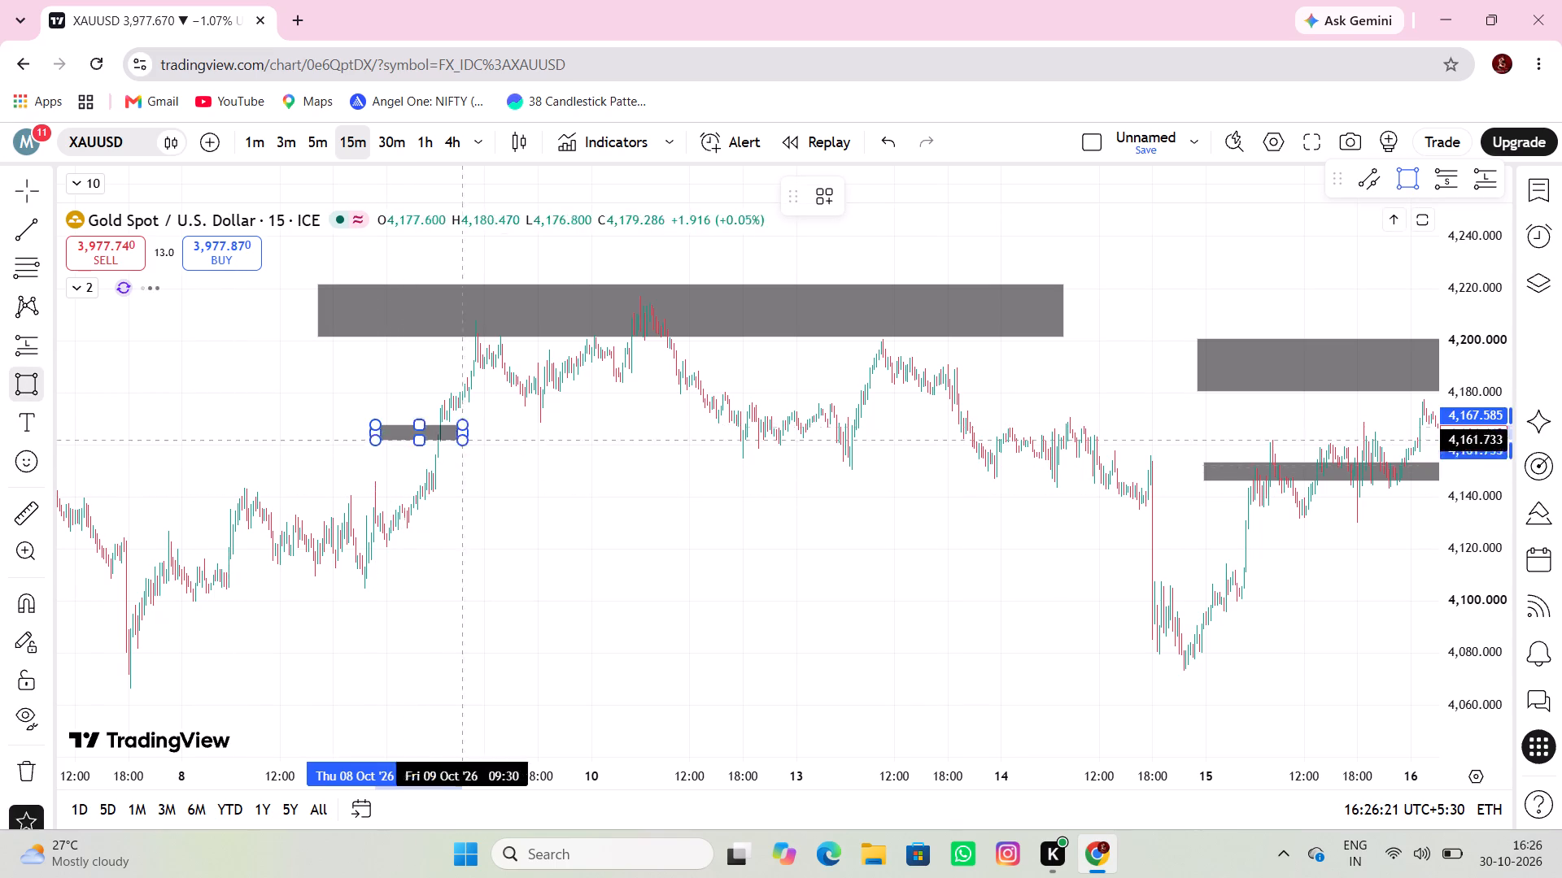
left_click(1049, 454)
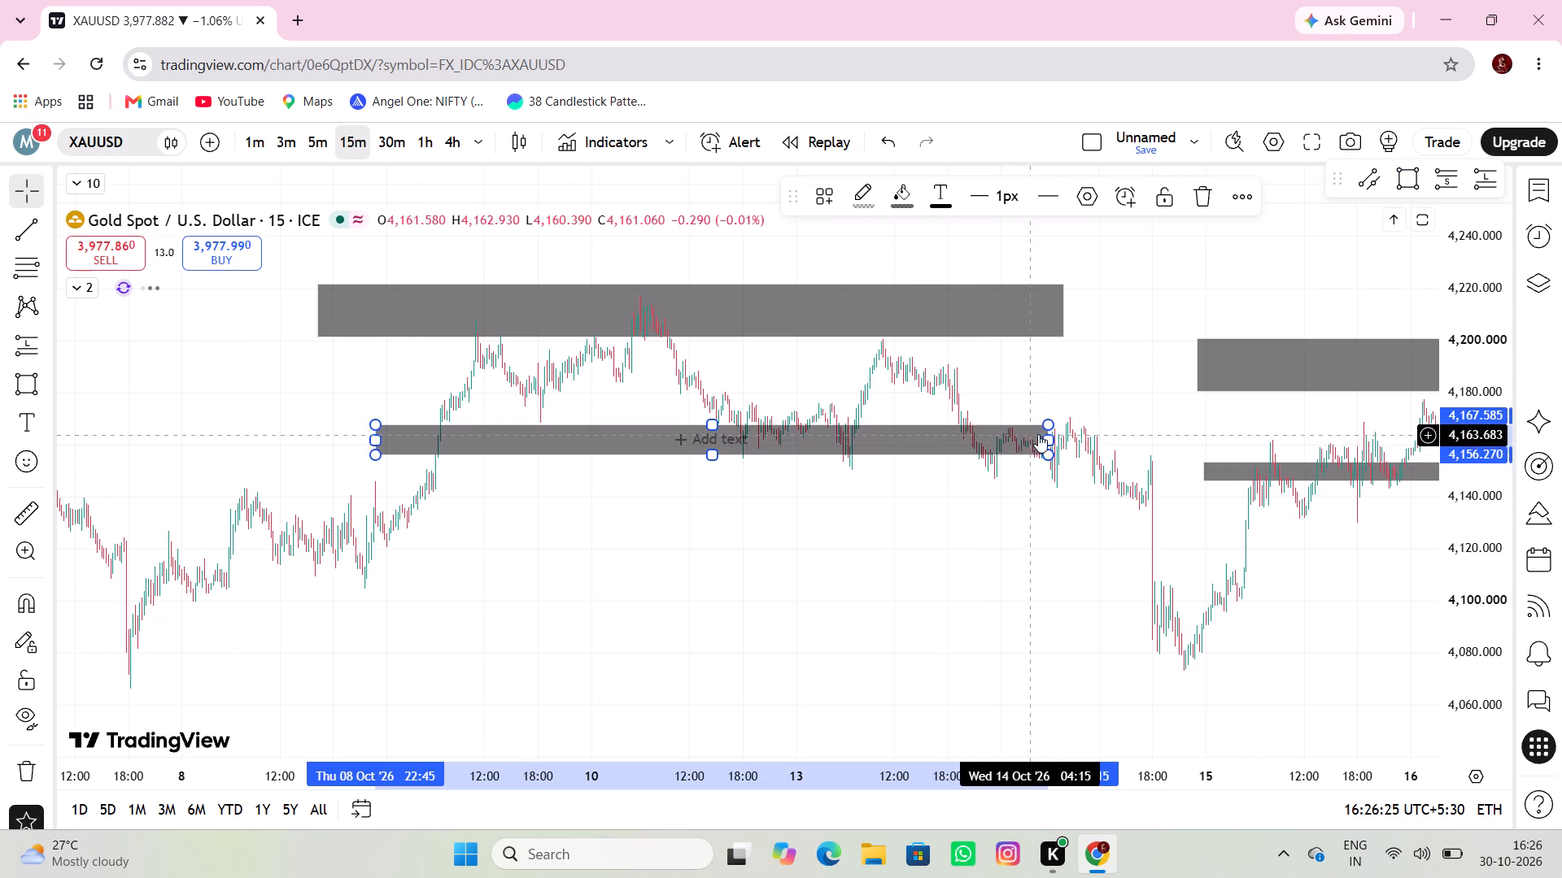
Extend that support rectangle to 14 Oct 15:00 and shift its upper and lower edges to about 4,174 and 4,163.
left_click_drag(1049, 435, 1125, 441)
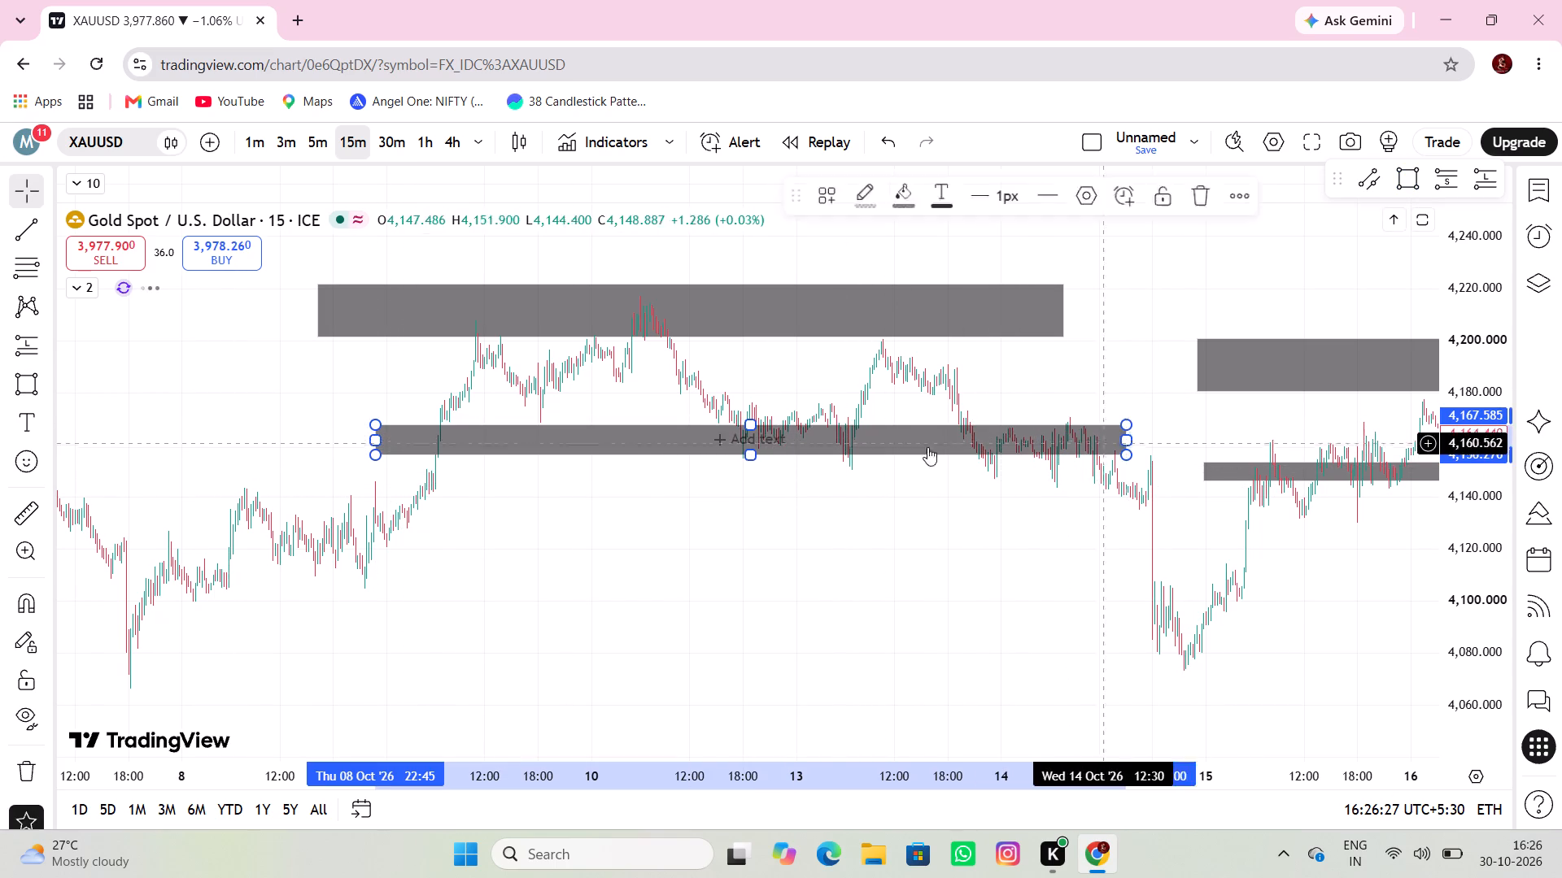
left_click_drag(754, 428, 772, 409)
left_click_drag(750, 462, 770, 440)
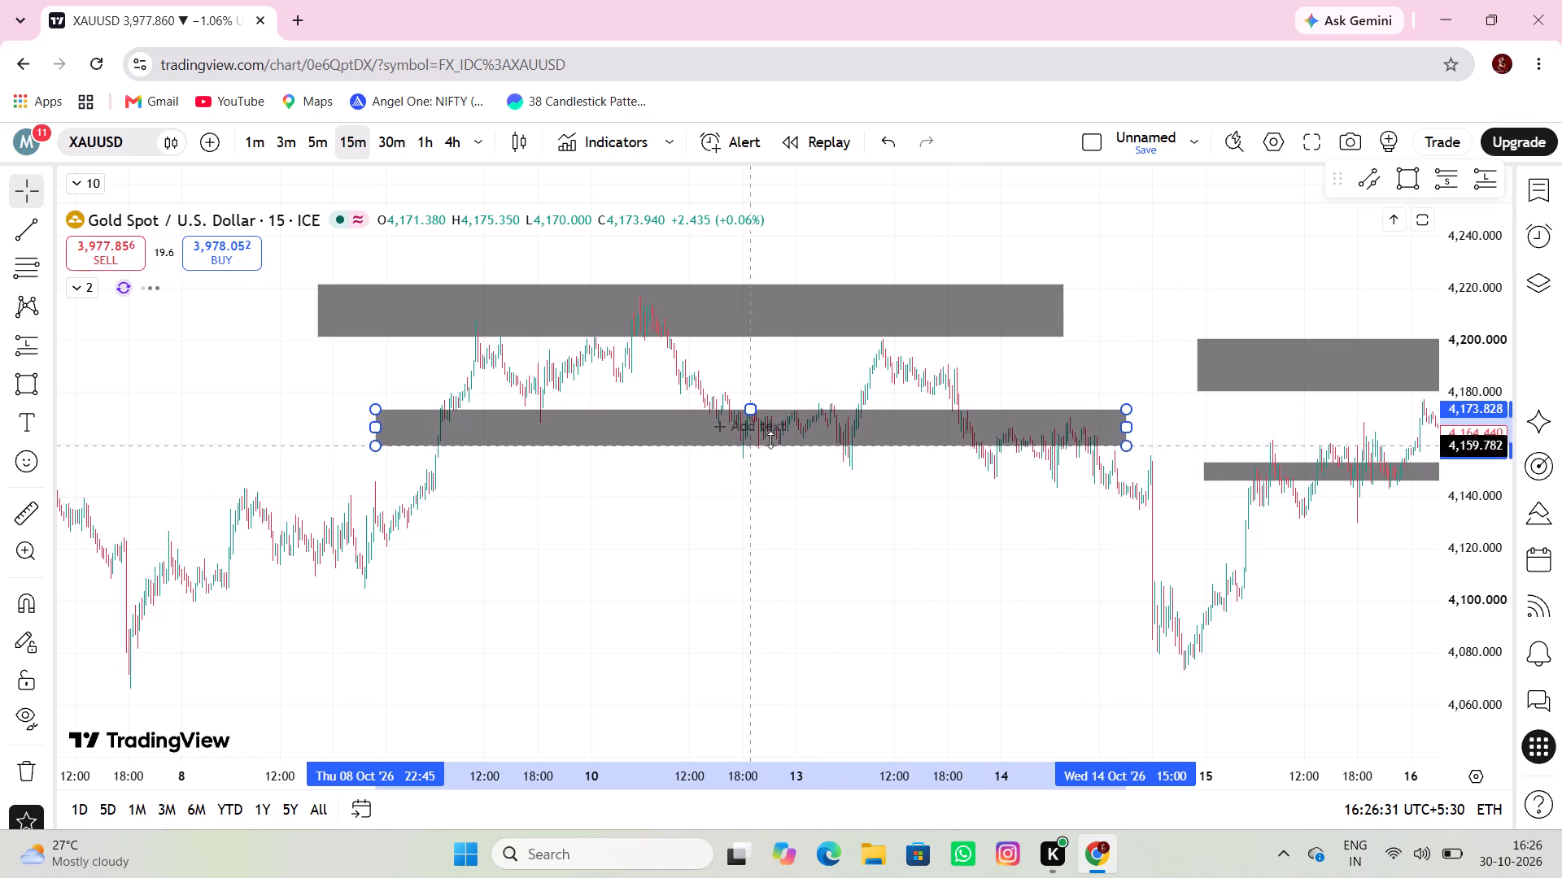
left_click_drag(770, 440, 778, 437)
left_click(769, 473)
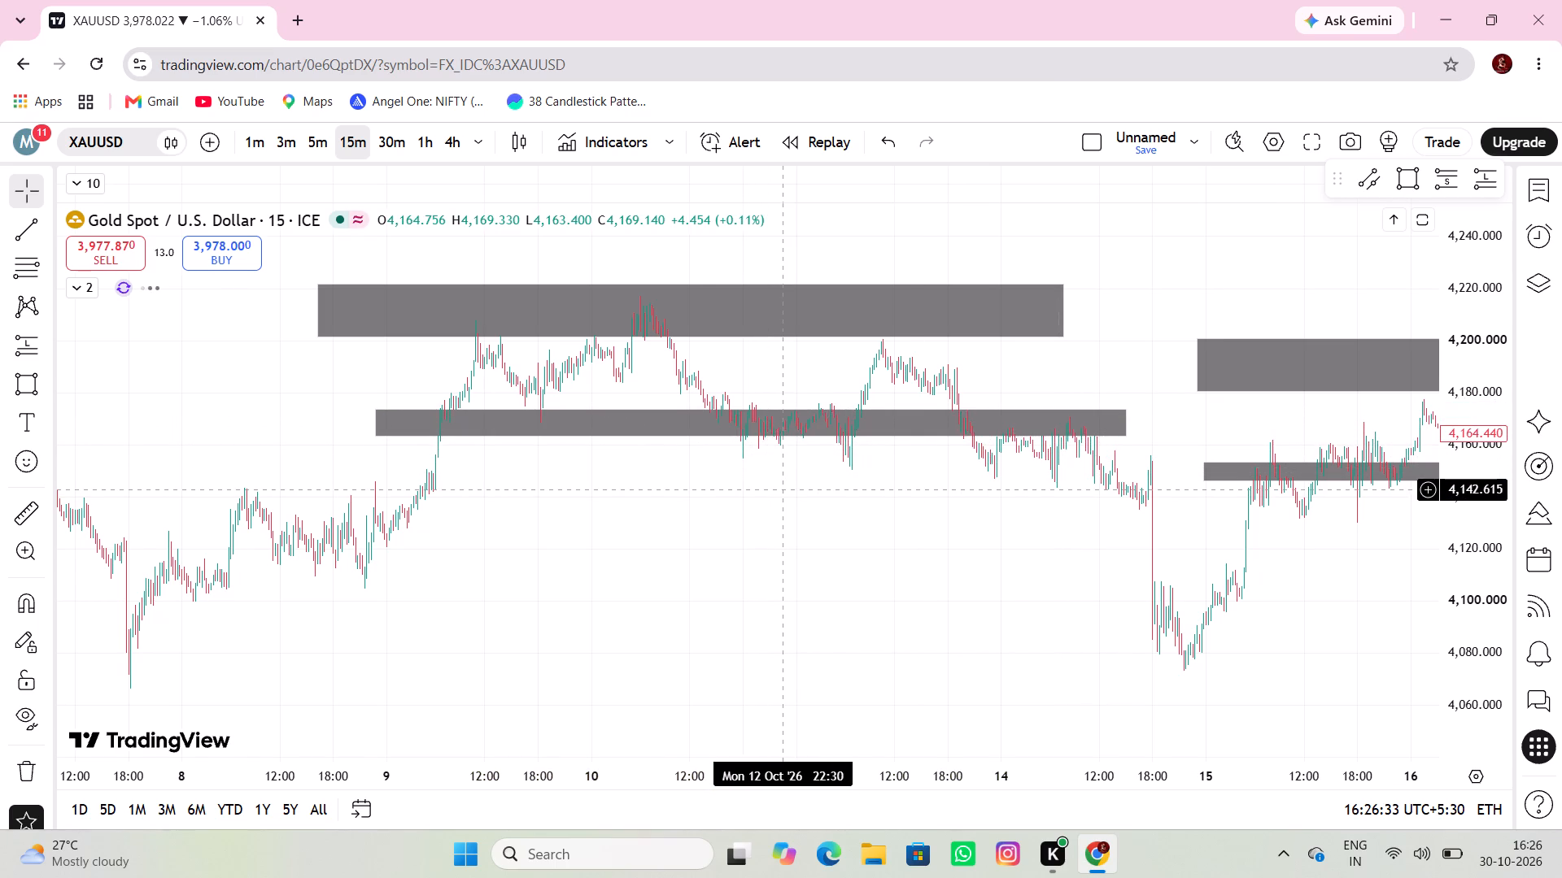
Draw a resistance rectangle over the twin spikes around 1 October from 29 Sep 23:00 to 7 Oct 19:00, between about 4,223 and 4,209.
scroll(783, 490, "down", 4)
left_click_drag(592, 497, 1329, 772)
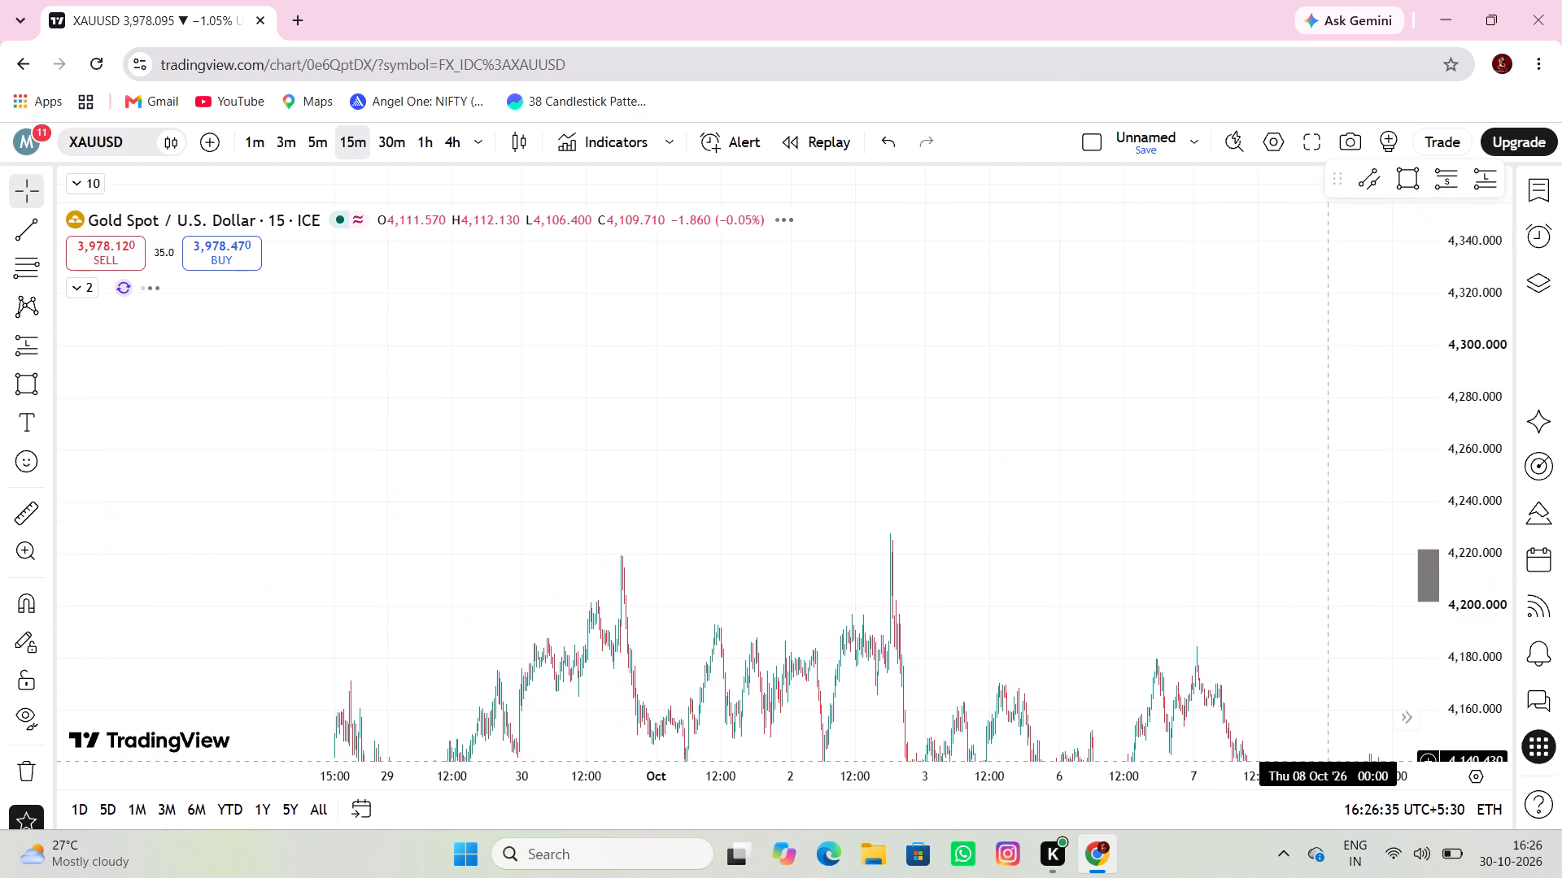
left_click_drag(1036, 635, 988, 441)
left_click_drag(962, 459, 953, 452)
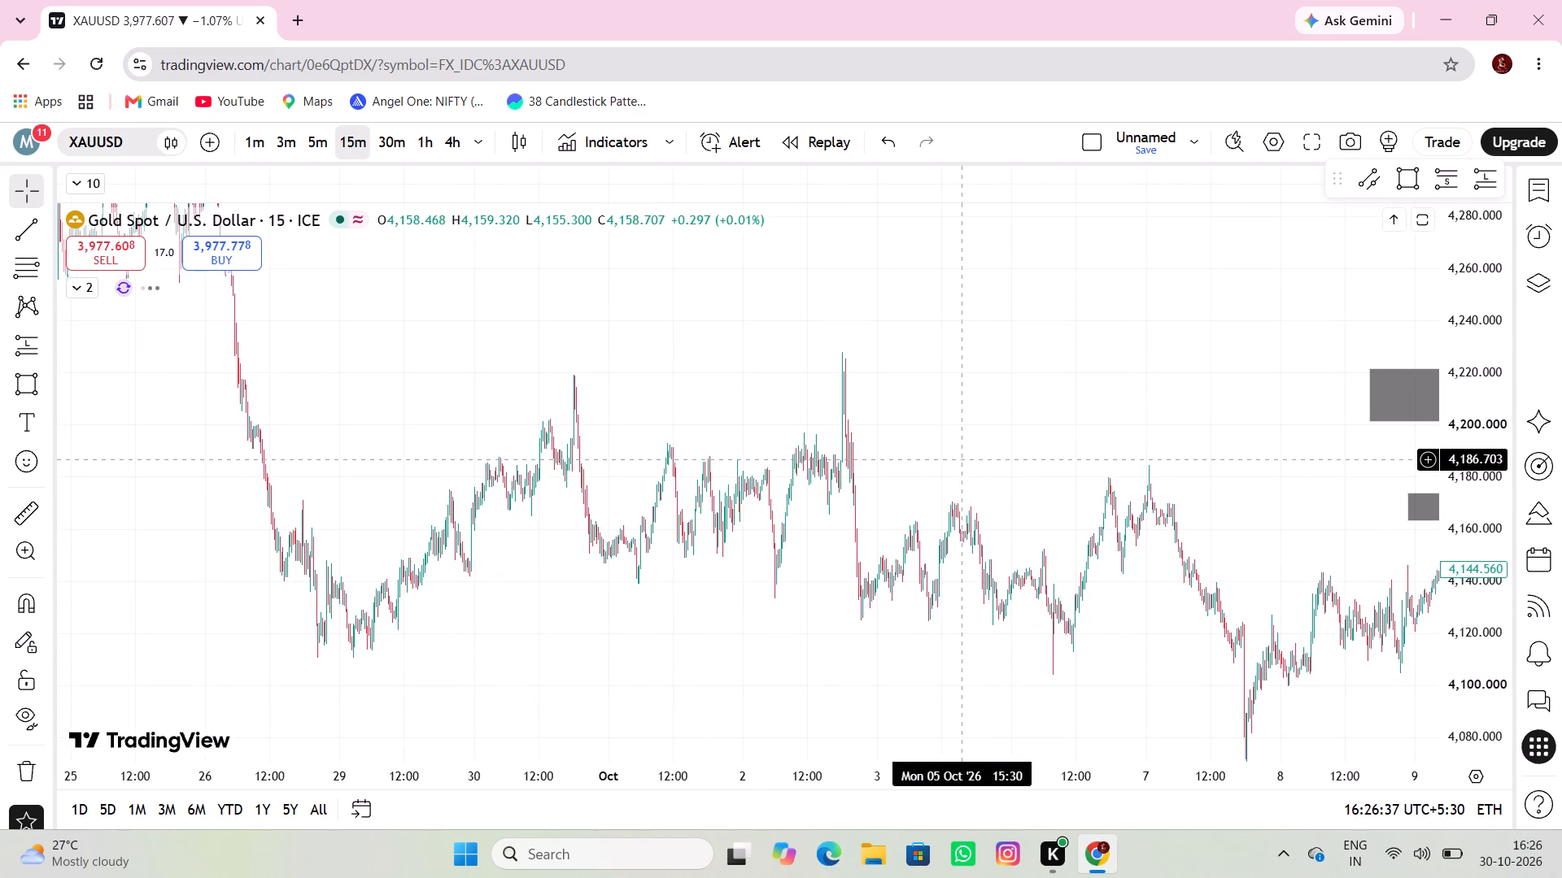
left_click_drag(953, 452, 842, 409)
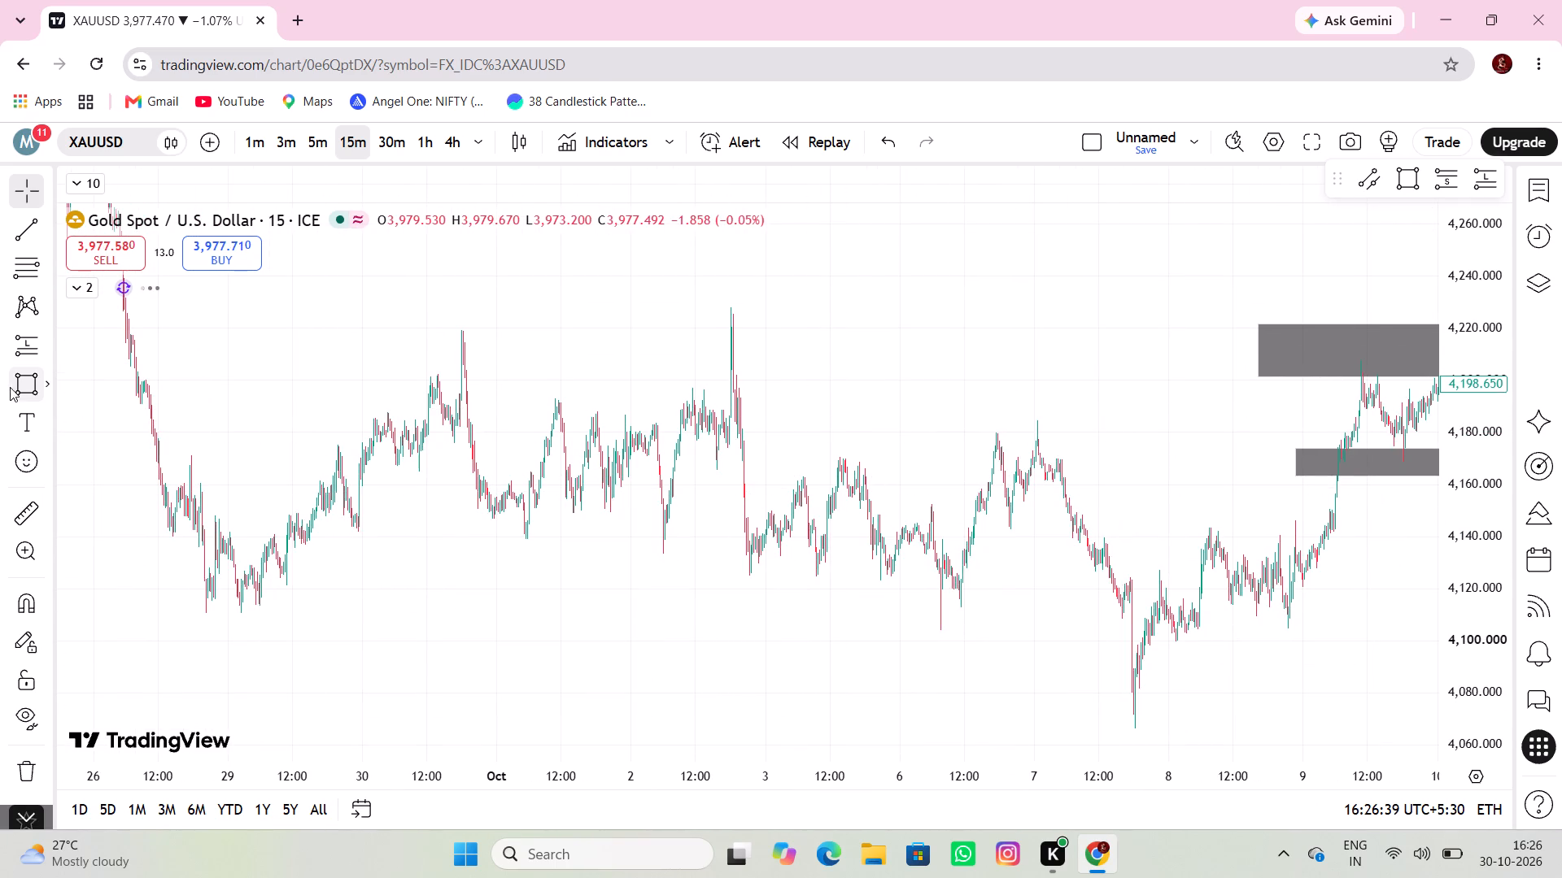
left_click(34, 374)
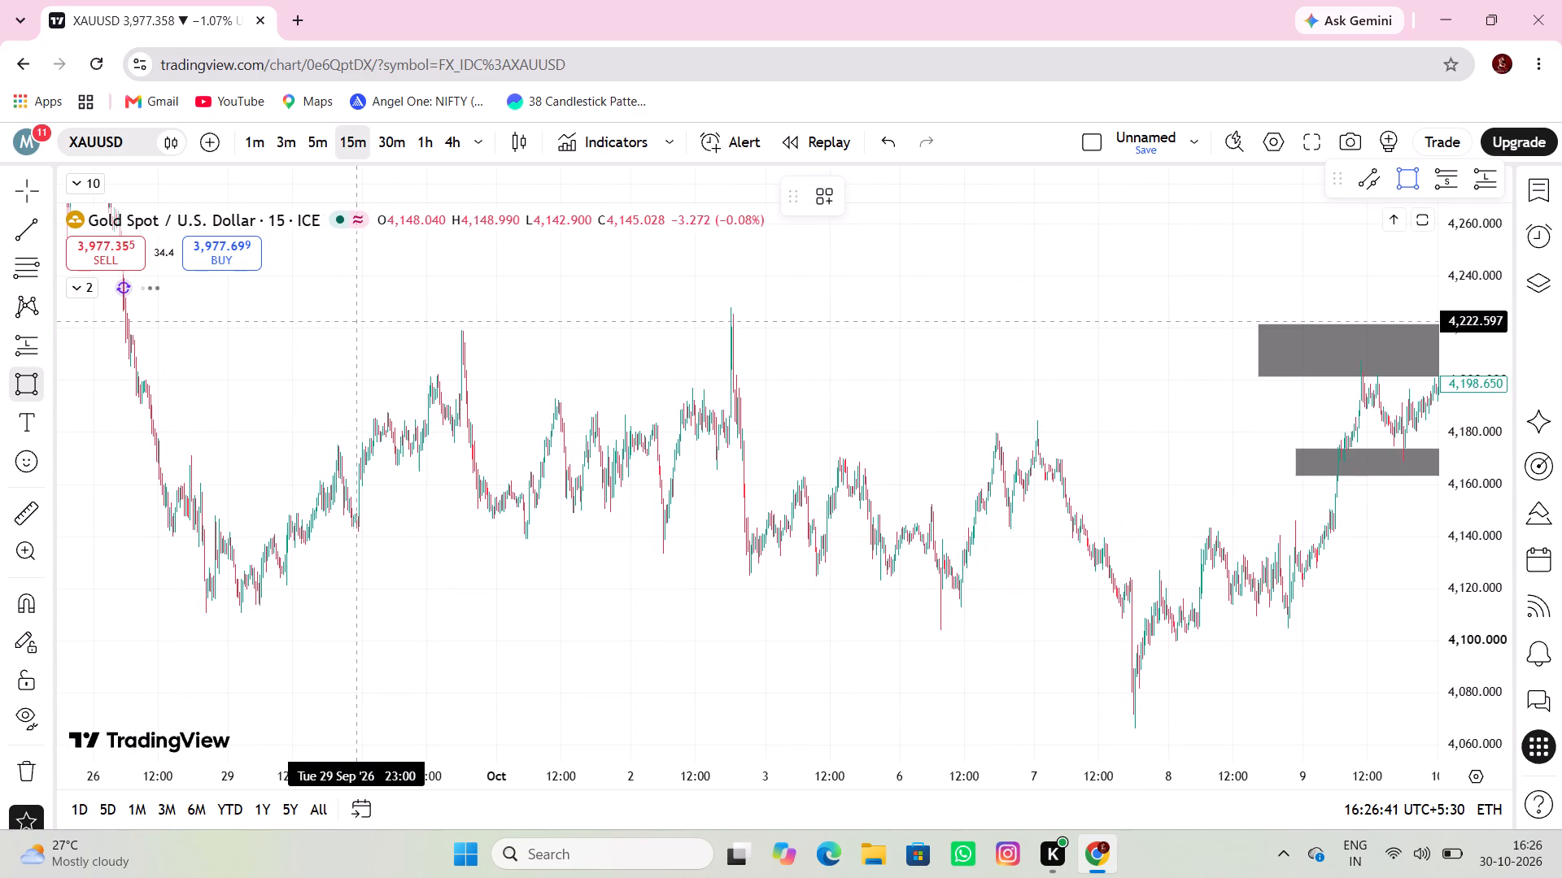
left_click_drag(356, 321, 470, 337)
left_click(1140, 358)
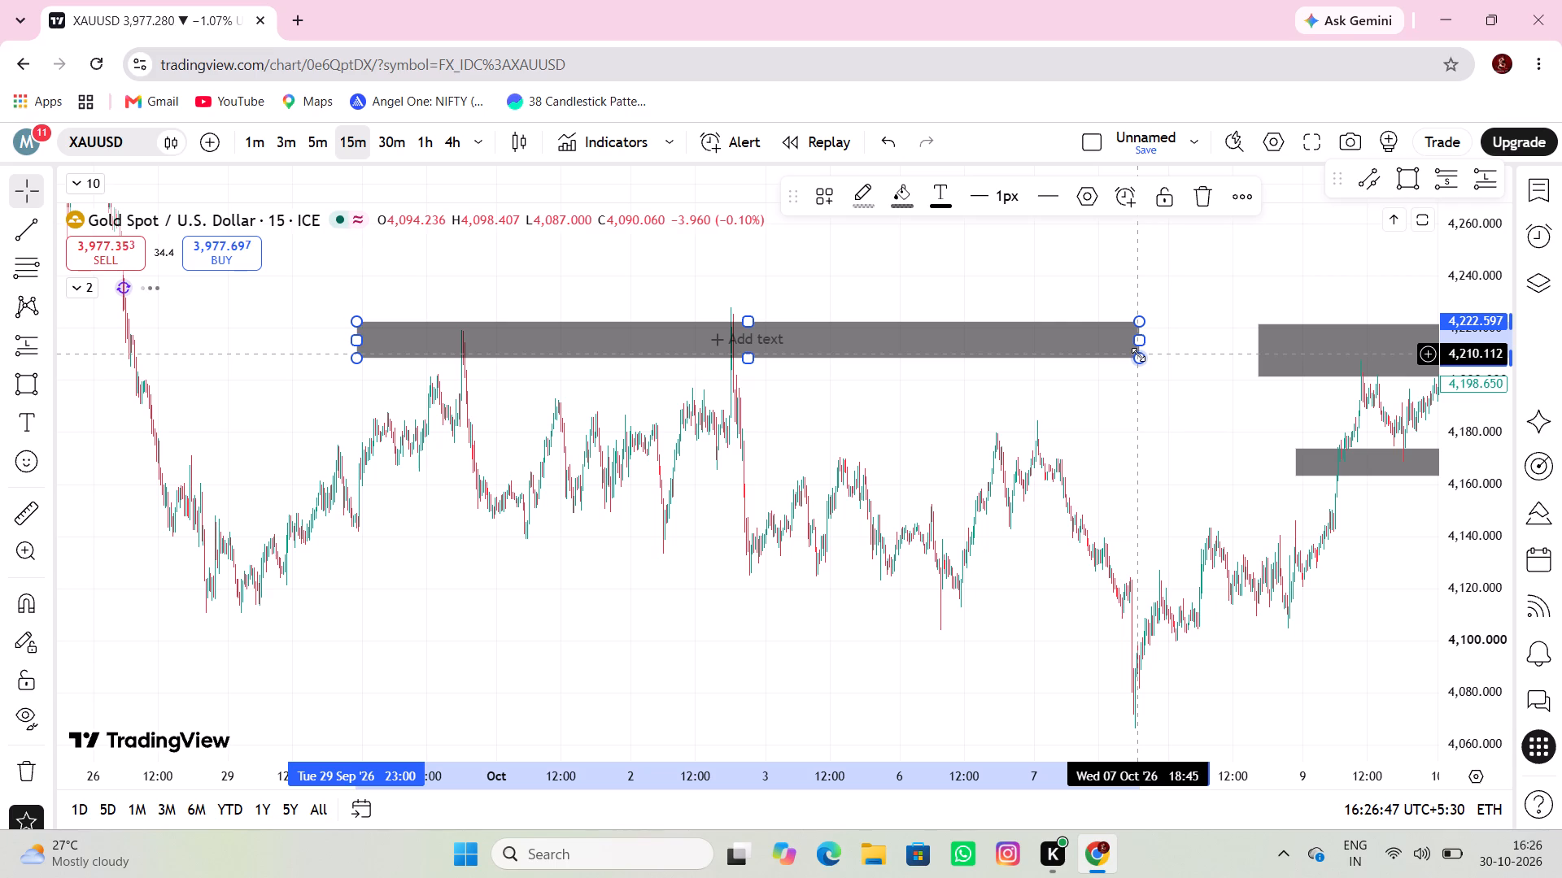
left_click(768, 408)
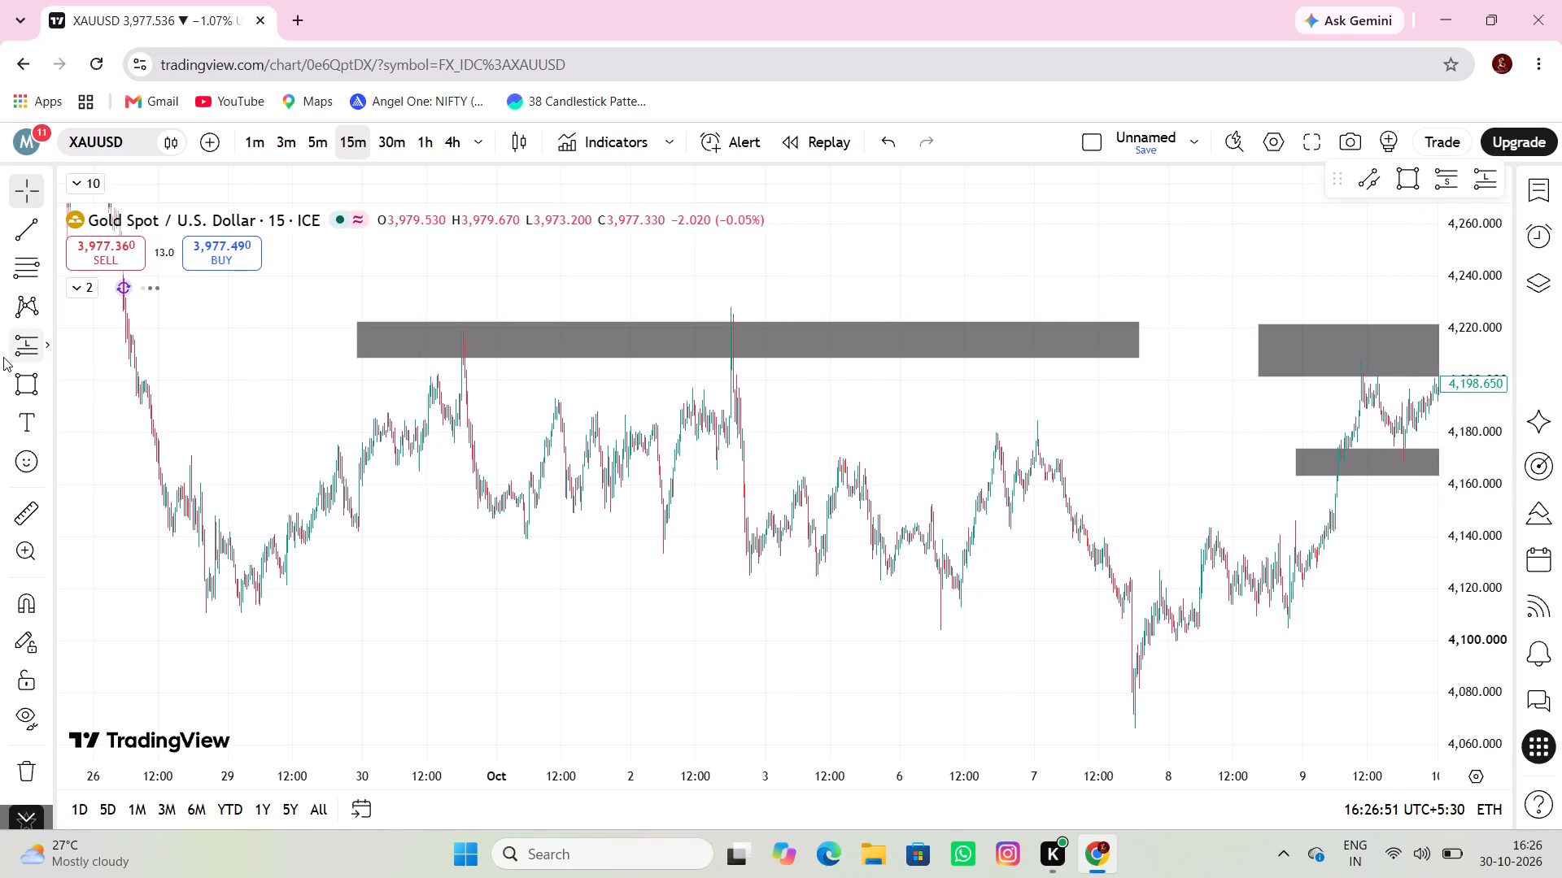
Draw a support rectangle along the same range's lows from 30 Sep 04:45 to 6 Oct 11:15, between about 4,145 and 4,136.
left_click(32, 393)
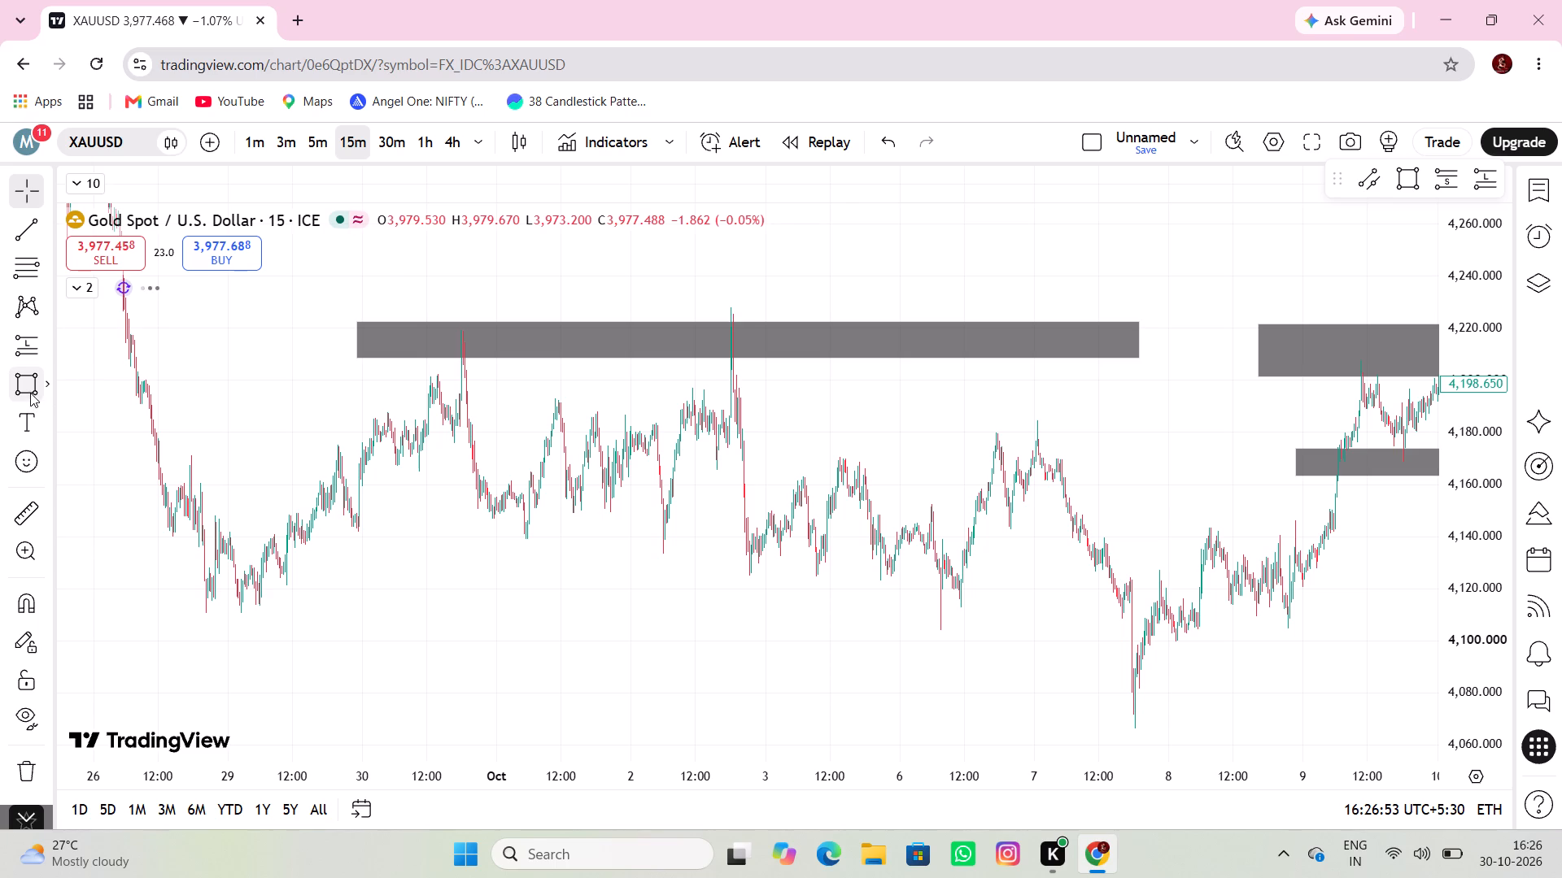
left_click(384, 524)
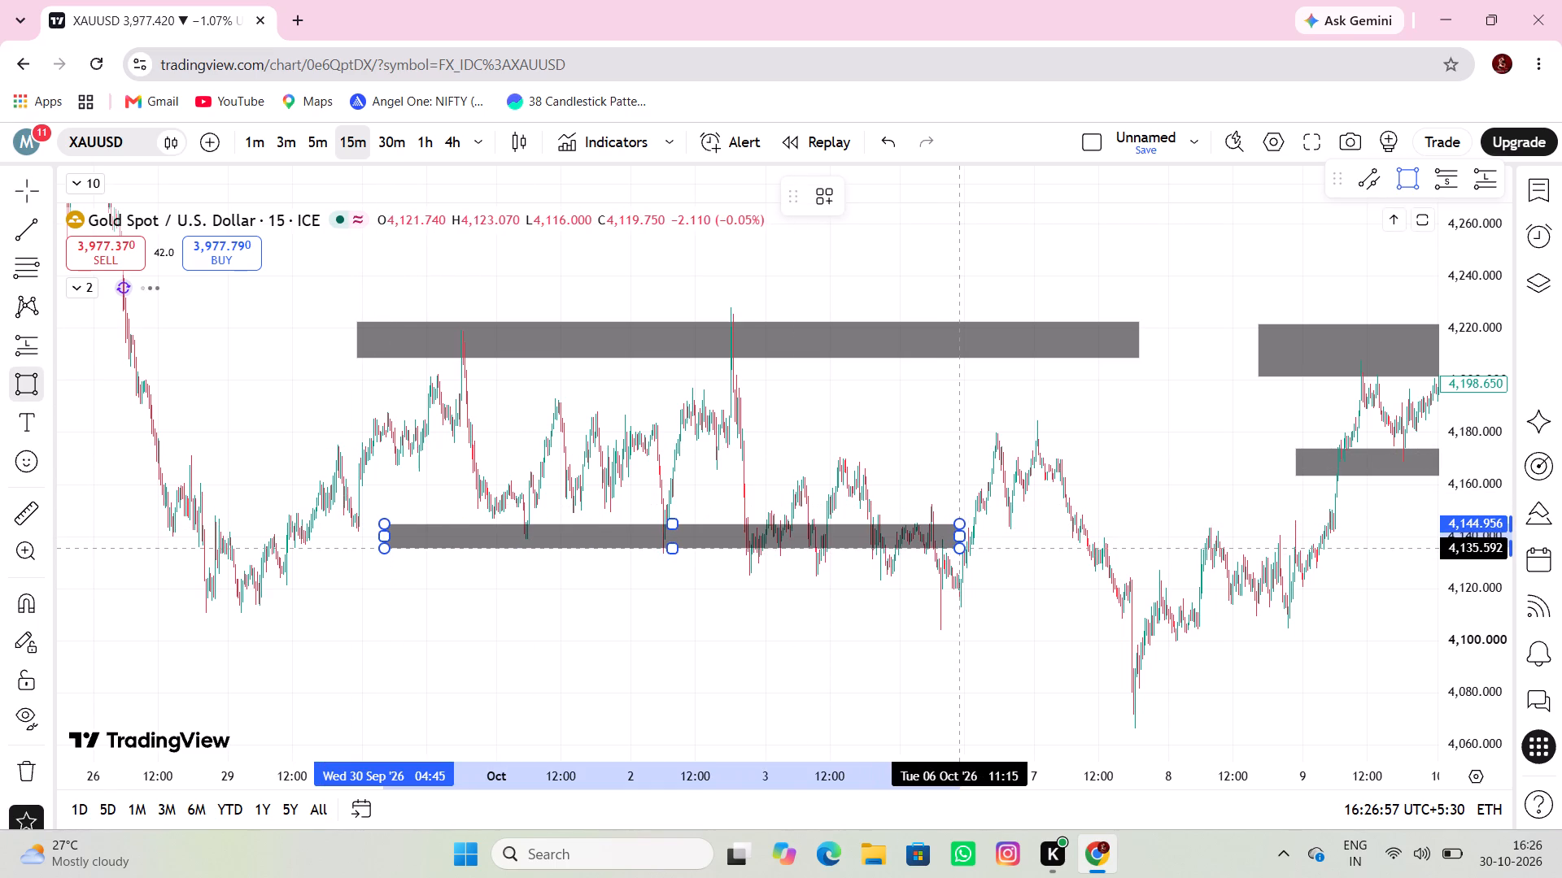
left_click(960, 548)
left_click(897, 446)
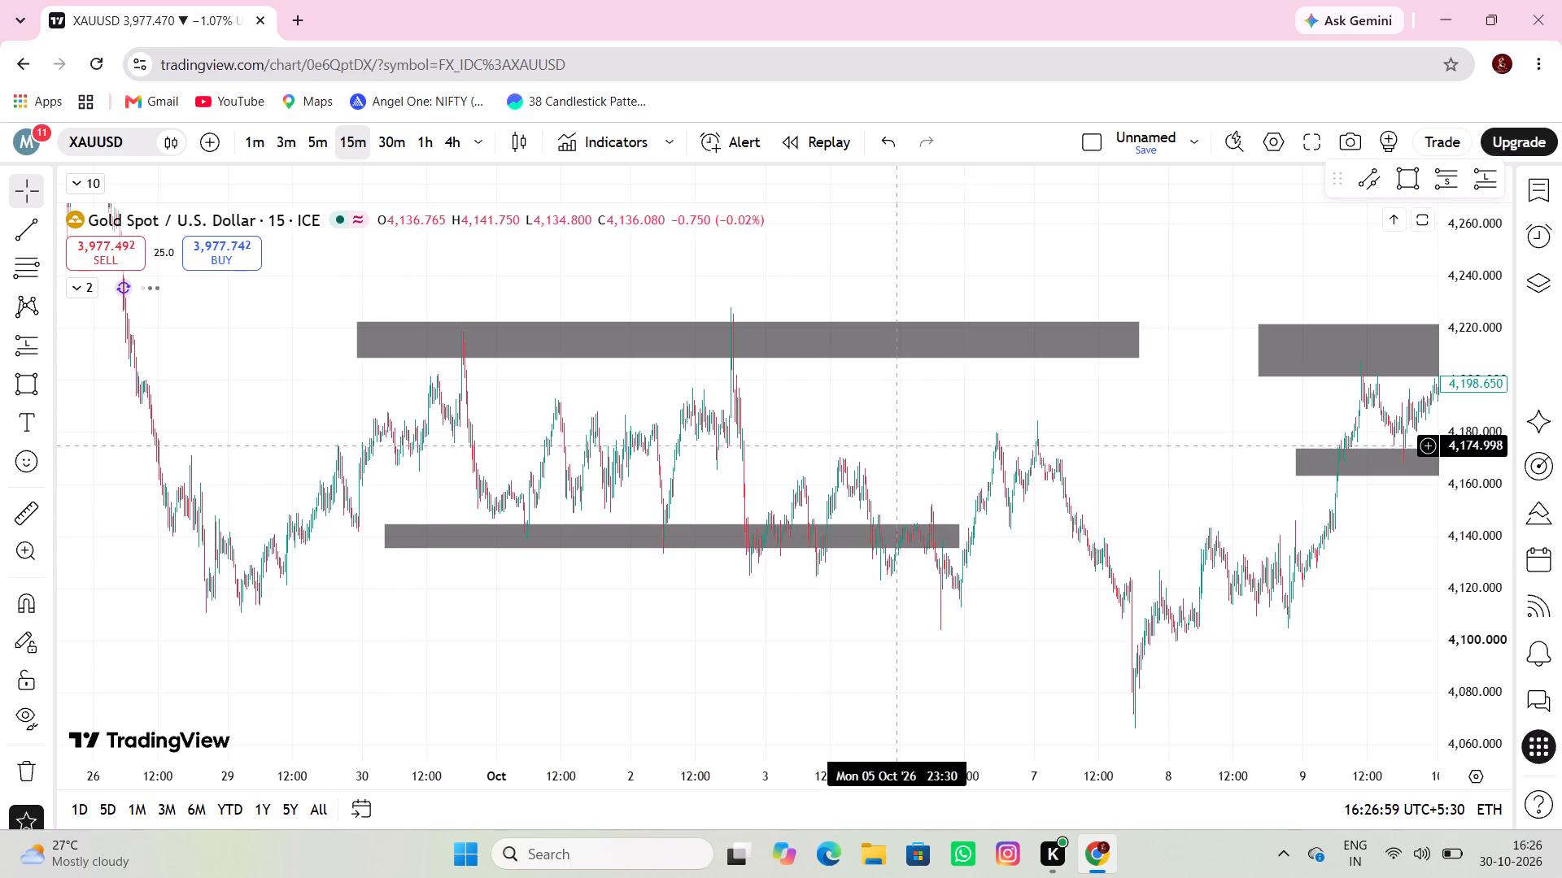
Draw a resistance rectangle over the 22–23 September highs from 21 Sep 23:45 to 1 Oct, between about 4,394 and 4,365.
scroll(872, 498, "down", 4)
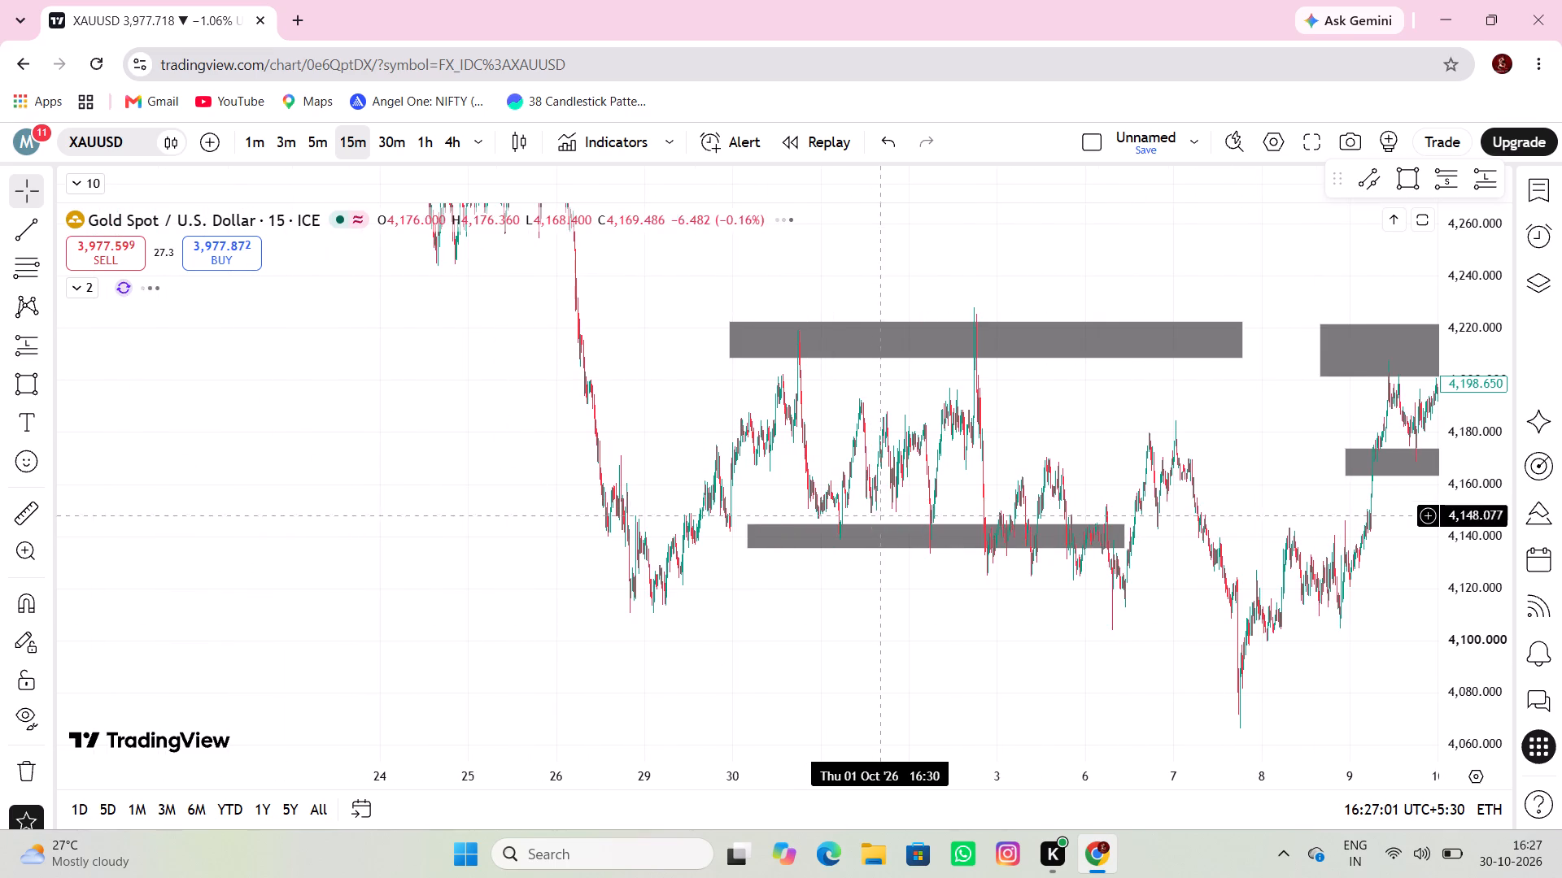
scroll(884, 541, "up", 6)
scroll(882, 545, "down", 6)
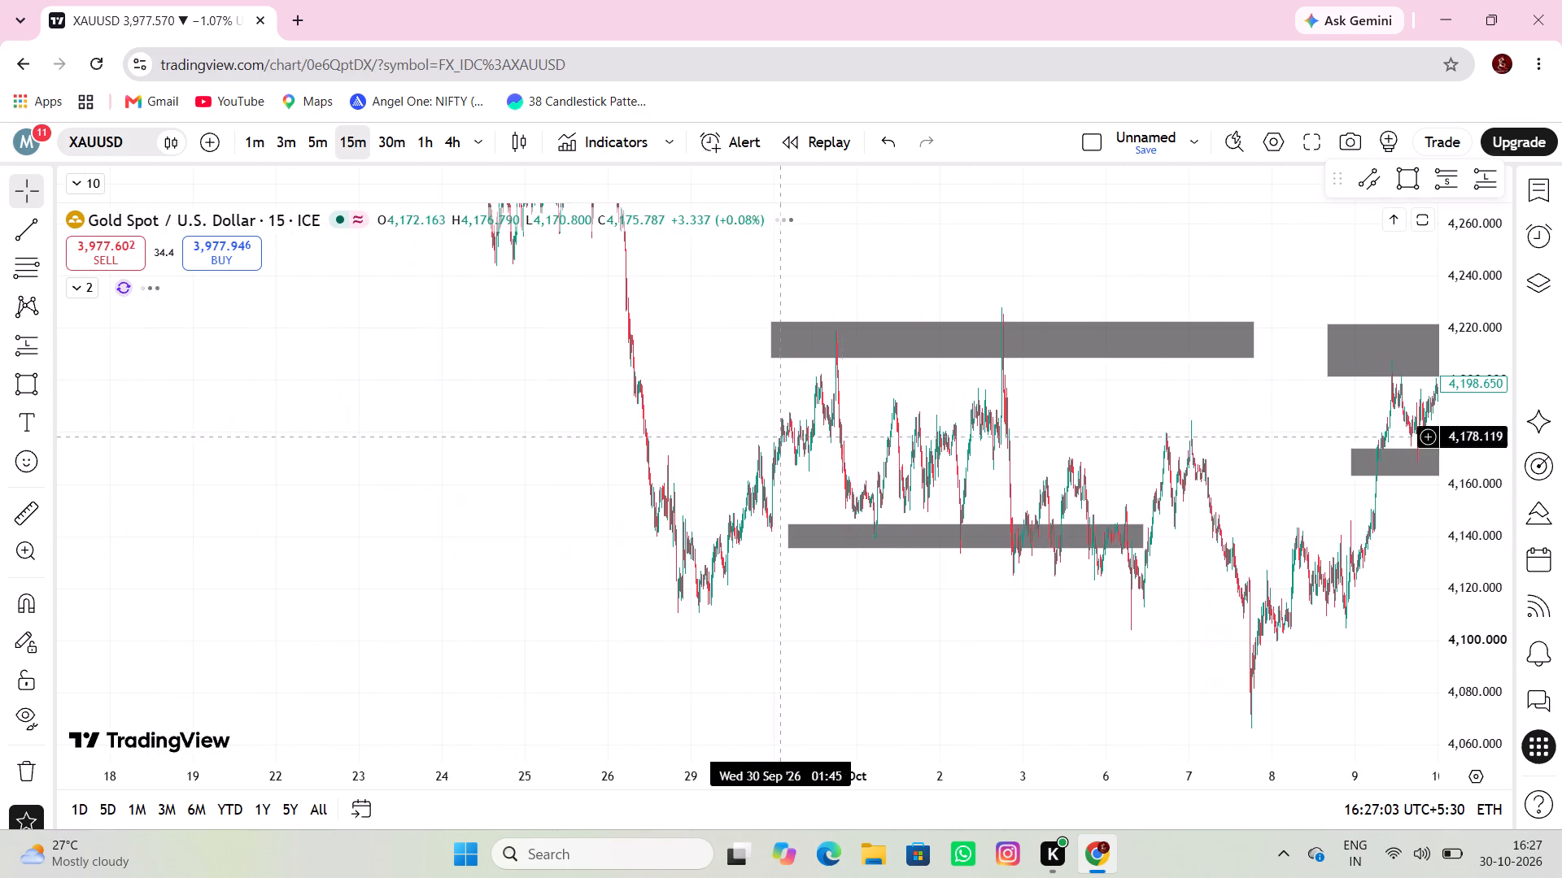
left_click_drag(731, 424, 1347, 628)
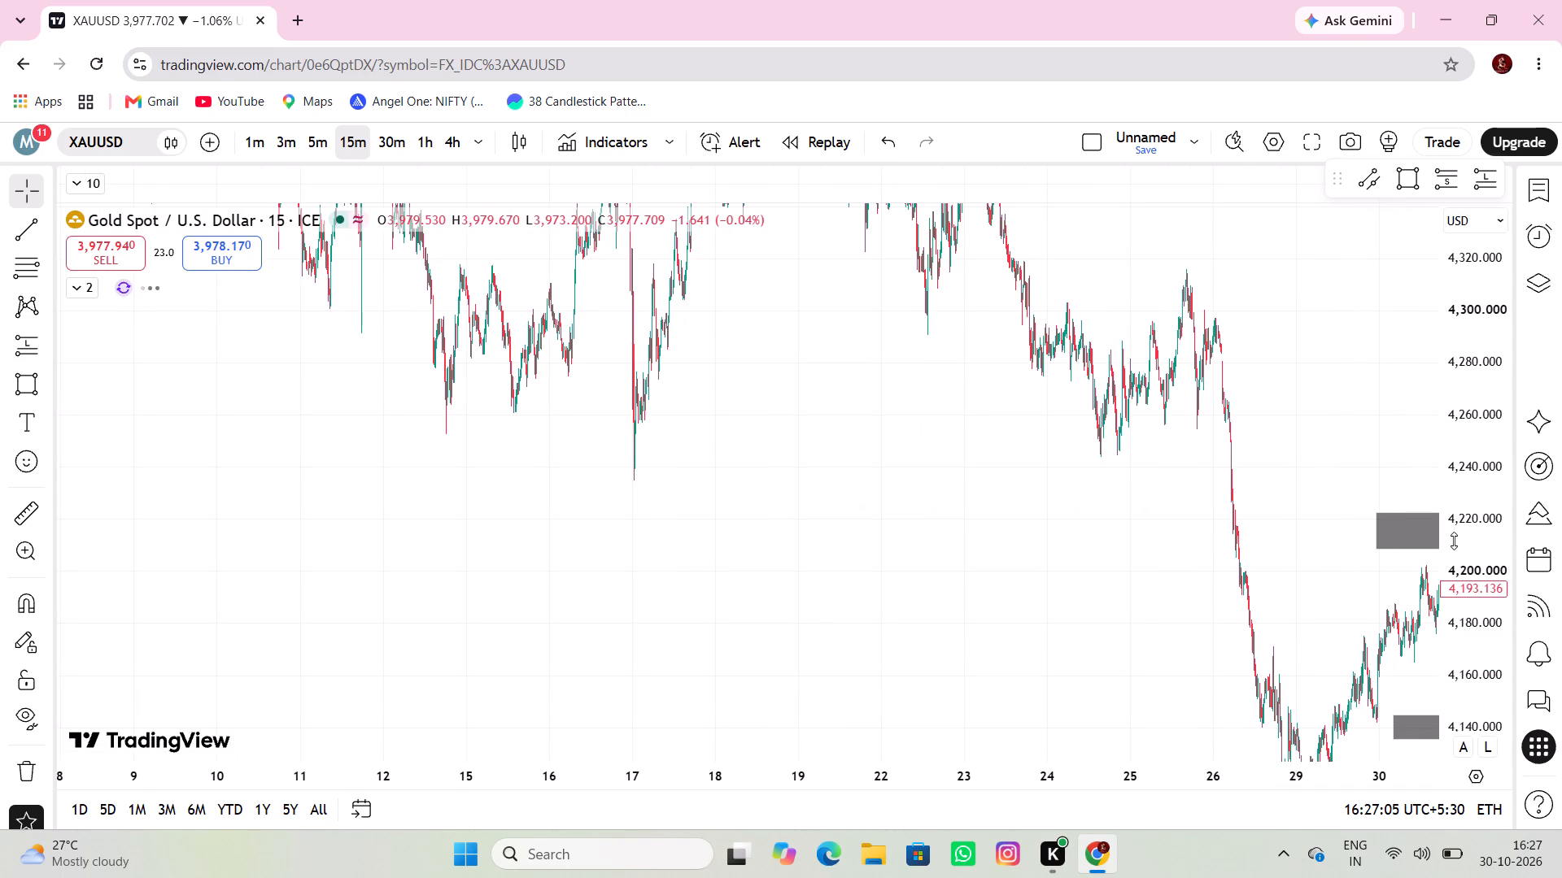
scroll(1455, 540, "down", 16)
left_click_drag(1061, 556, 929, 583)
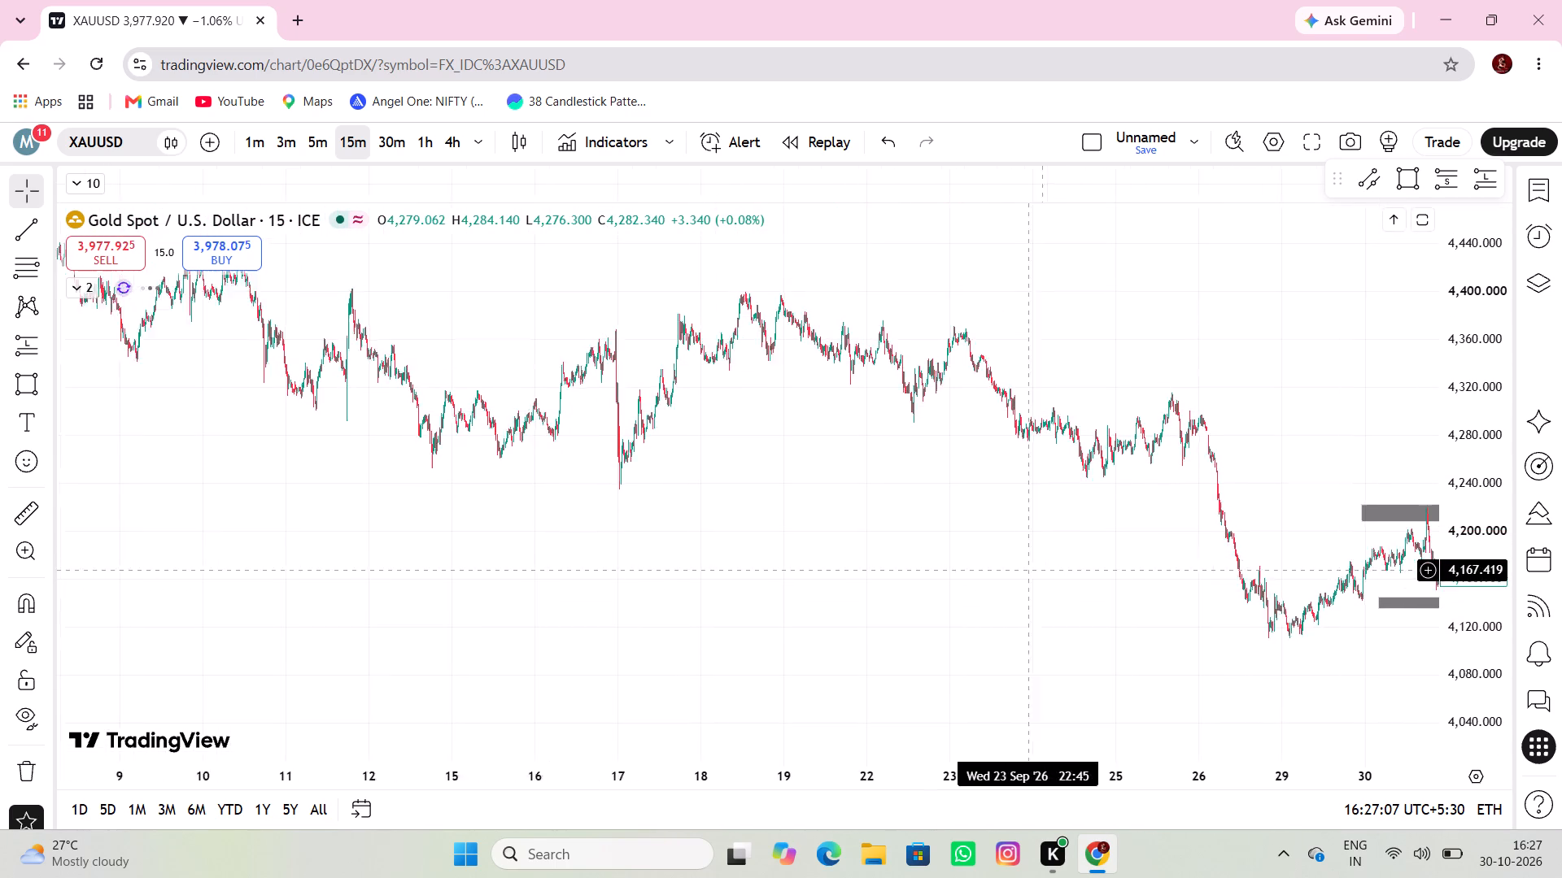
left_click_drag(929, 583, 692, 567)
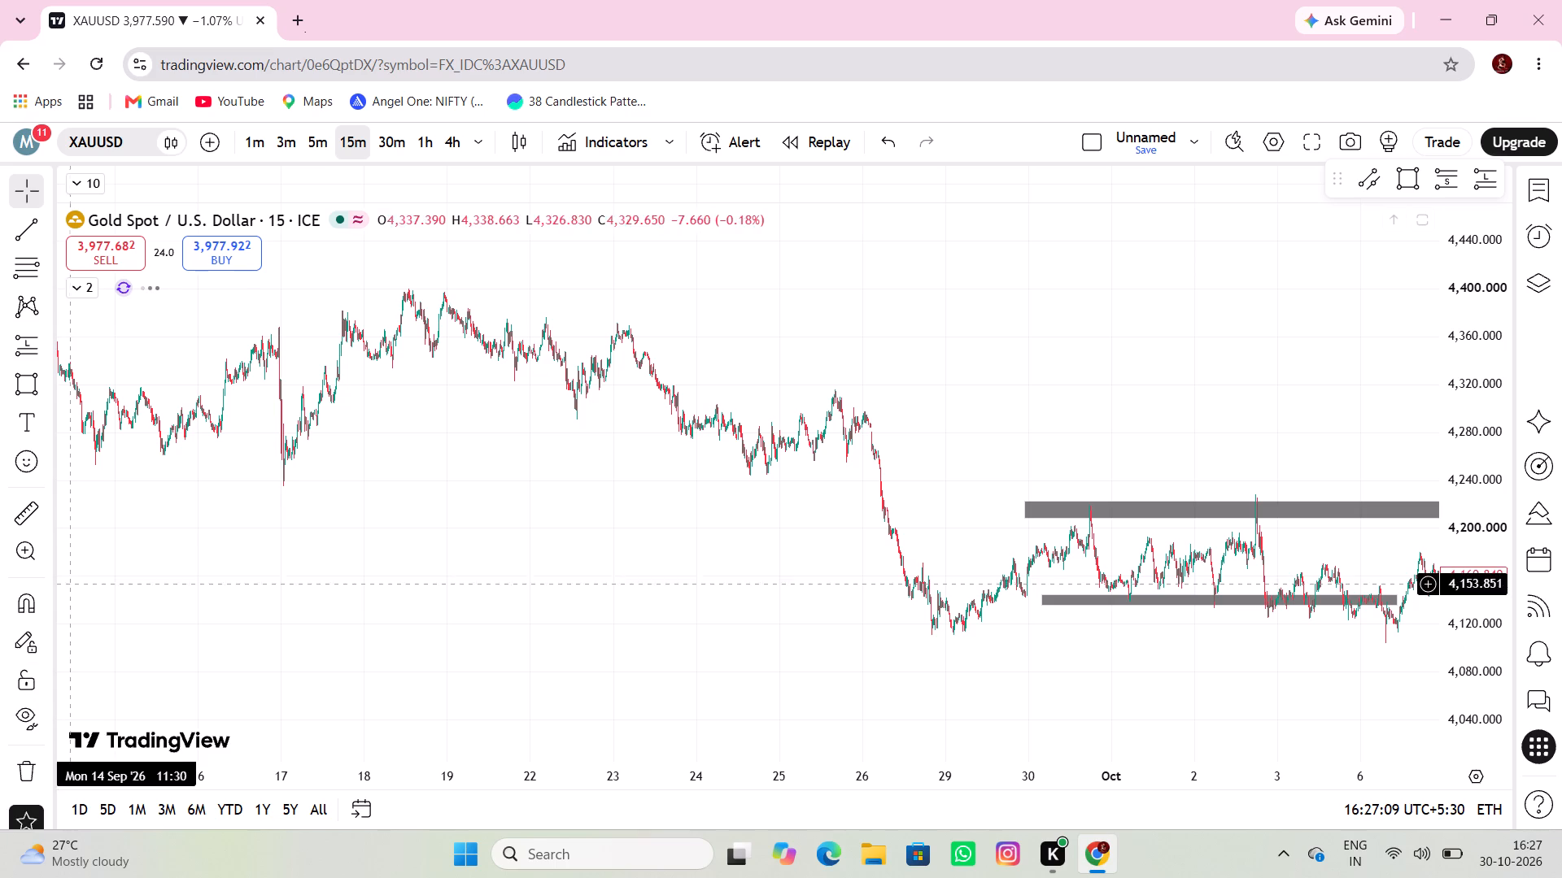
left_click(24, 382)
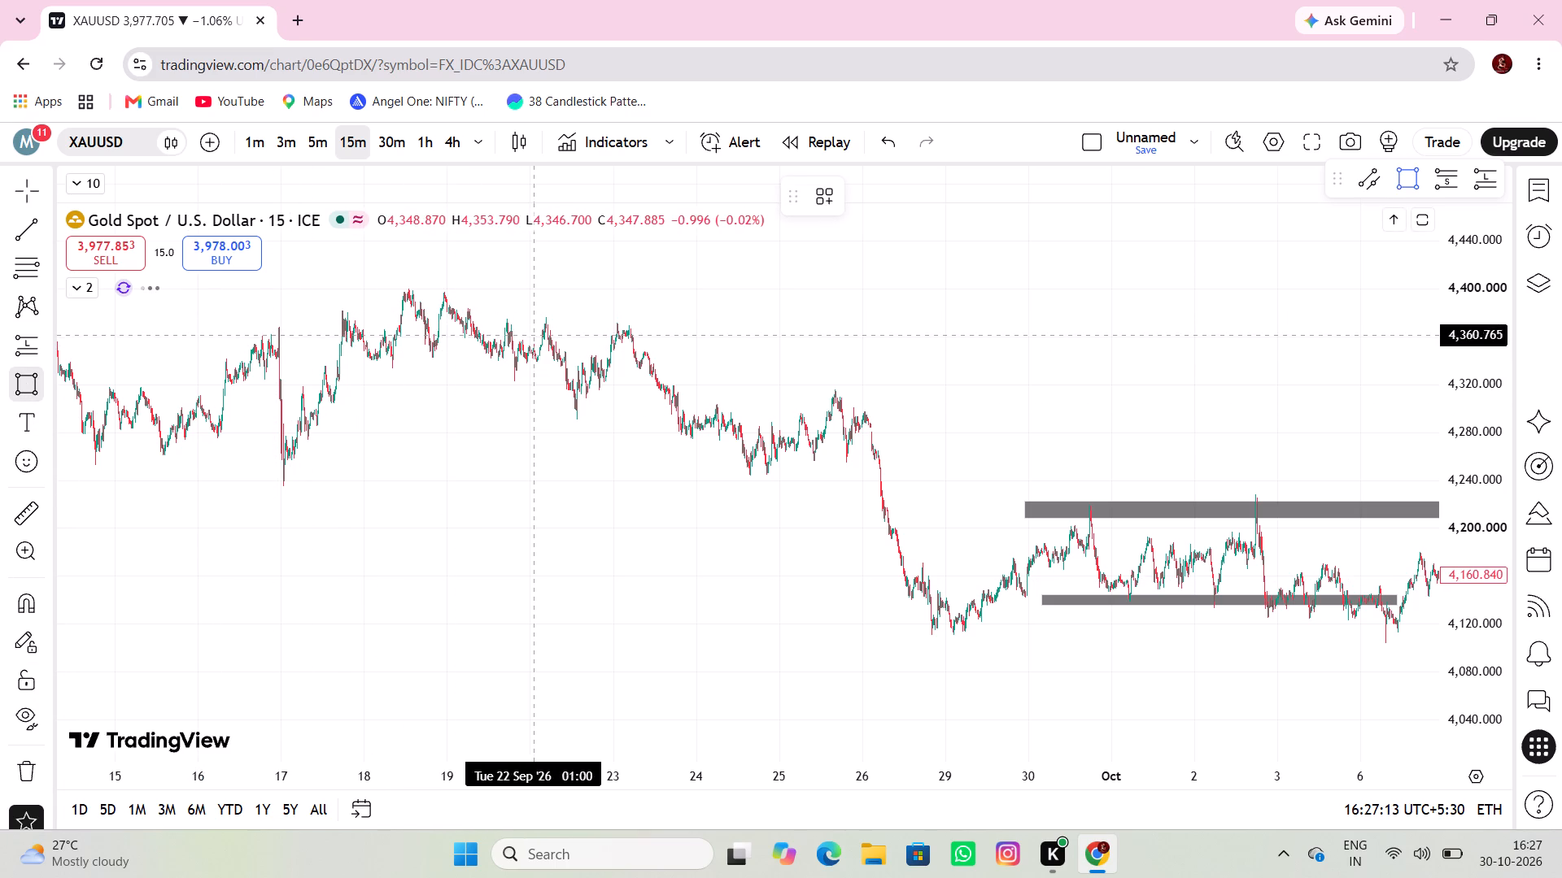
left_click(529, 296)
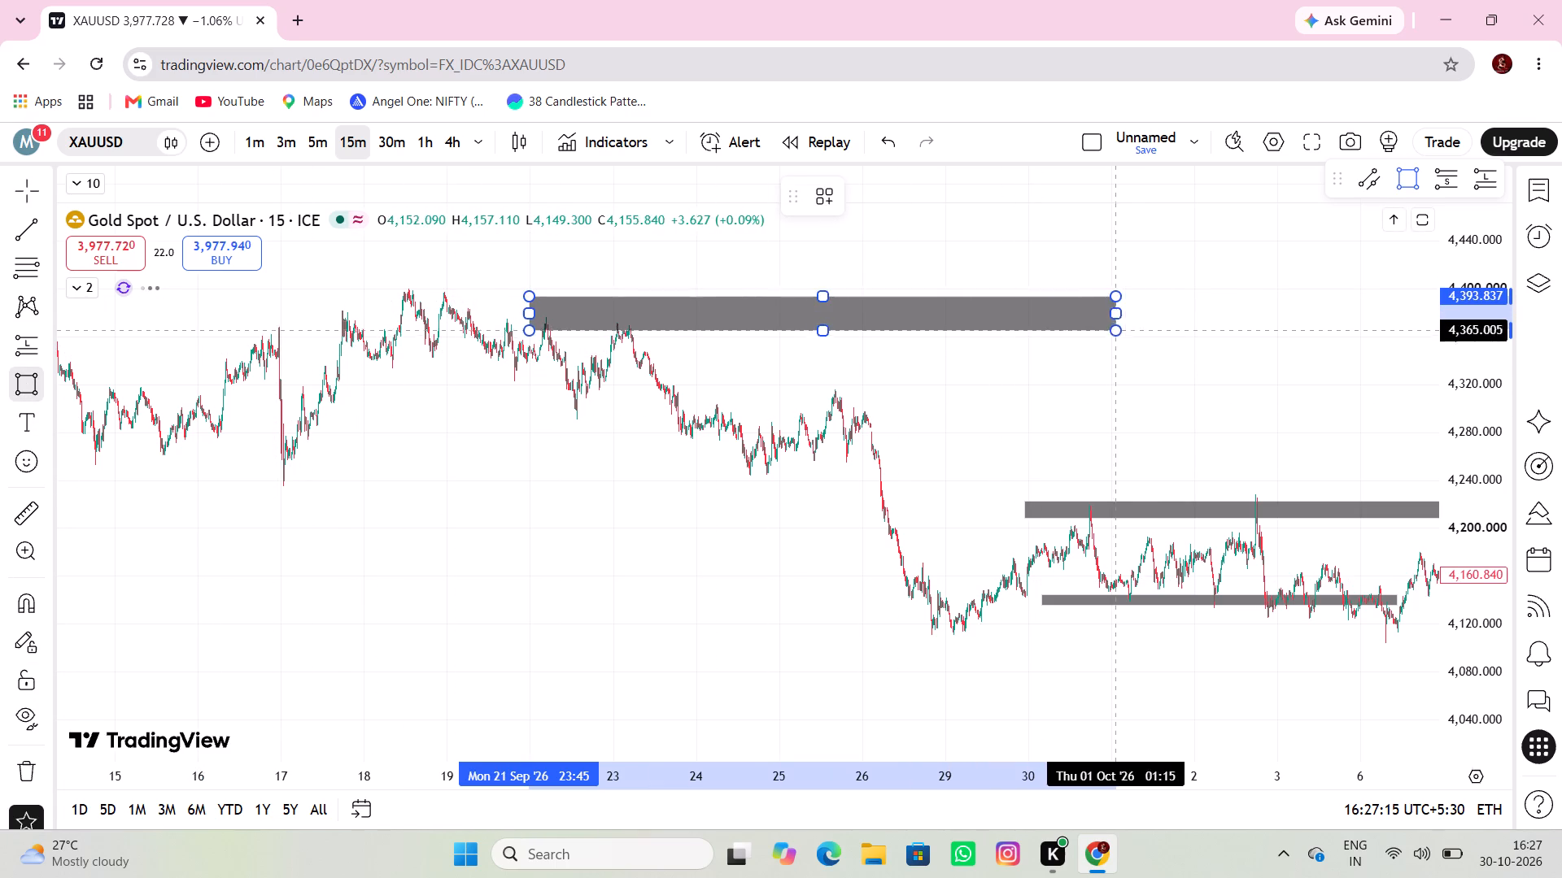
left_click(1147, 331)
Draw a support rectangle through the 24–26 September consolidation from 21 Sep 09:45 to 30 Sep, between about 4,299 and 4,273.
left_click_drag(1068, 403, 1002, 406)
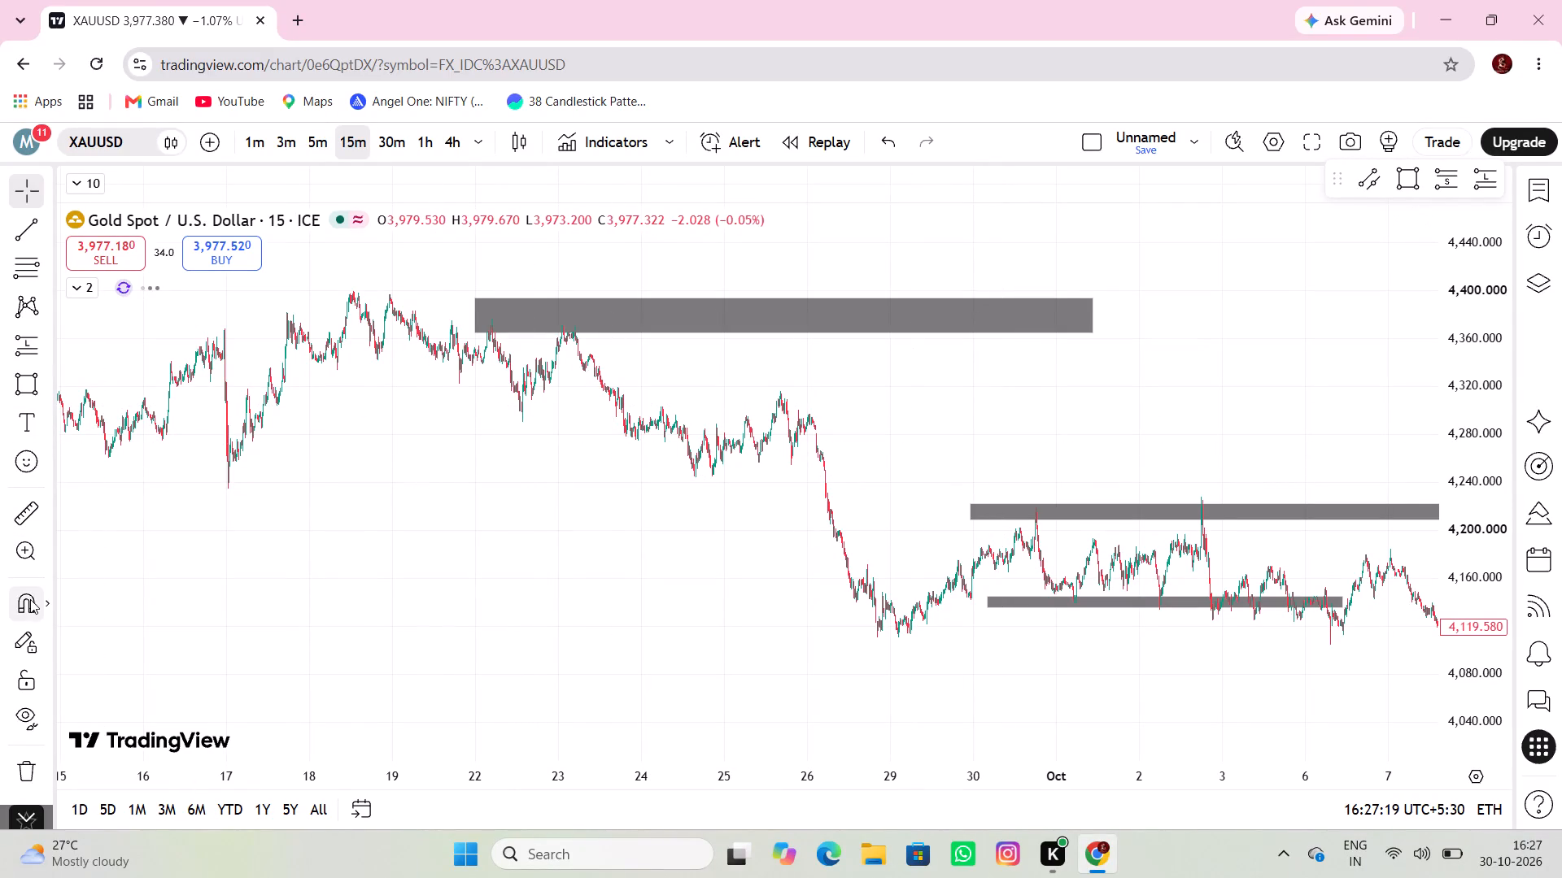
left_click(32, 392)
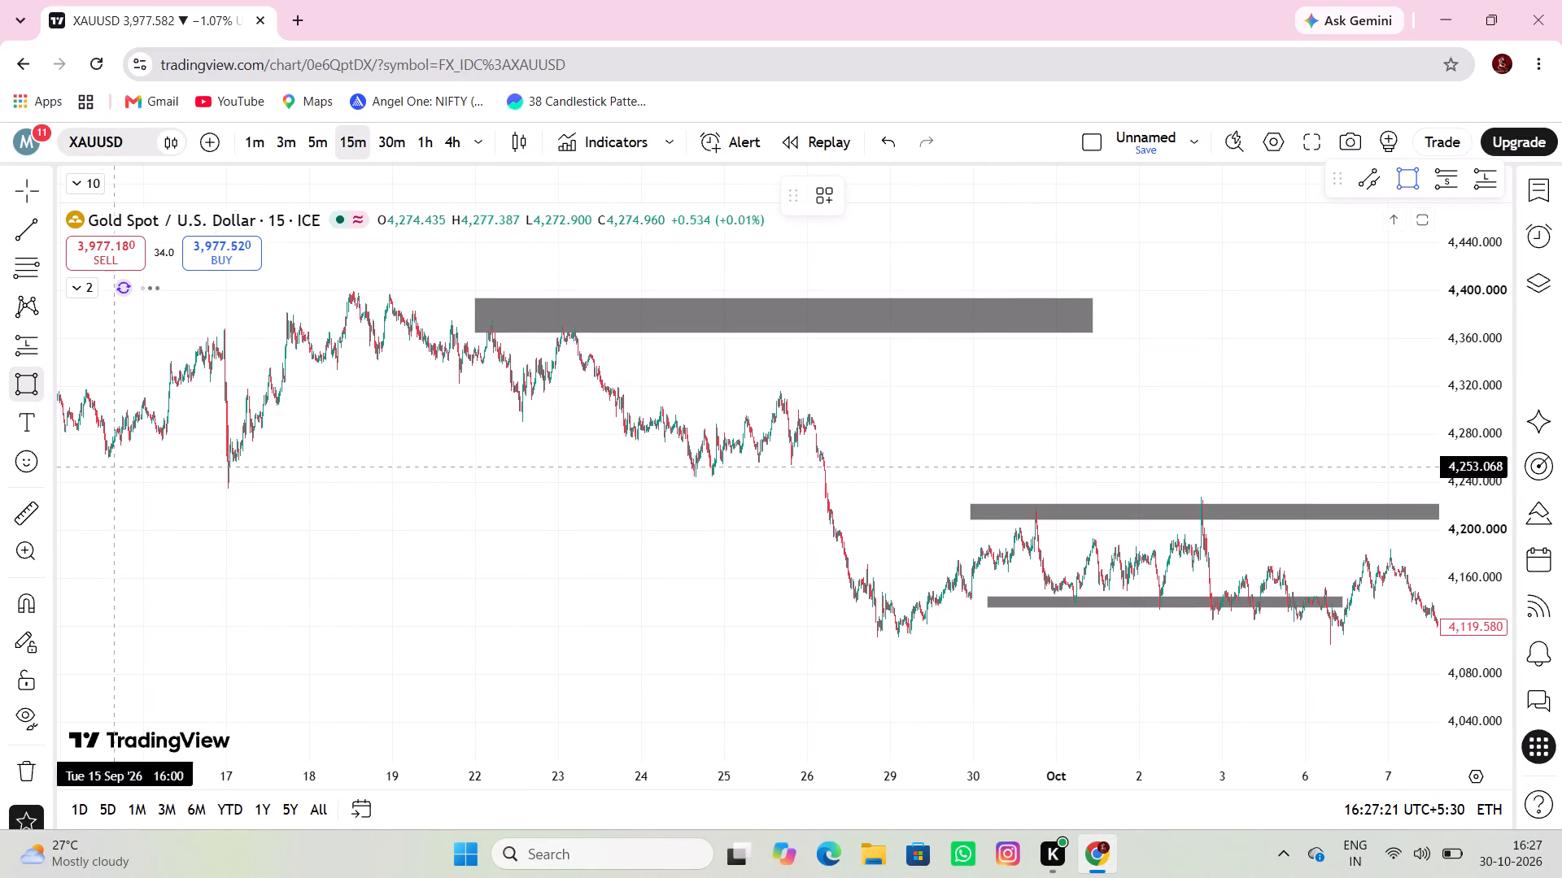
left_click(425, 412)
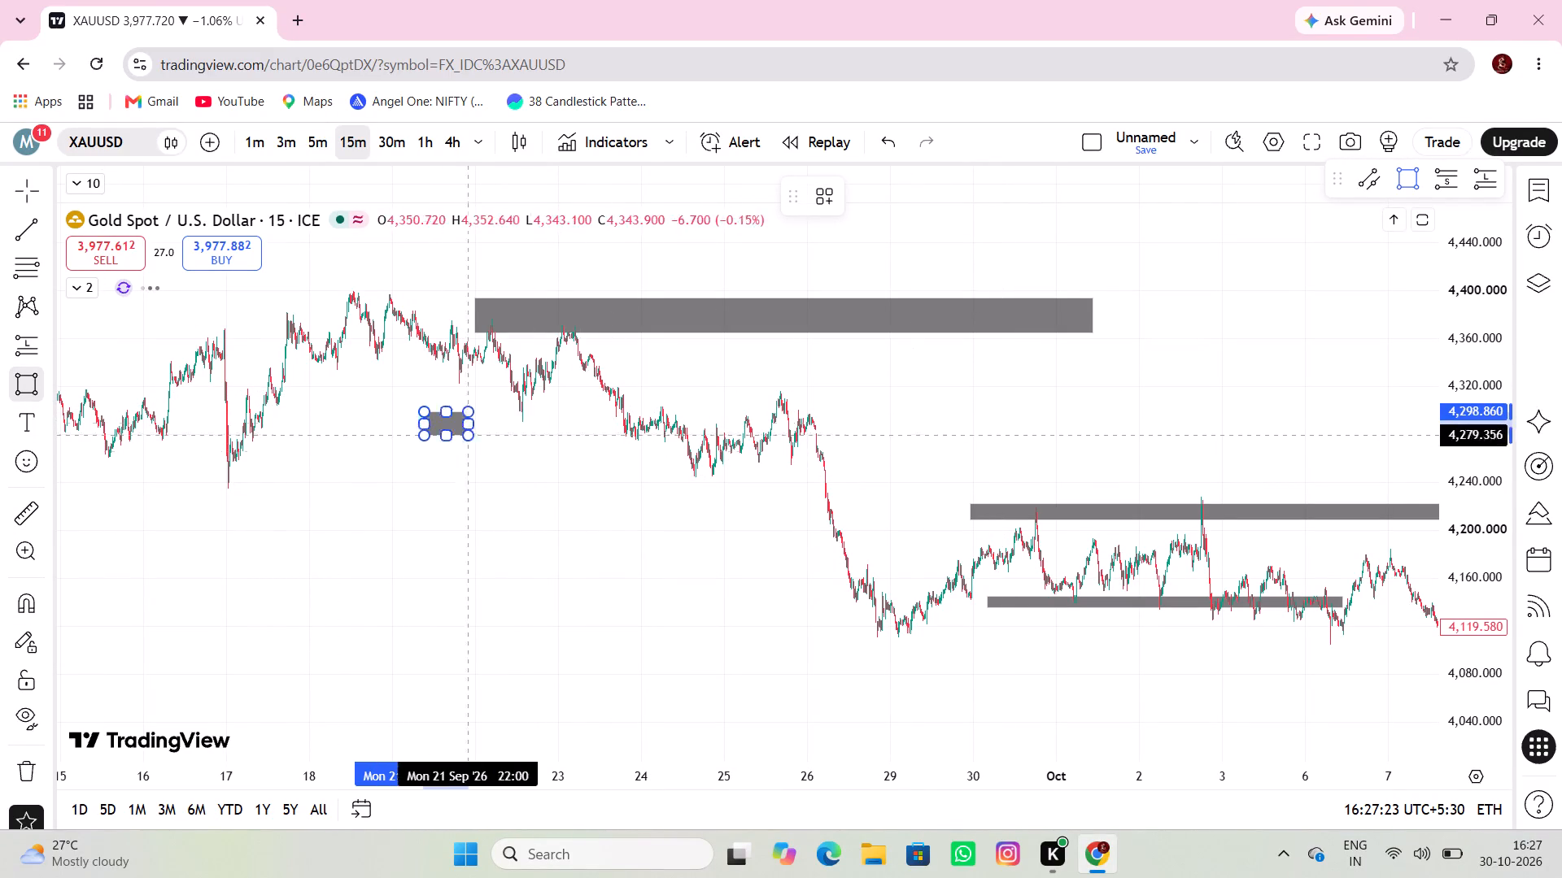
left_click(1031, 443)
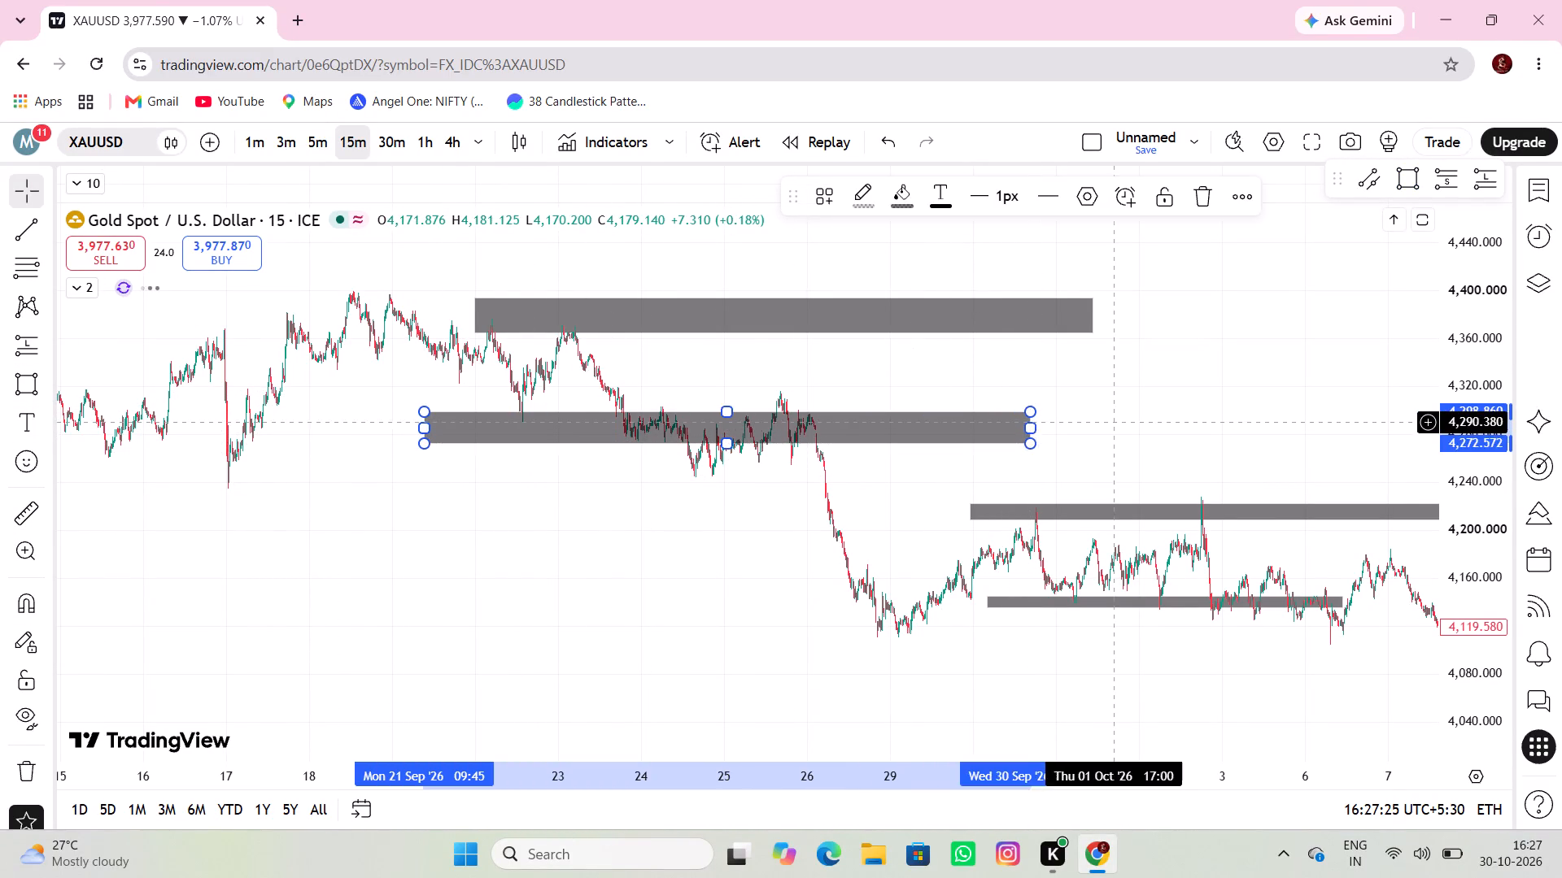
Measure the price drop from the late-September resistance zone at 23 Sep 20:15 down into the support zone at 24 Sep 08:45.
left_click_drag(1115, 421, 1300, 427)
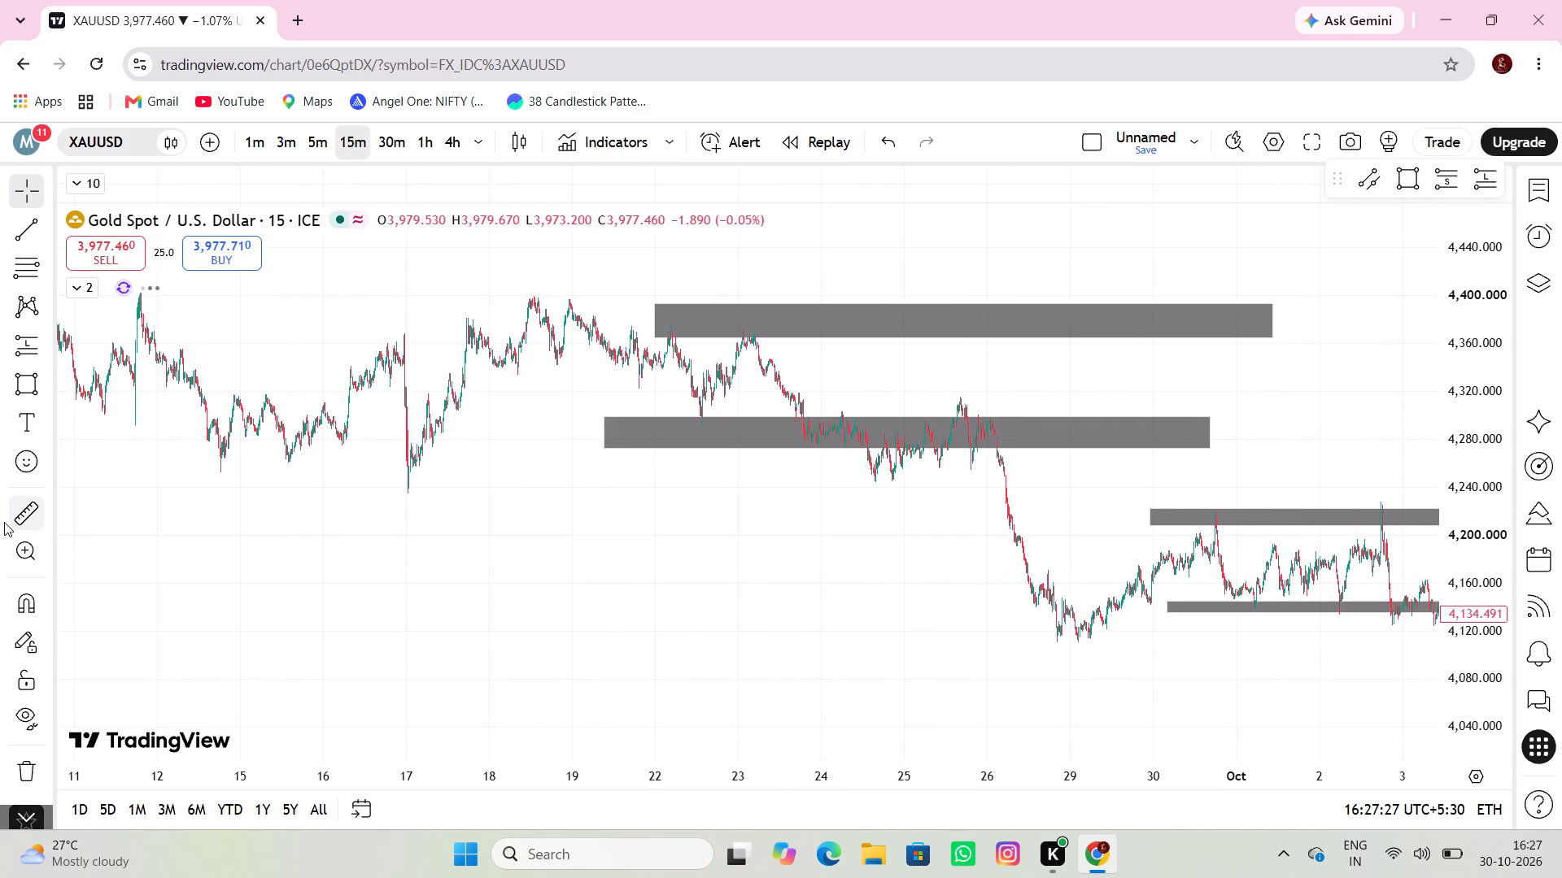
left_click(4, 522)
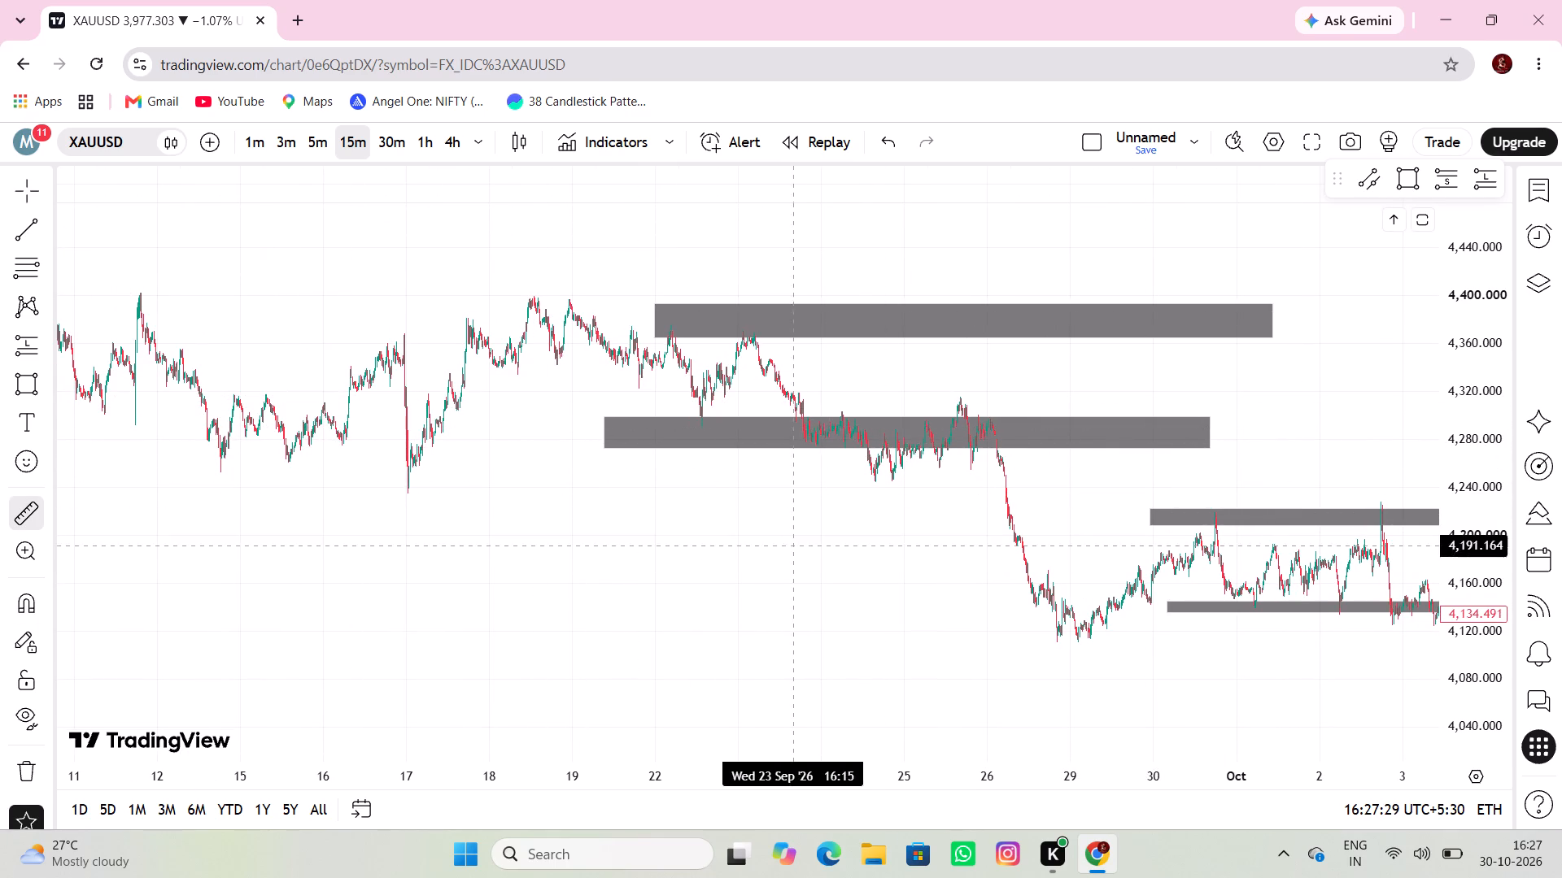
left_click(808, 330)
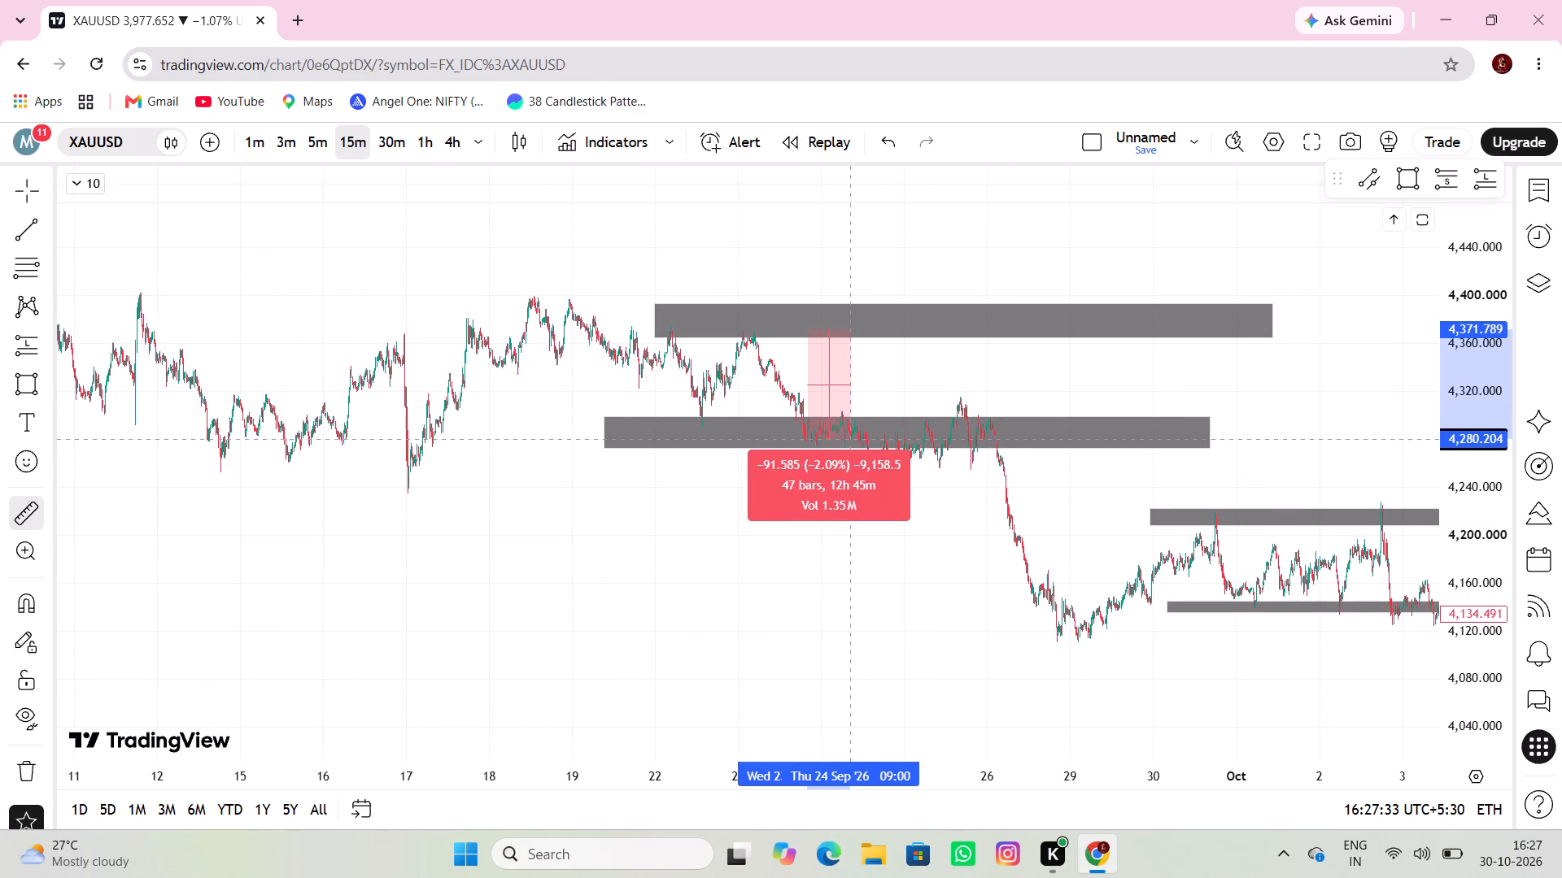
left_click(849, 440)
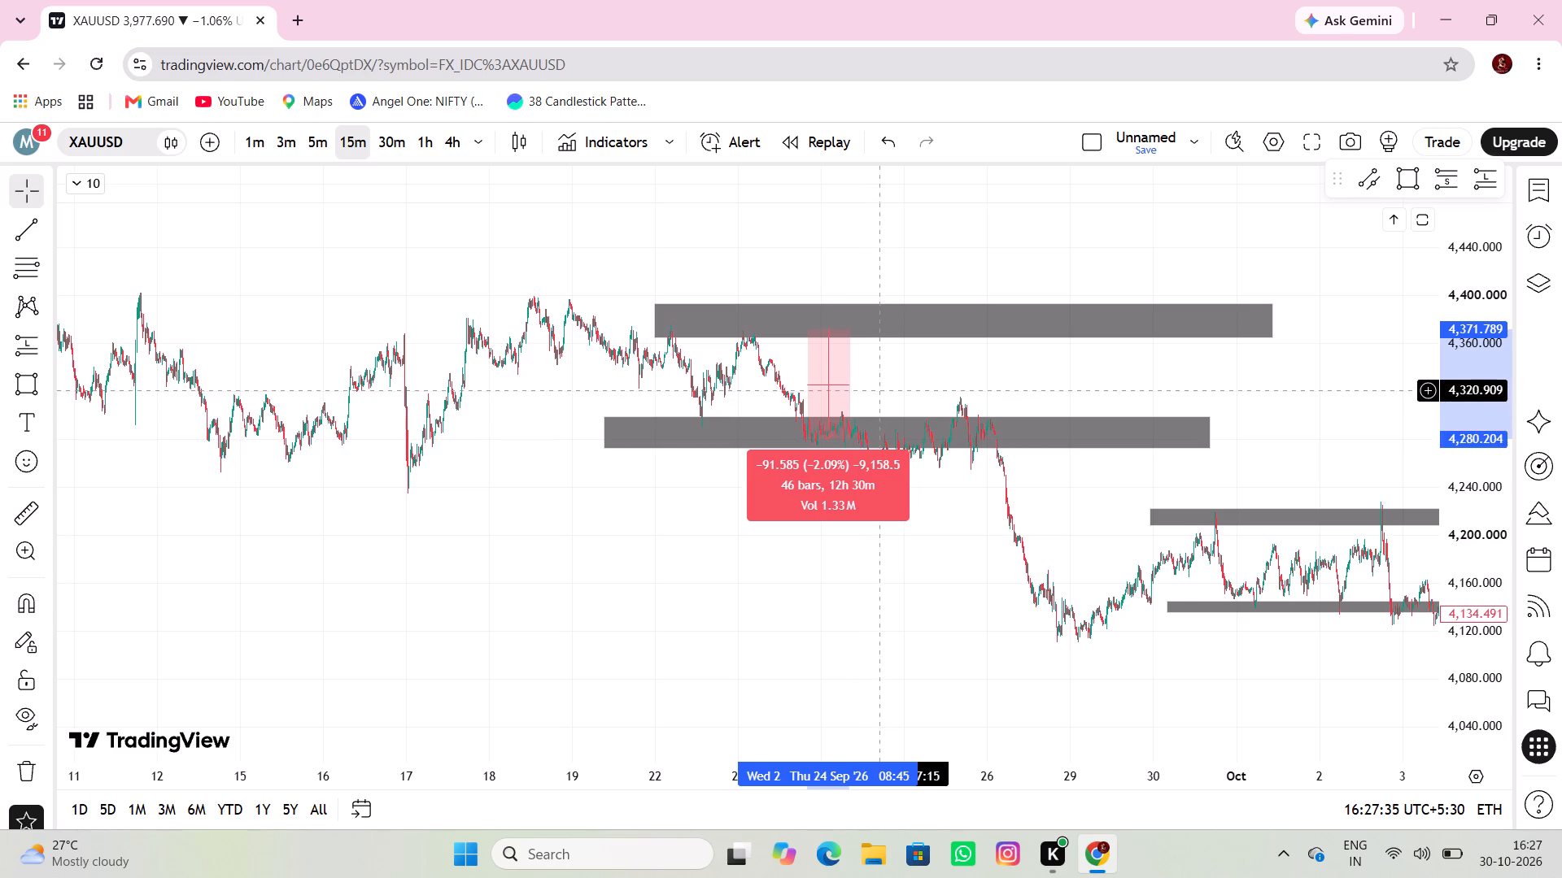
Draw a resistance rectangle across the 11 and 18 September peaks from 11 Sep 09:00 to 21 Sep 20:30, between about 4,413 and 4,392.
left_click_drag(880, 390, 1026, 409)
left_click_drag(720, 512, 907, 532)
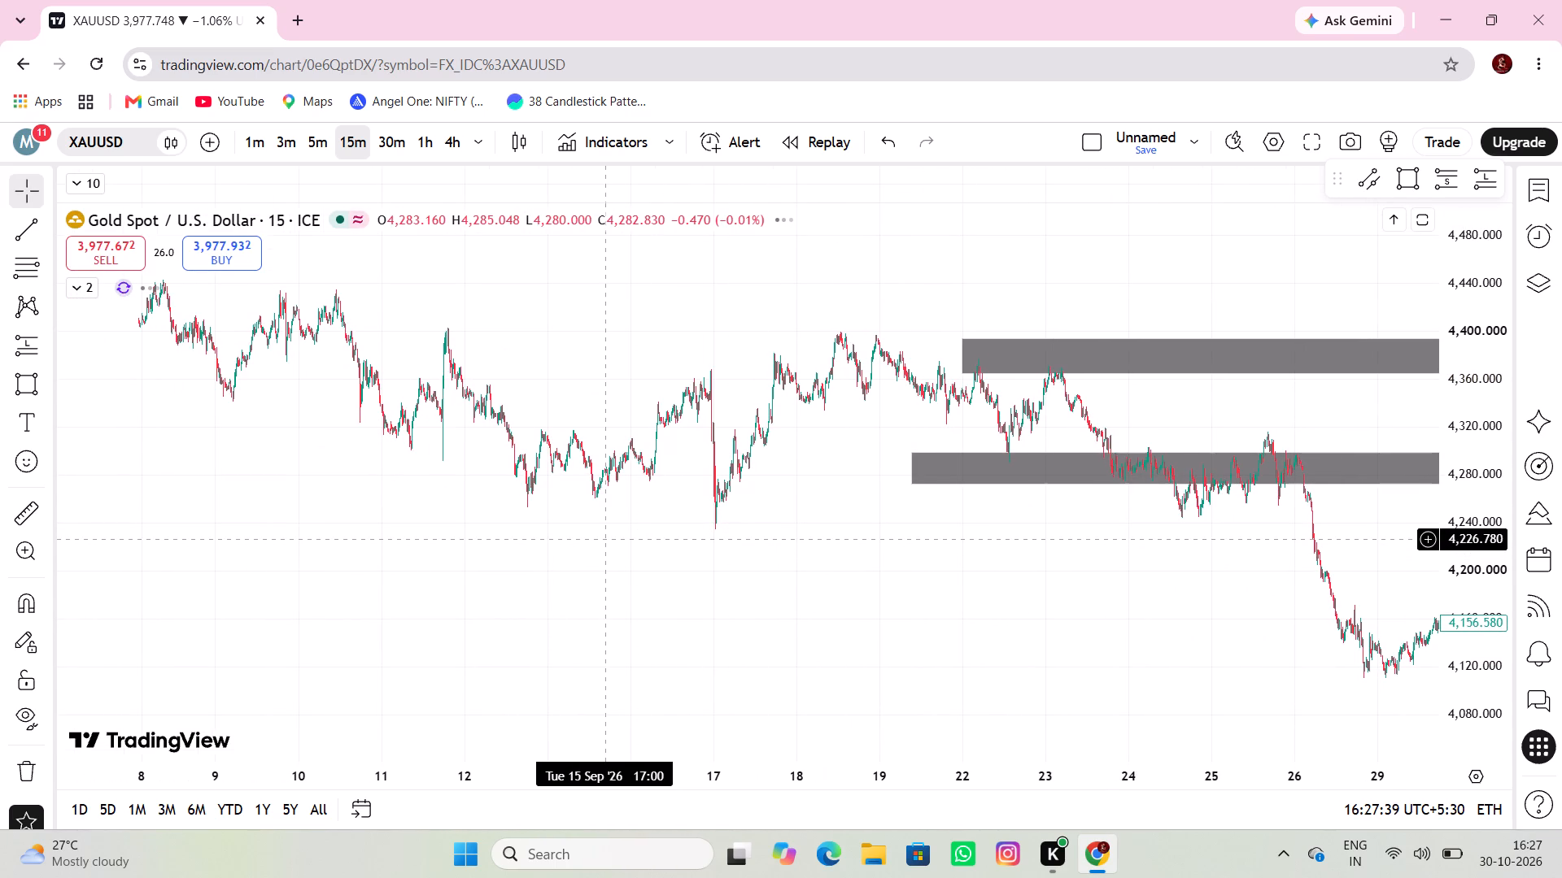
left_click_drag(604, 538, 617, 542)
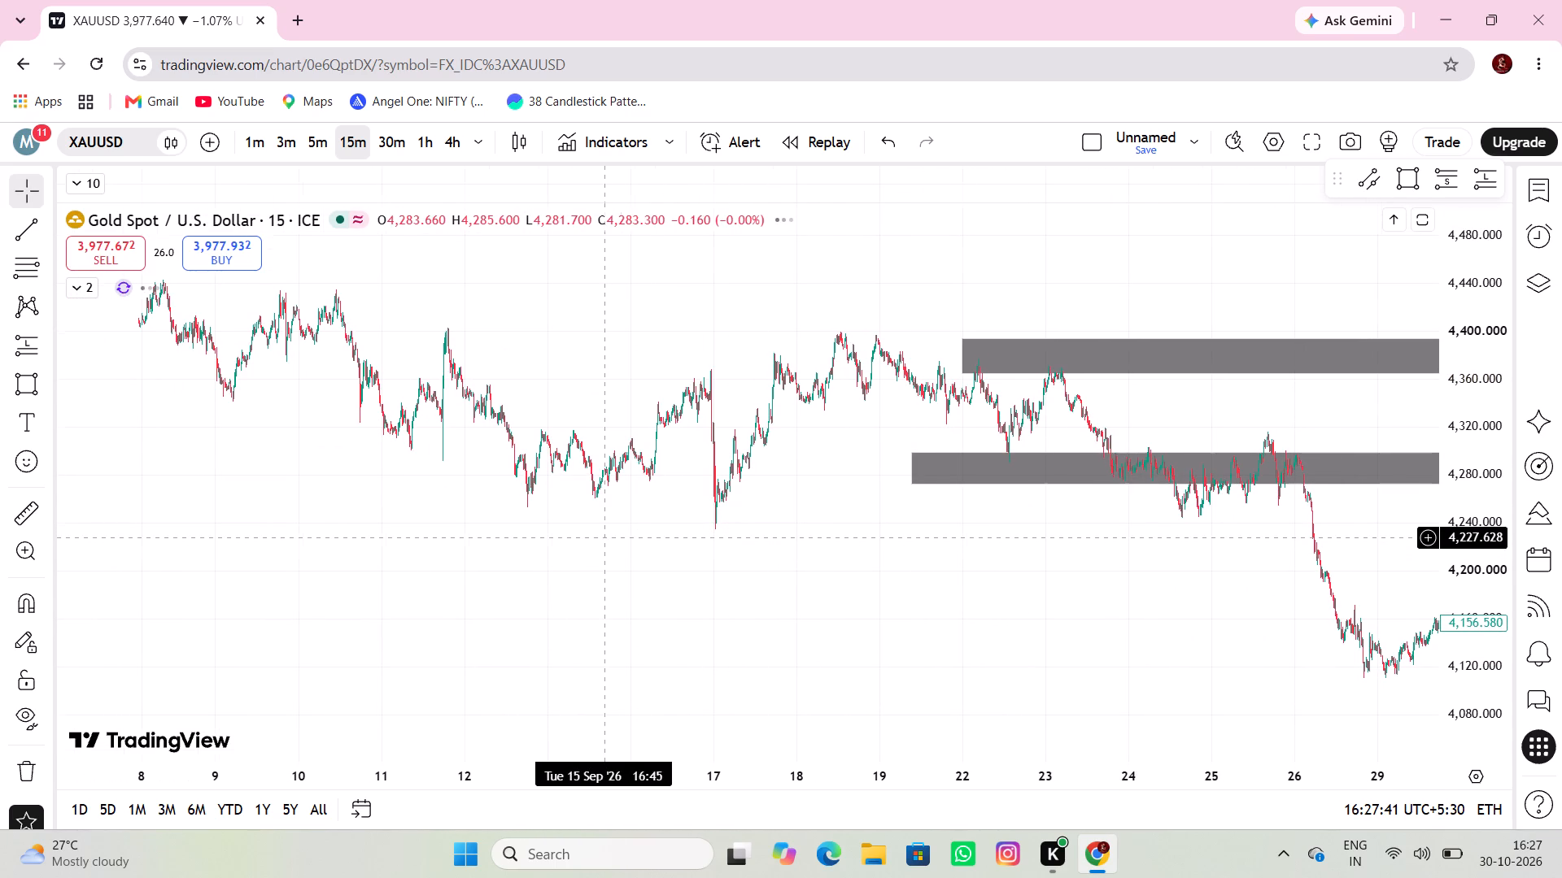
left_click_drag(617, 542, 687, 550)
scroll(569, 550, "up", 6)
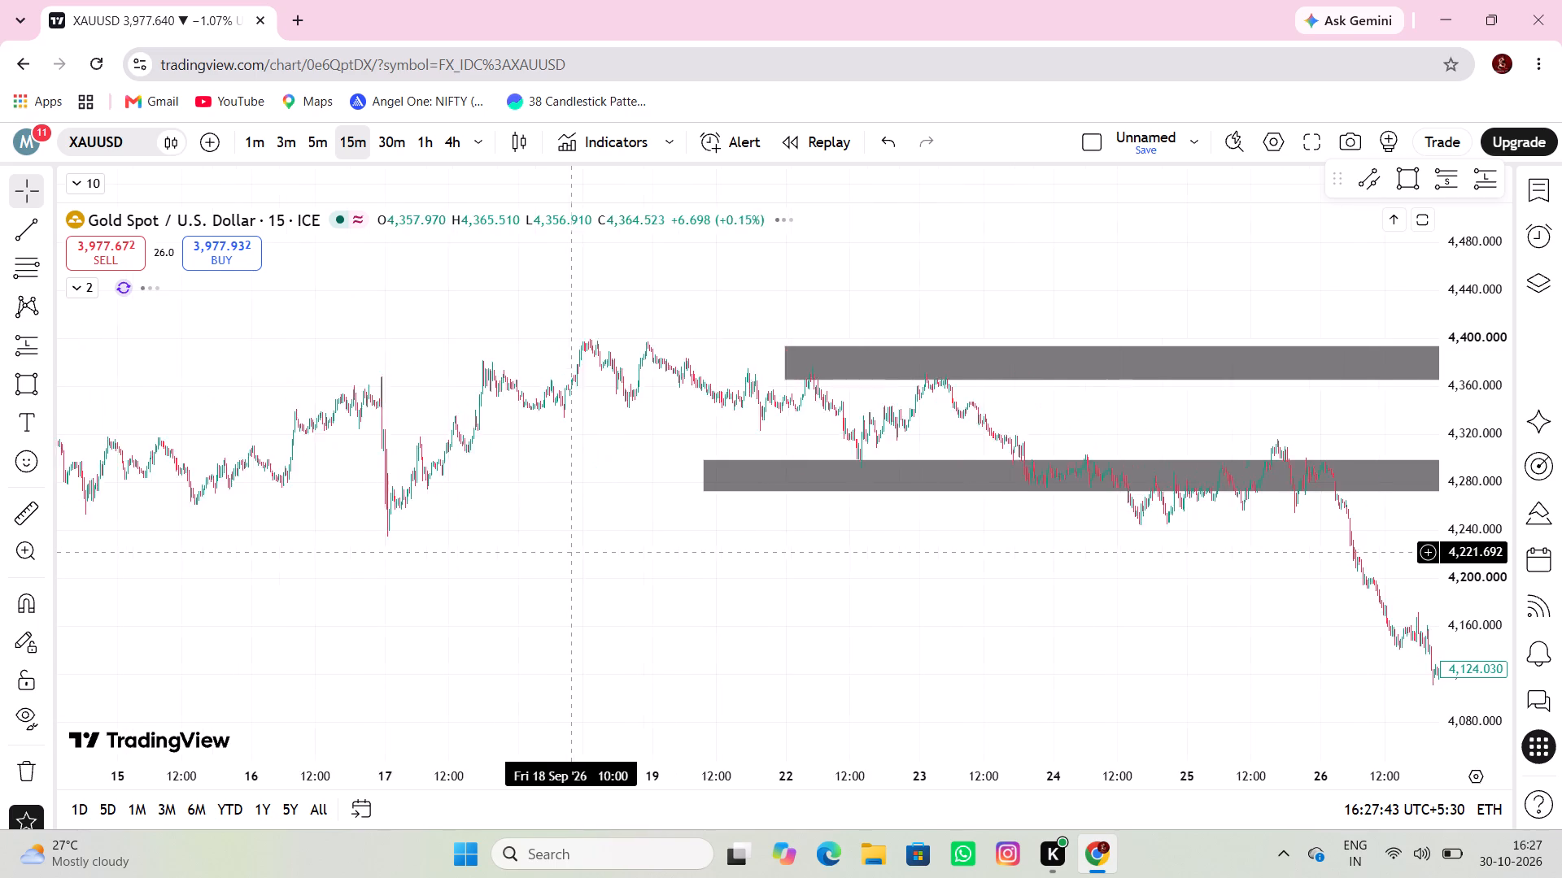
scroll(571, 554, "down", 3)
scroll(571, 551, "up", 4)
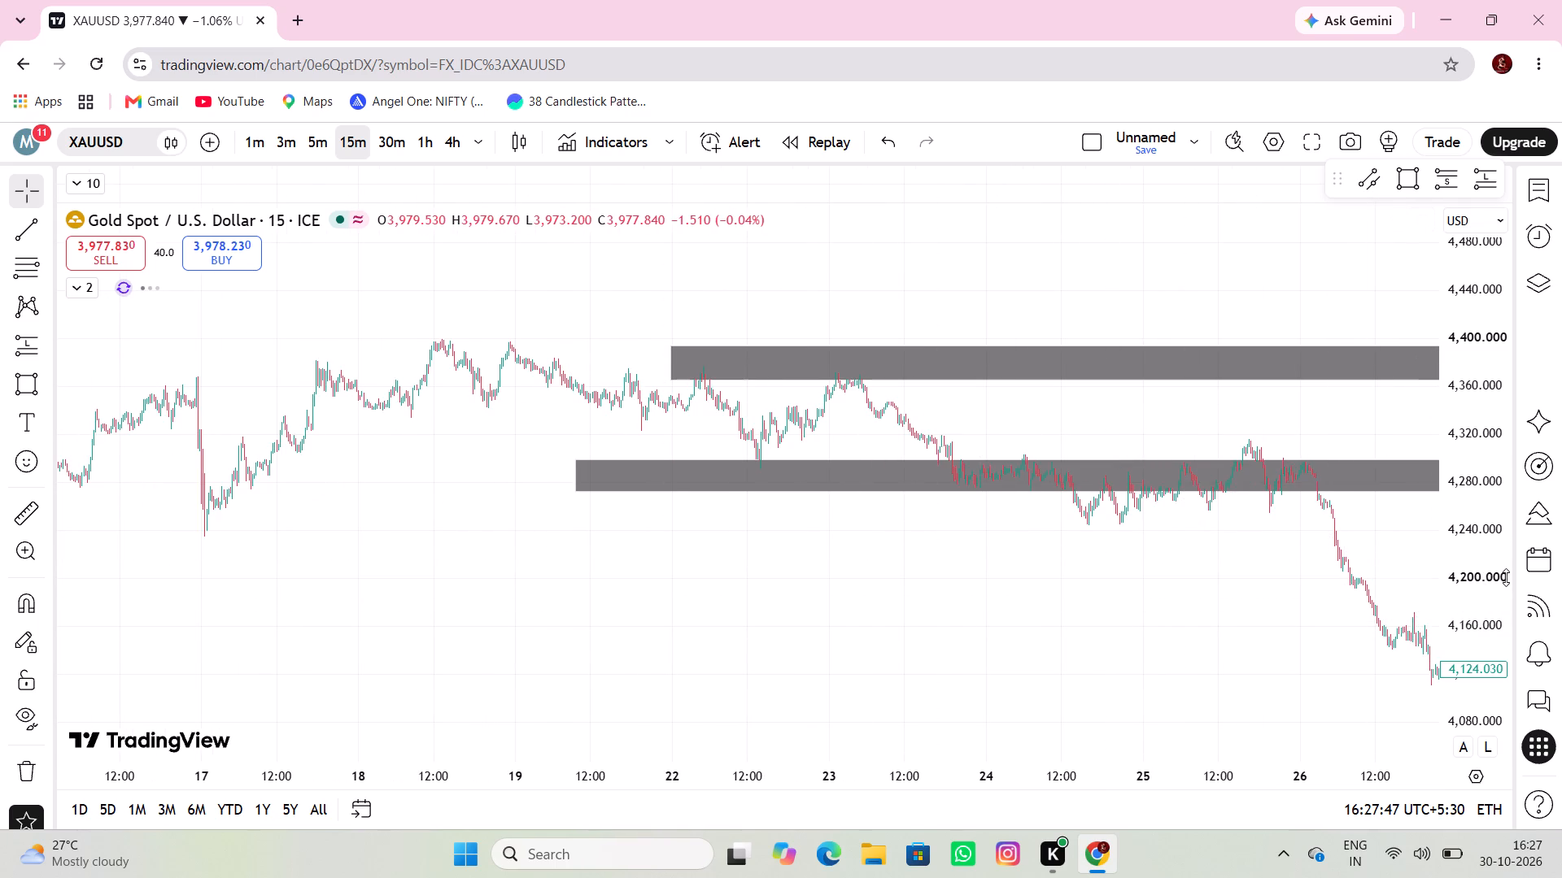
scroll(1506, 576, "up", 8)
scroll(572, 557, "up", 2)
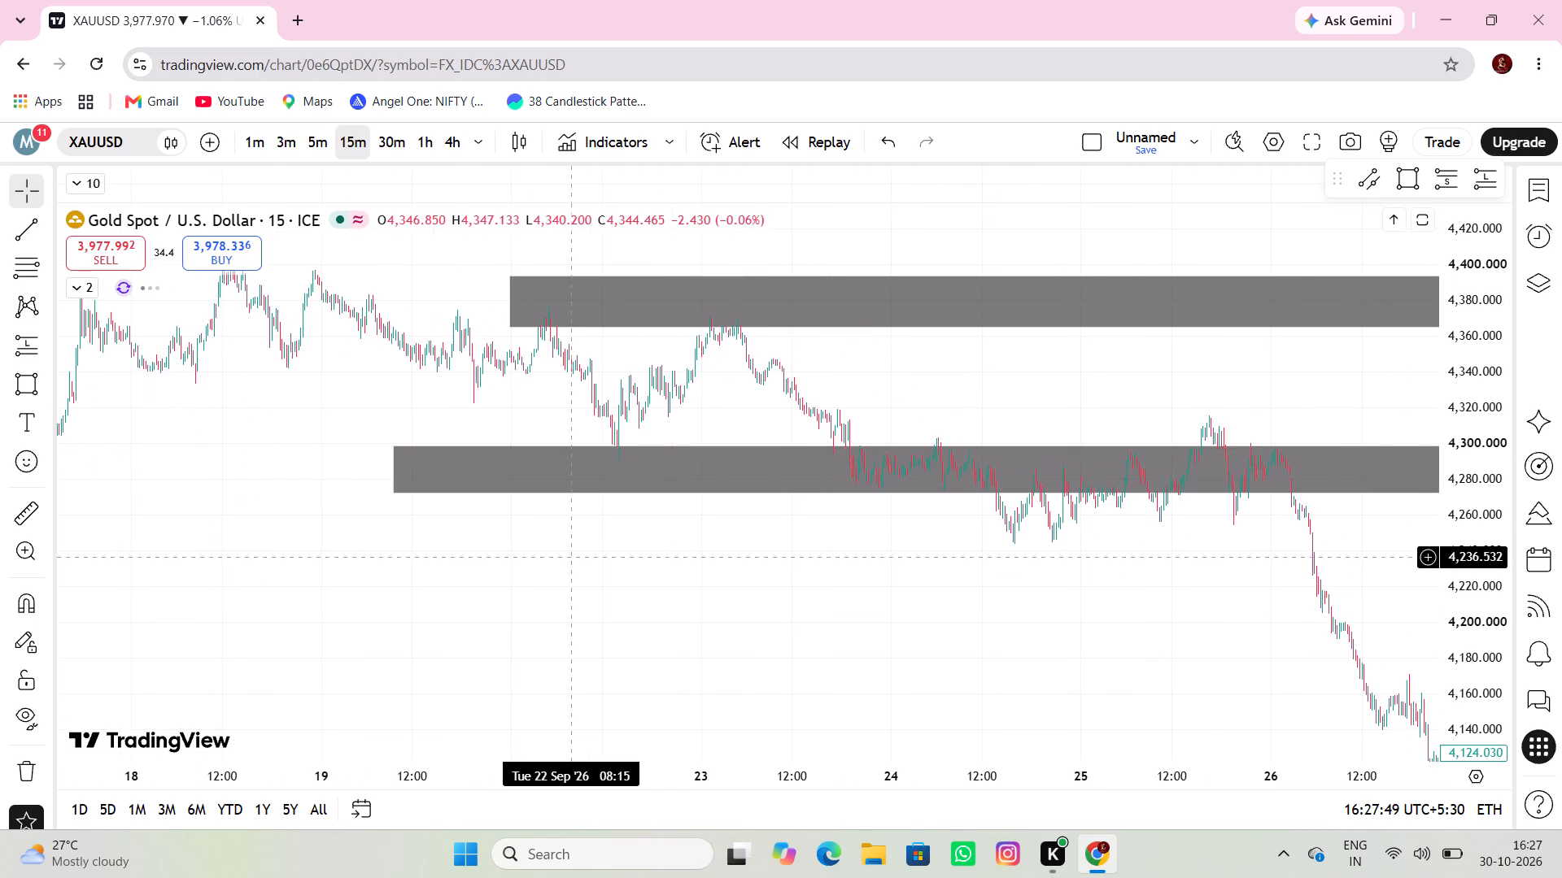
left_click_drag(535, 606, 773, 658)
left_click_drag(624, 657, 862, 635)
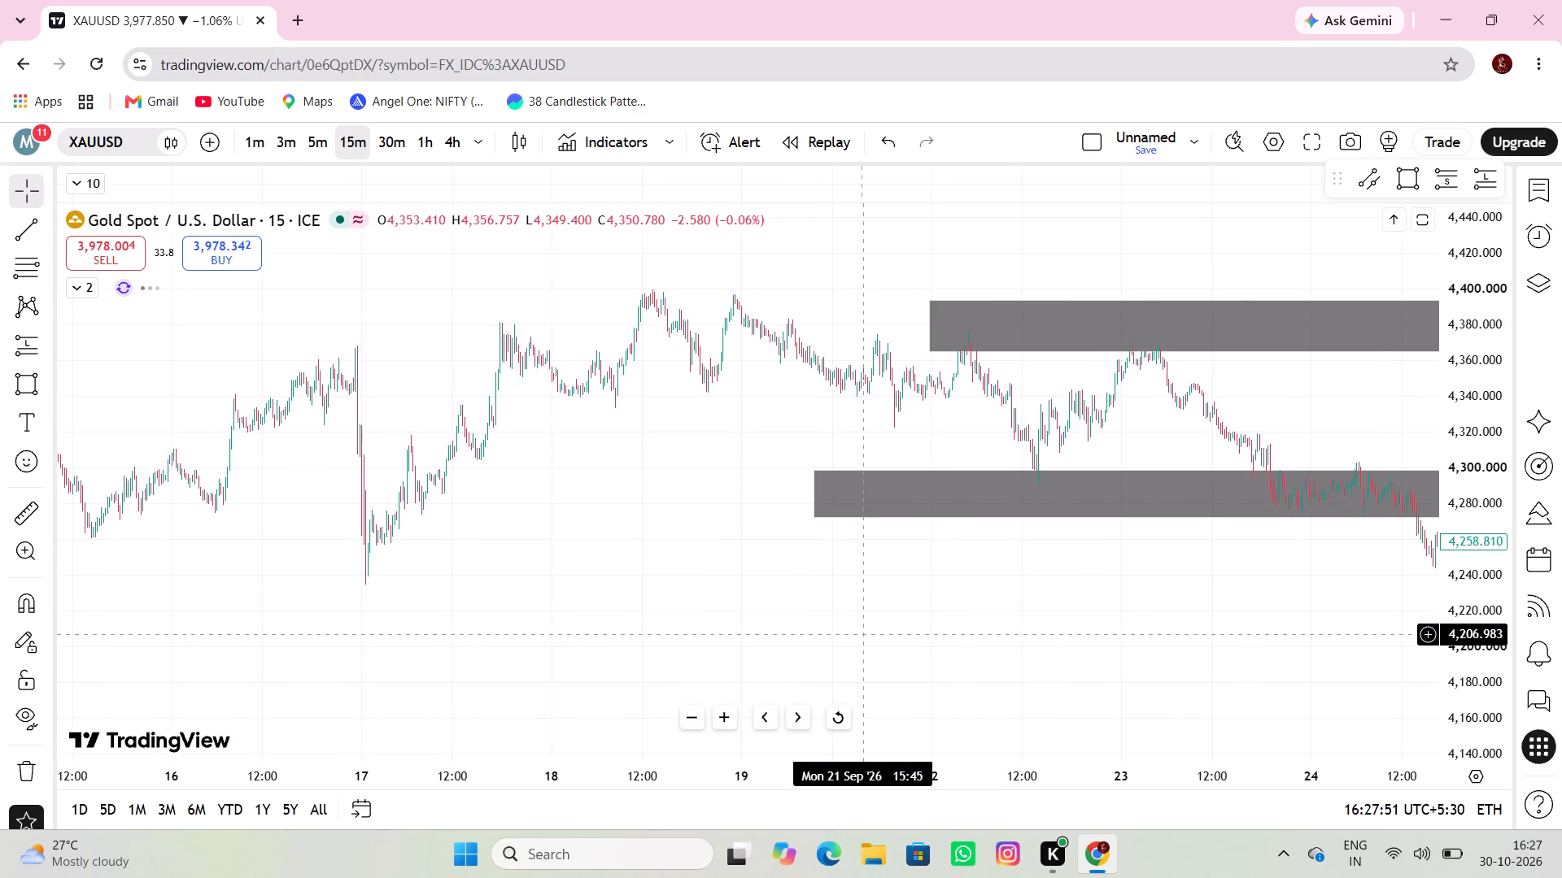
left_click_drag(862, 635, 862, 634)
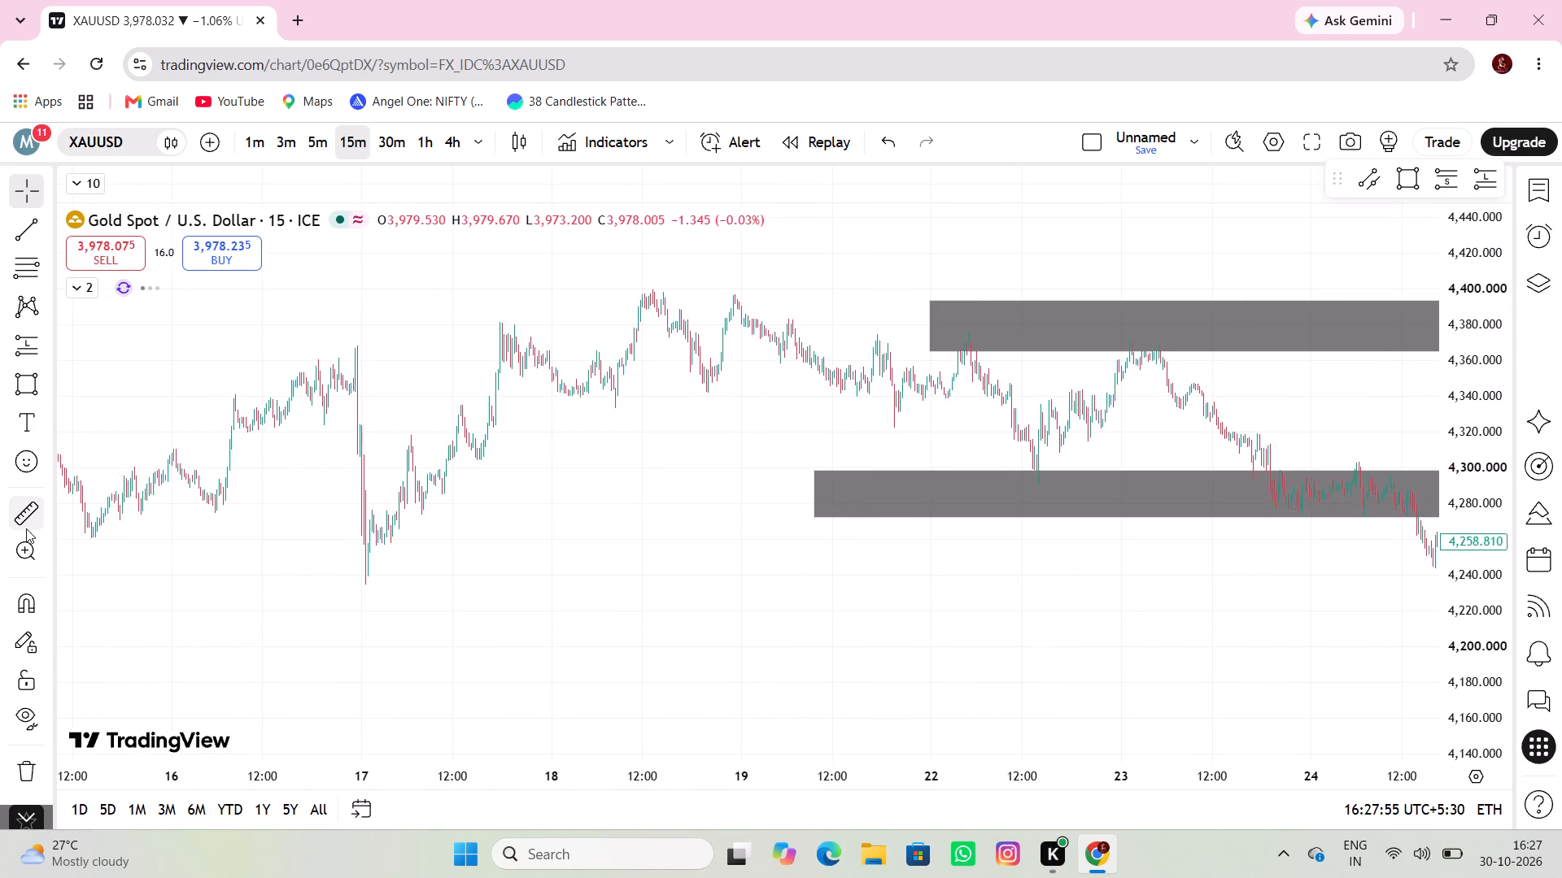
left_click_drag(195, 547, 722, 595)
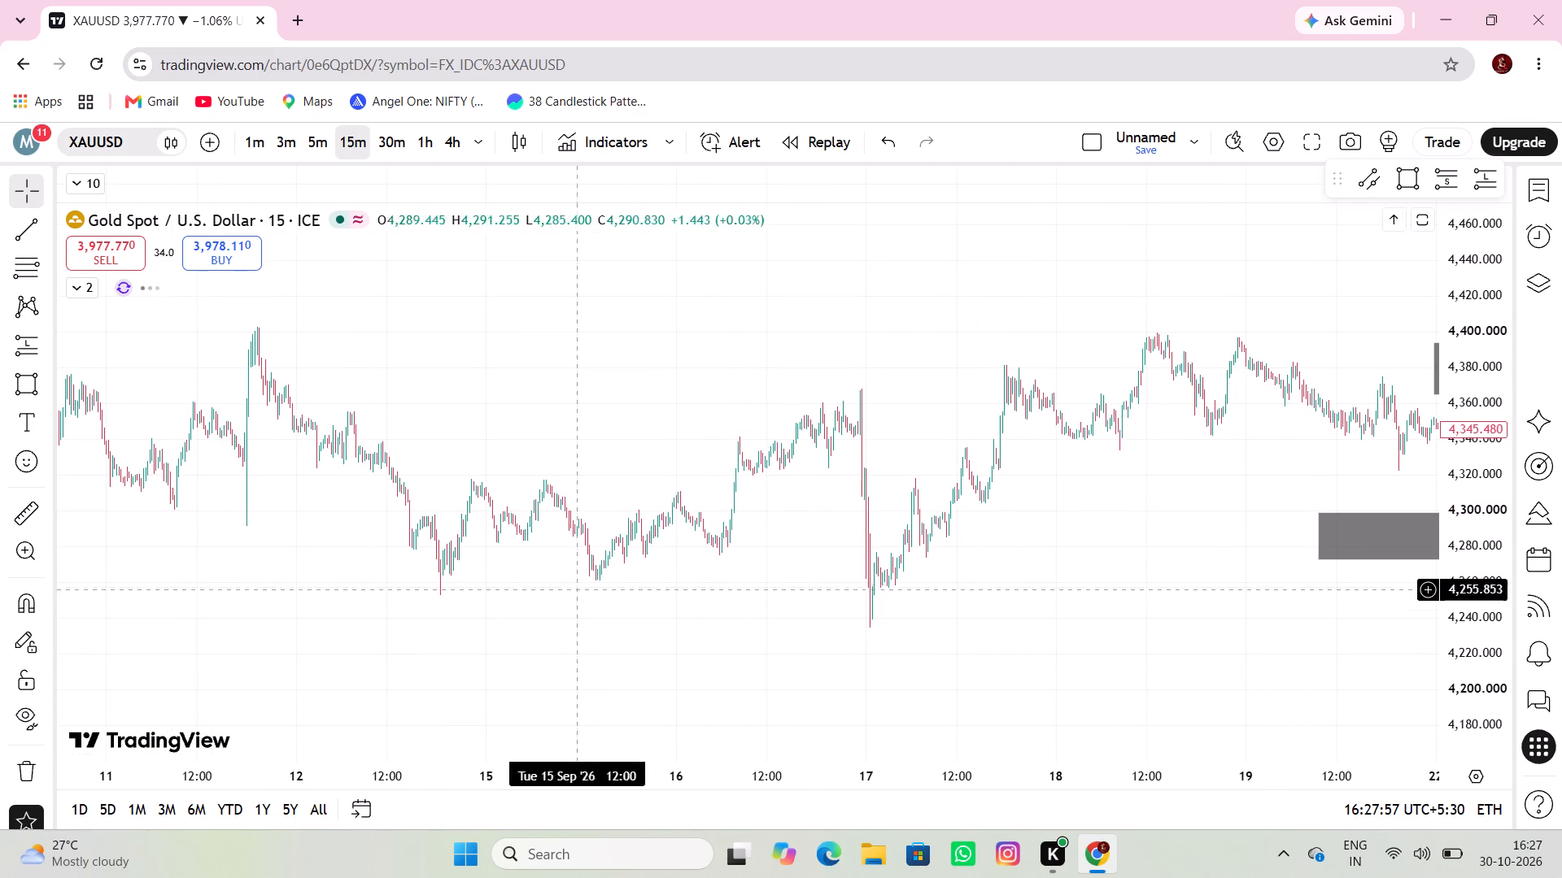
left_click(23, 389)
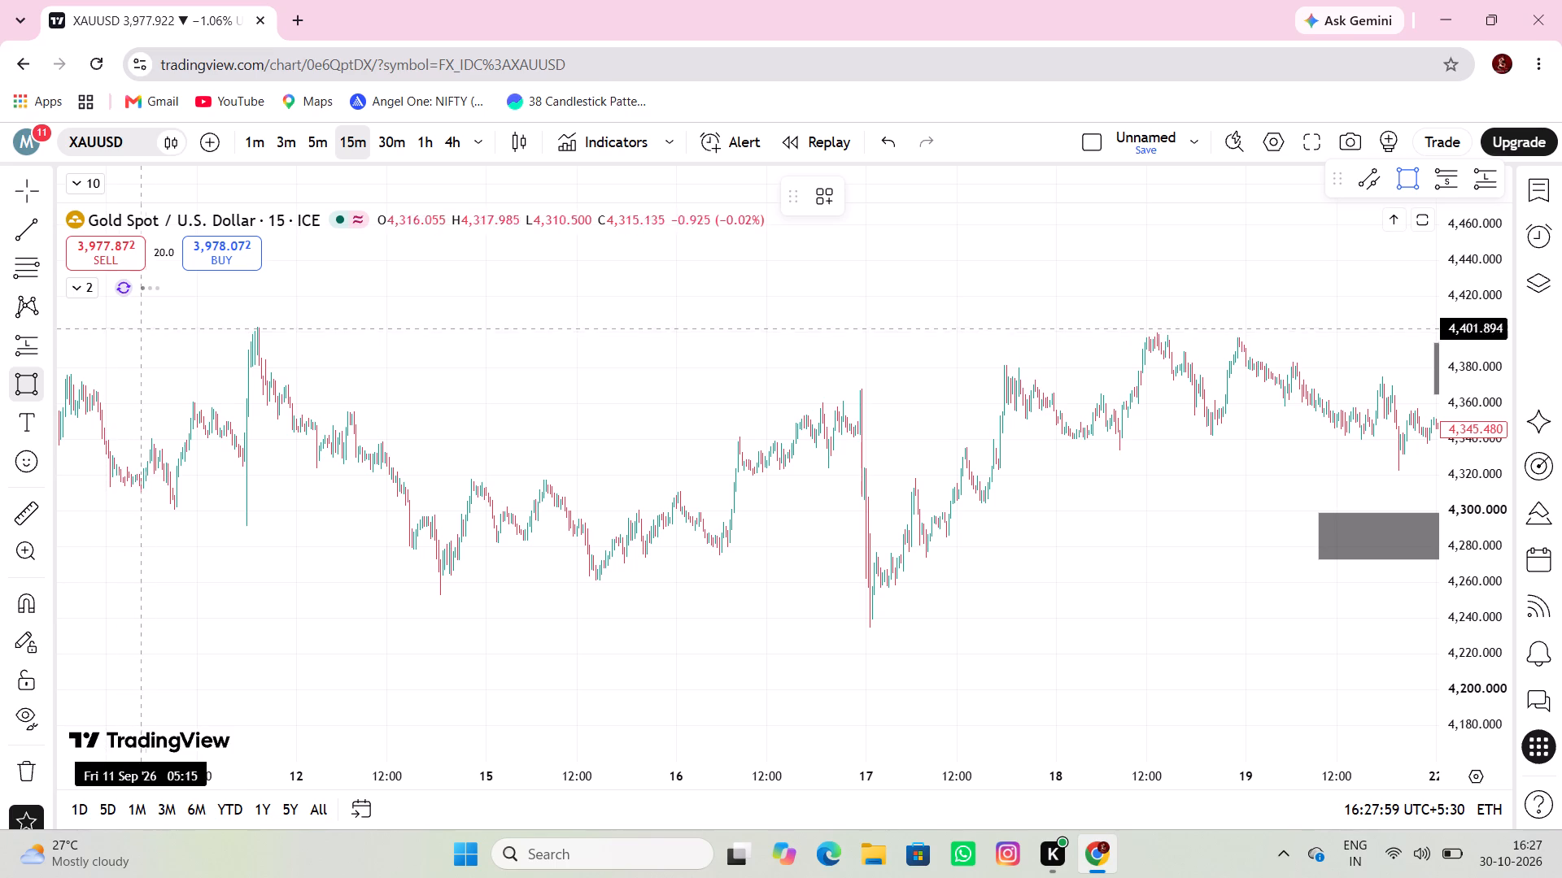
left_click(173, 308)
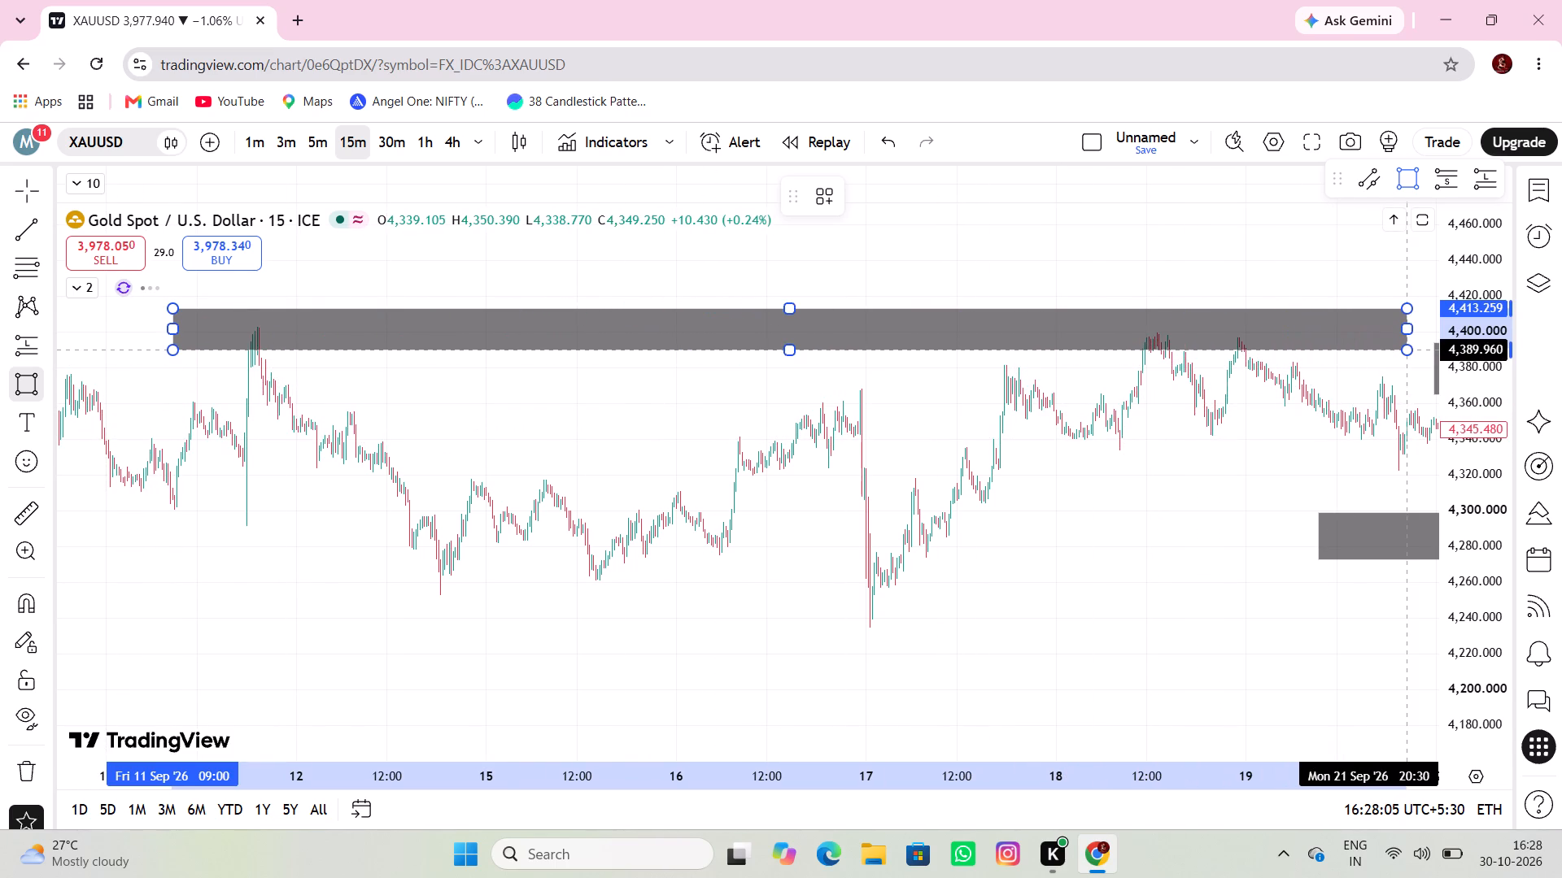
left_click(1407, 346)
Draw a support rectangle along the mid-September lows from 11 Sep 20:45 to 21 Sep, between about 4,263 and 4,226.
left_click_drag(1223, 500, 1162, 505)
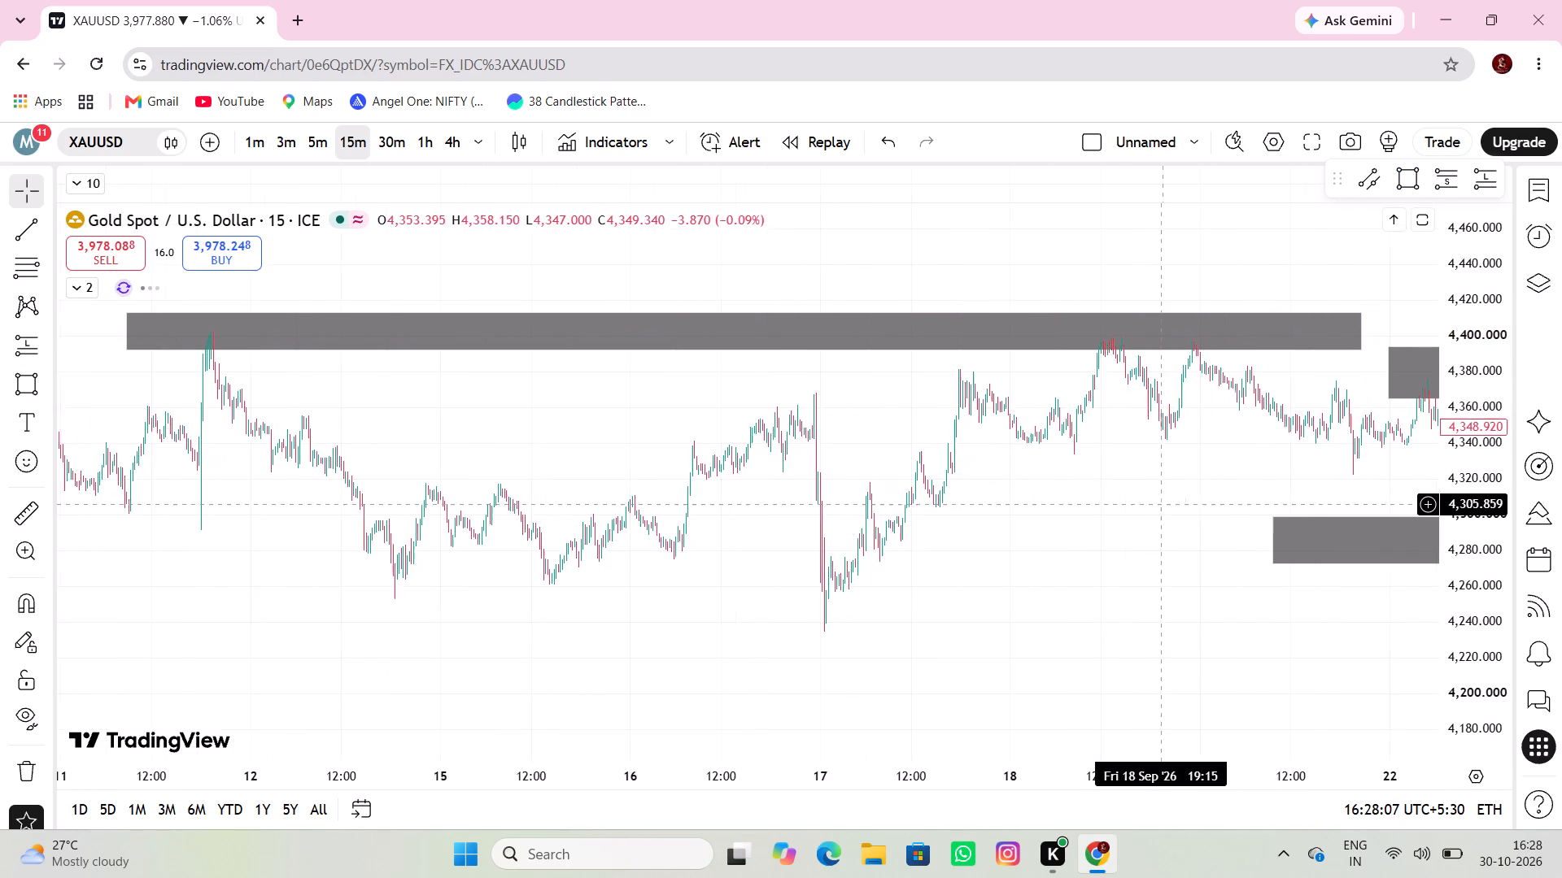
left_click_drag(1162, 505, 1159, 505)
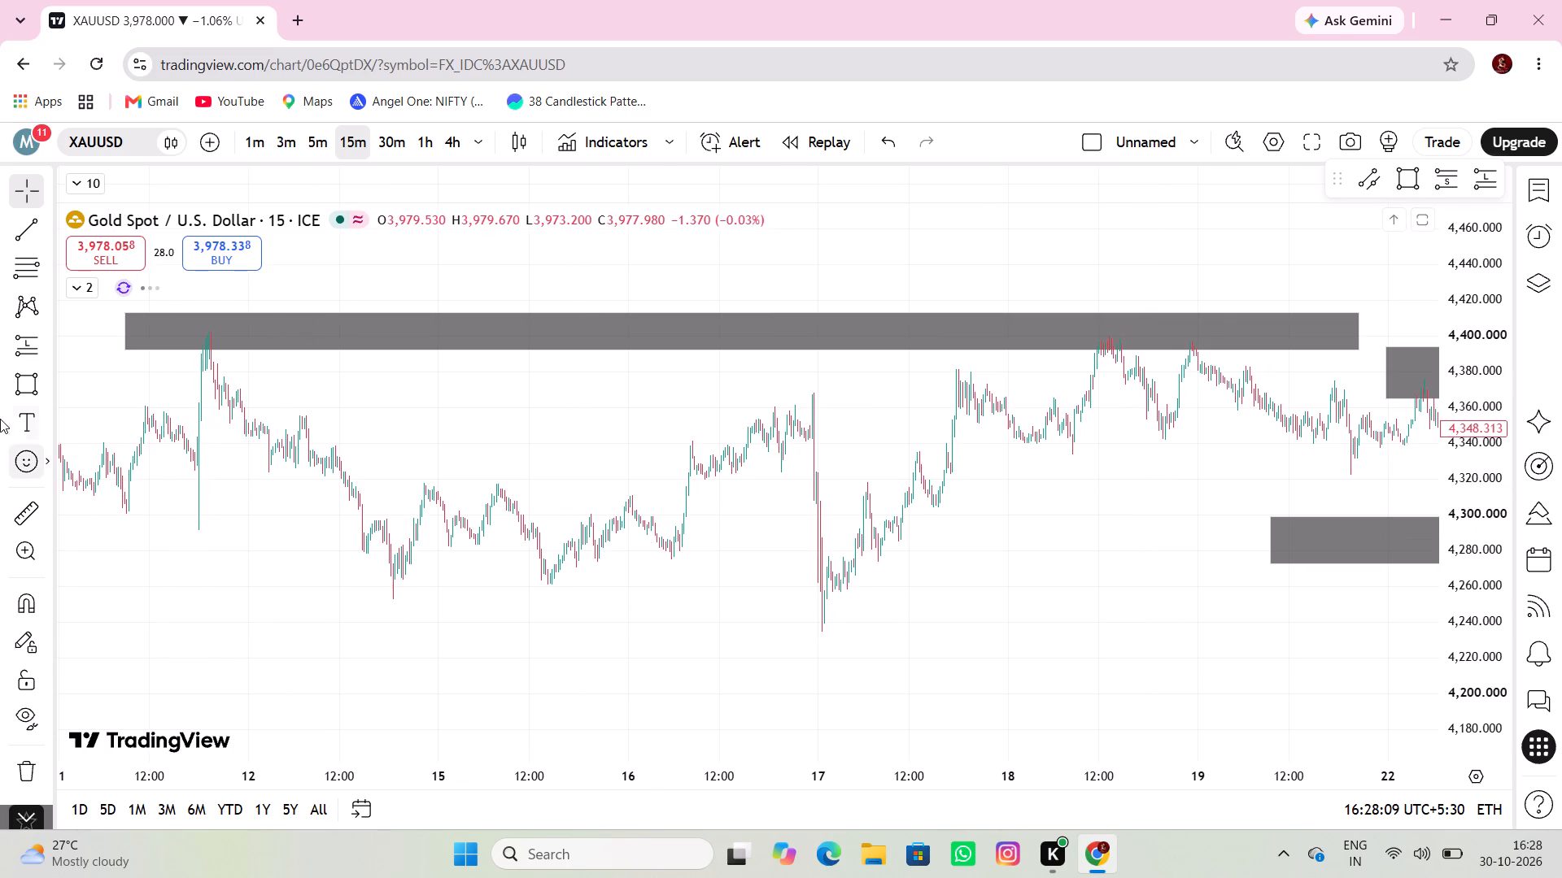
left_click(20, 393)
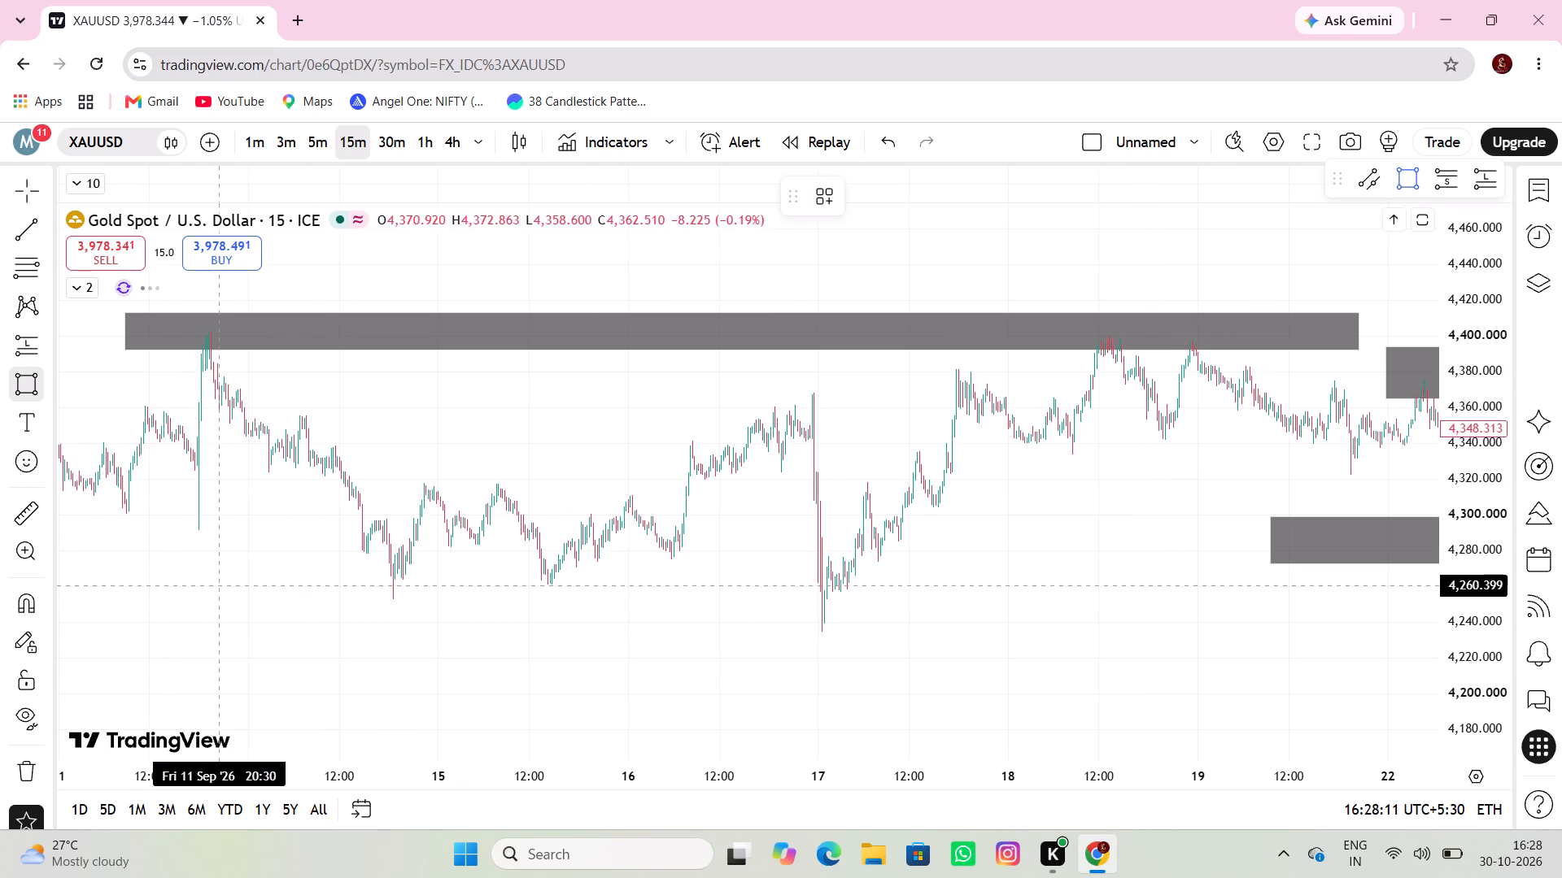
left_click(222, 581)
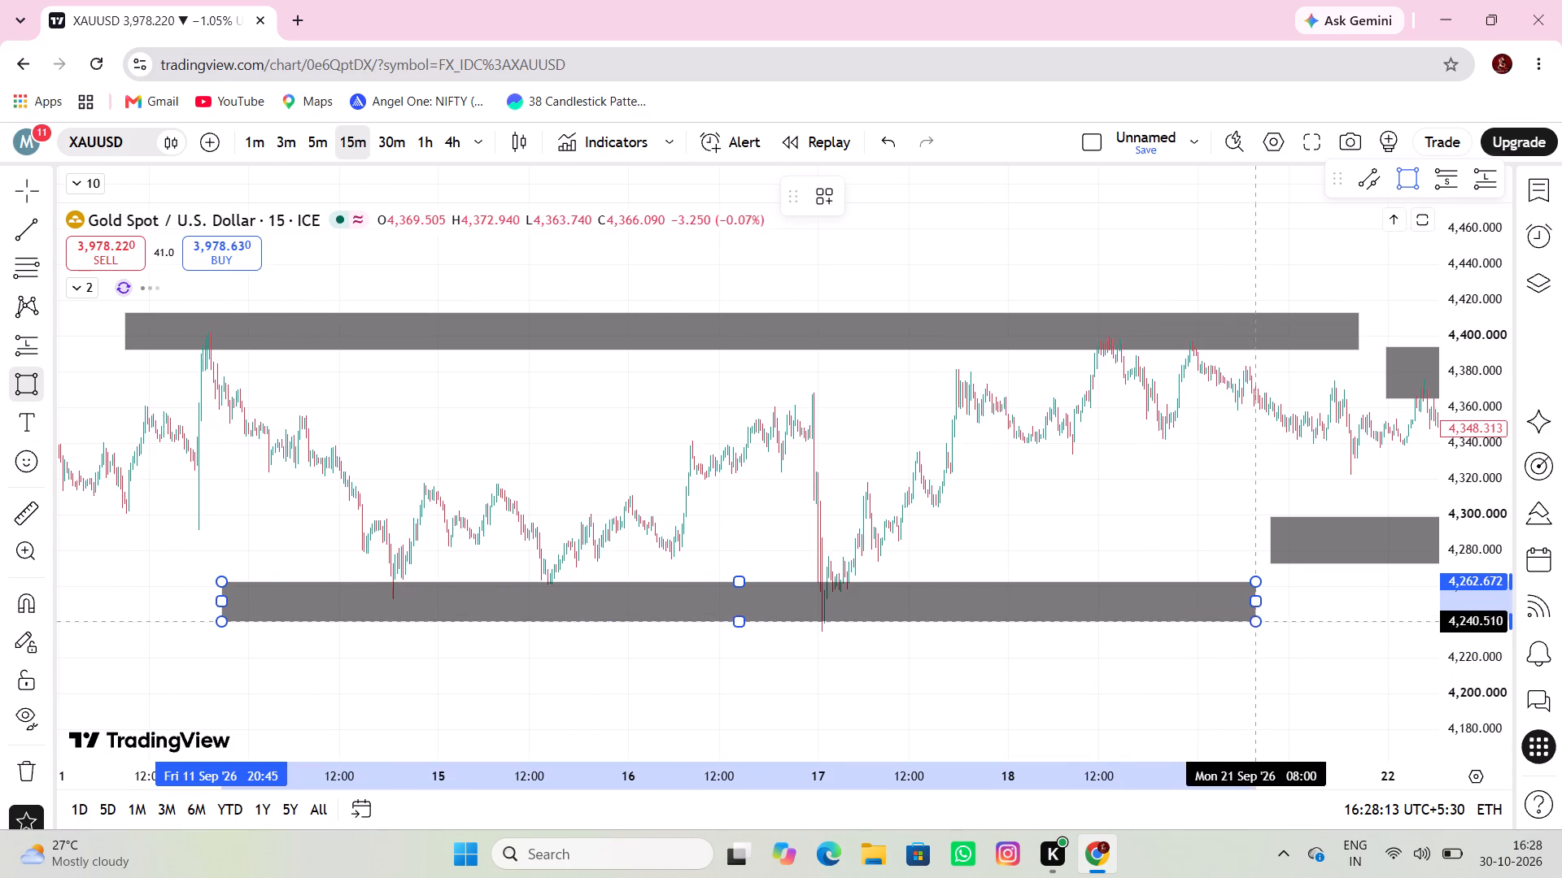
left_click(1299, 646)
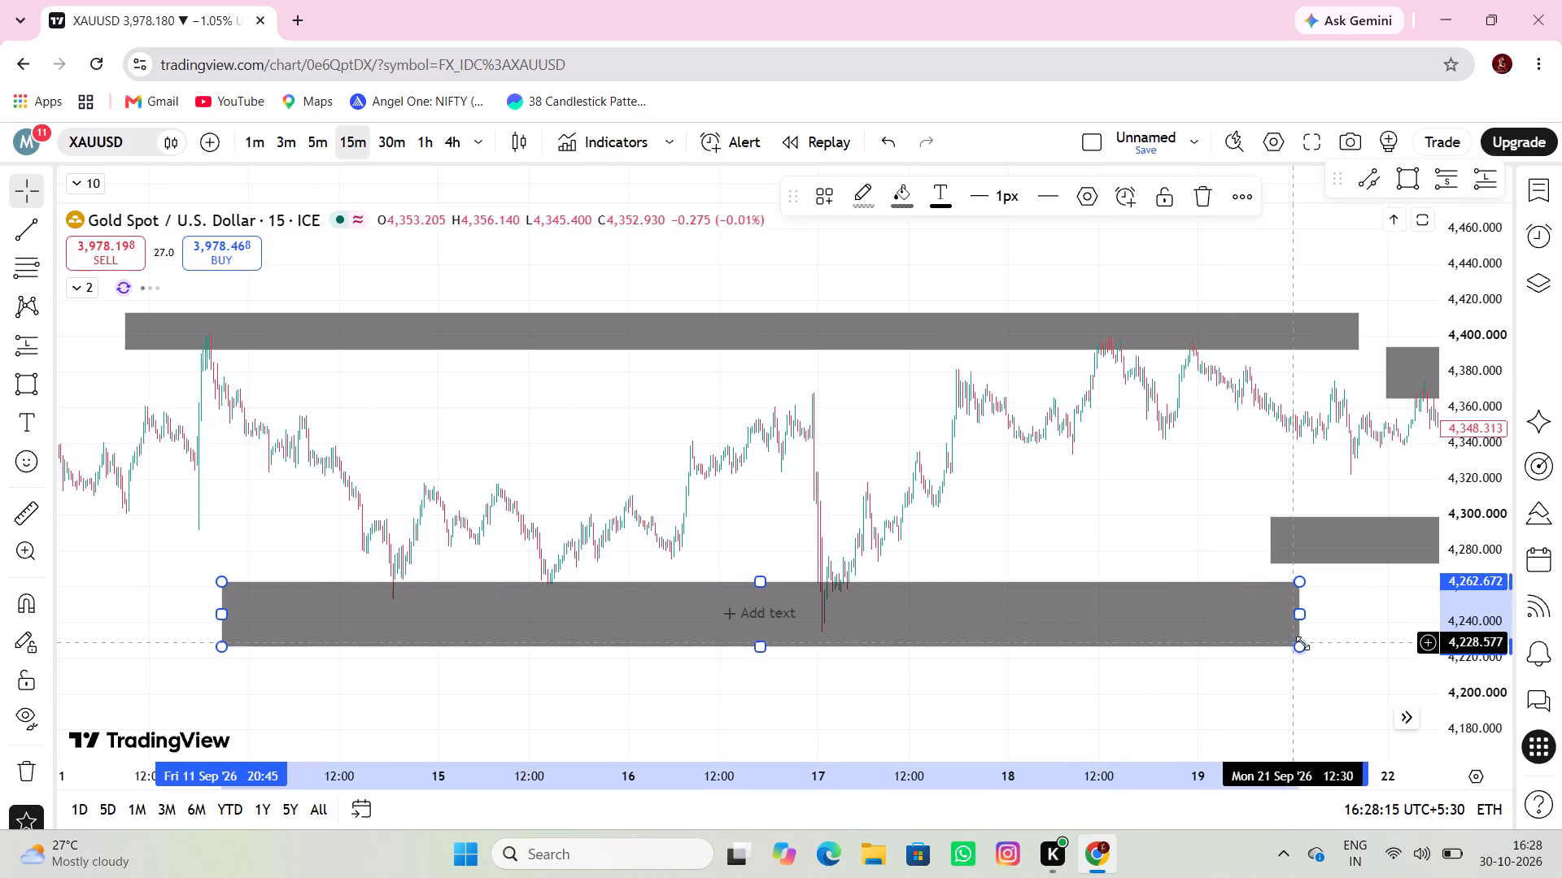
left_click(1325, 645)
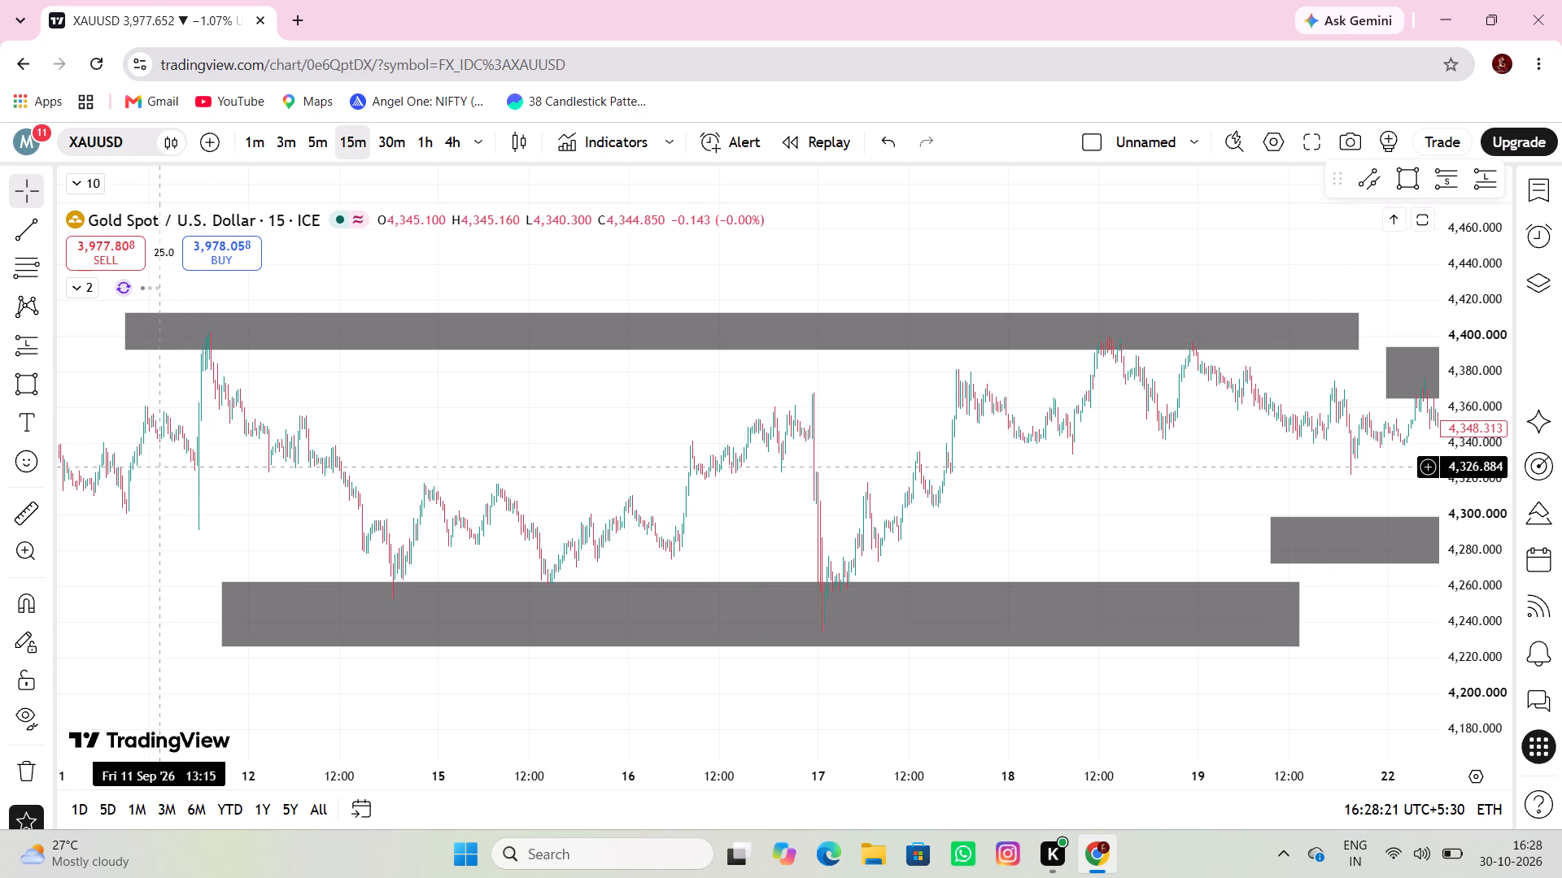
Measure the price drop from the mid-September resistance zone at 11 Sep 19:15 down to the support zone at 15 Sep 02:00.
left_click_drag(308, 450, 605, 498)
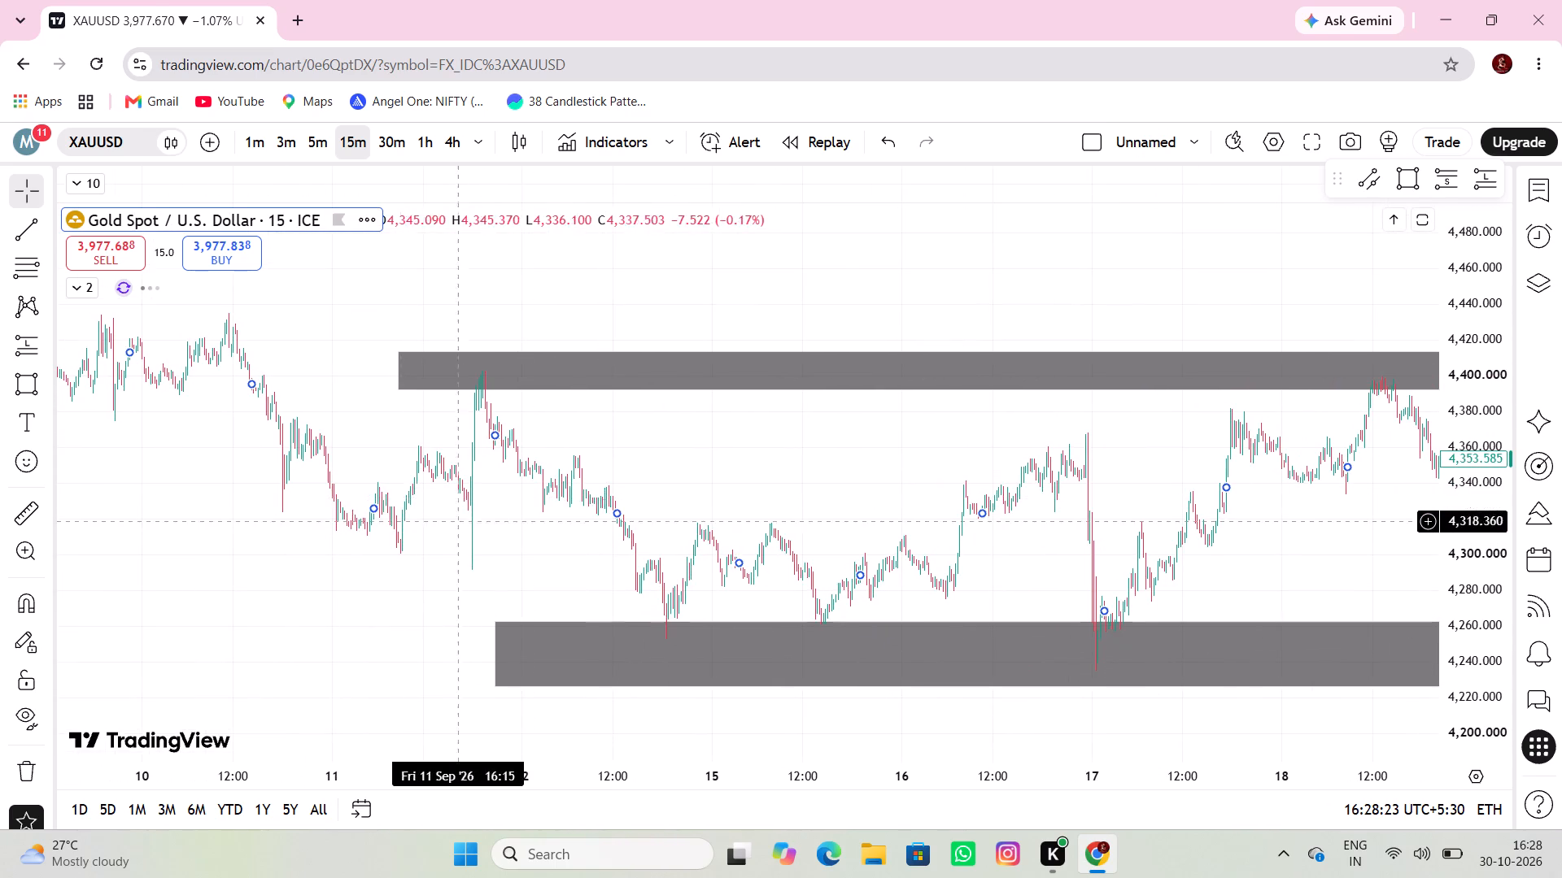
left_click_drag(404, 498, 797, 526)
left_click_drag(226, 547, 460, 606)
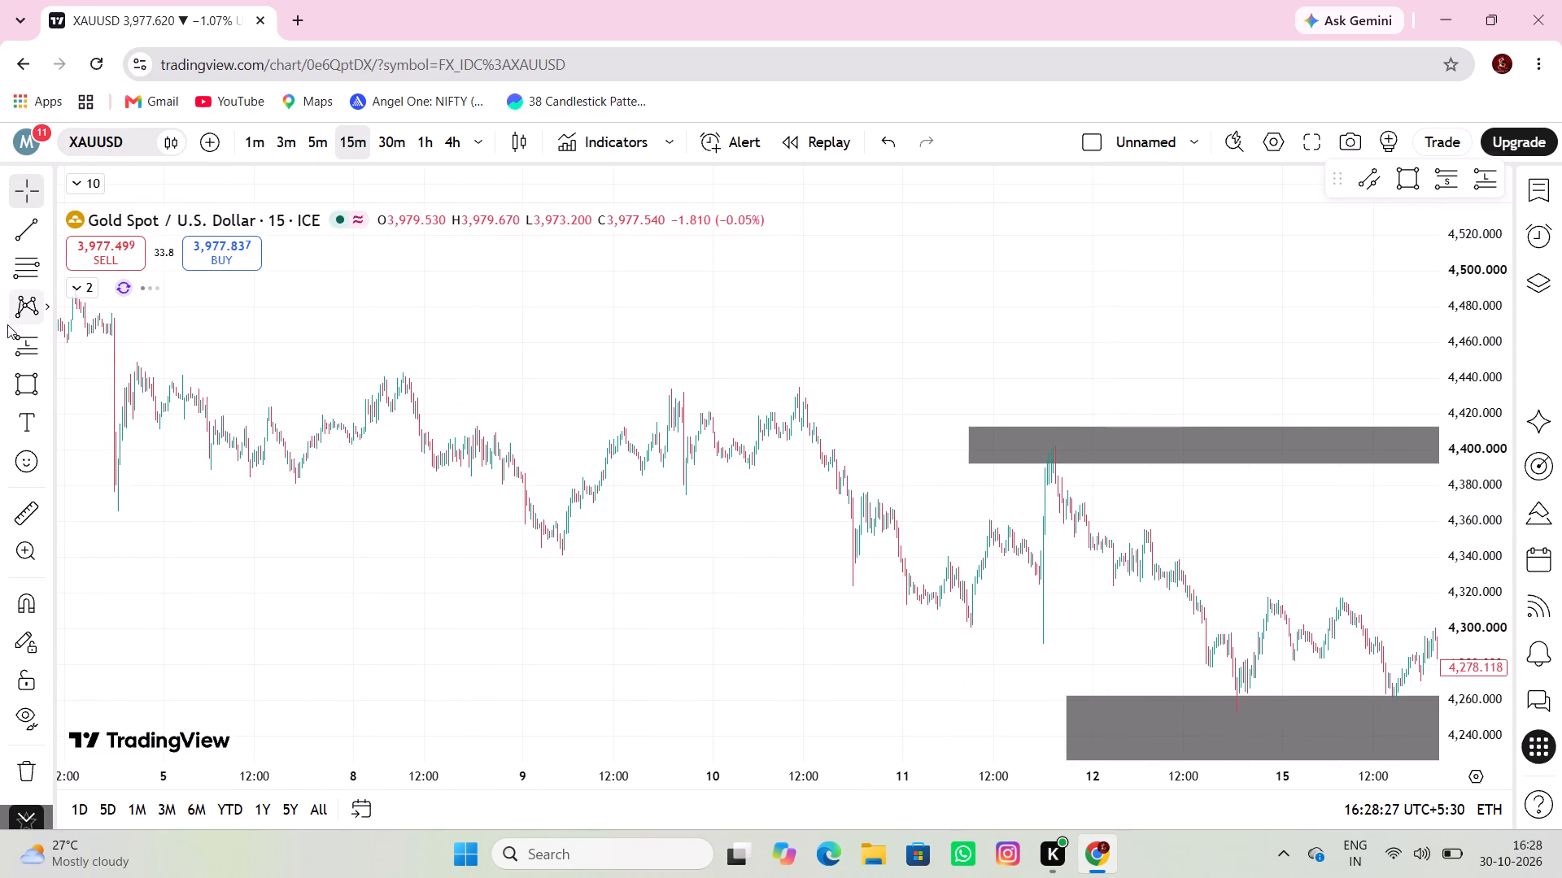
left_click(31, 515)
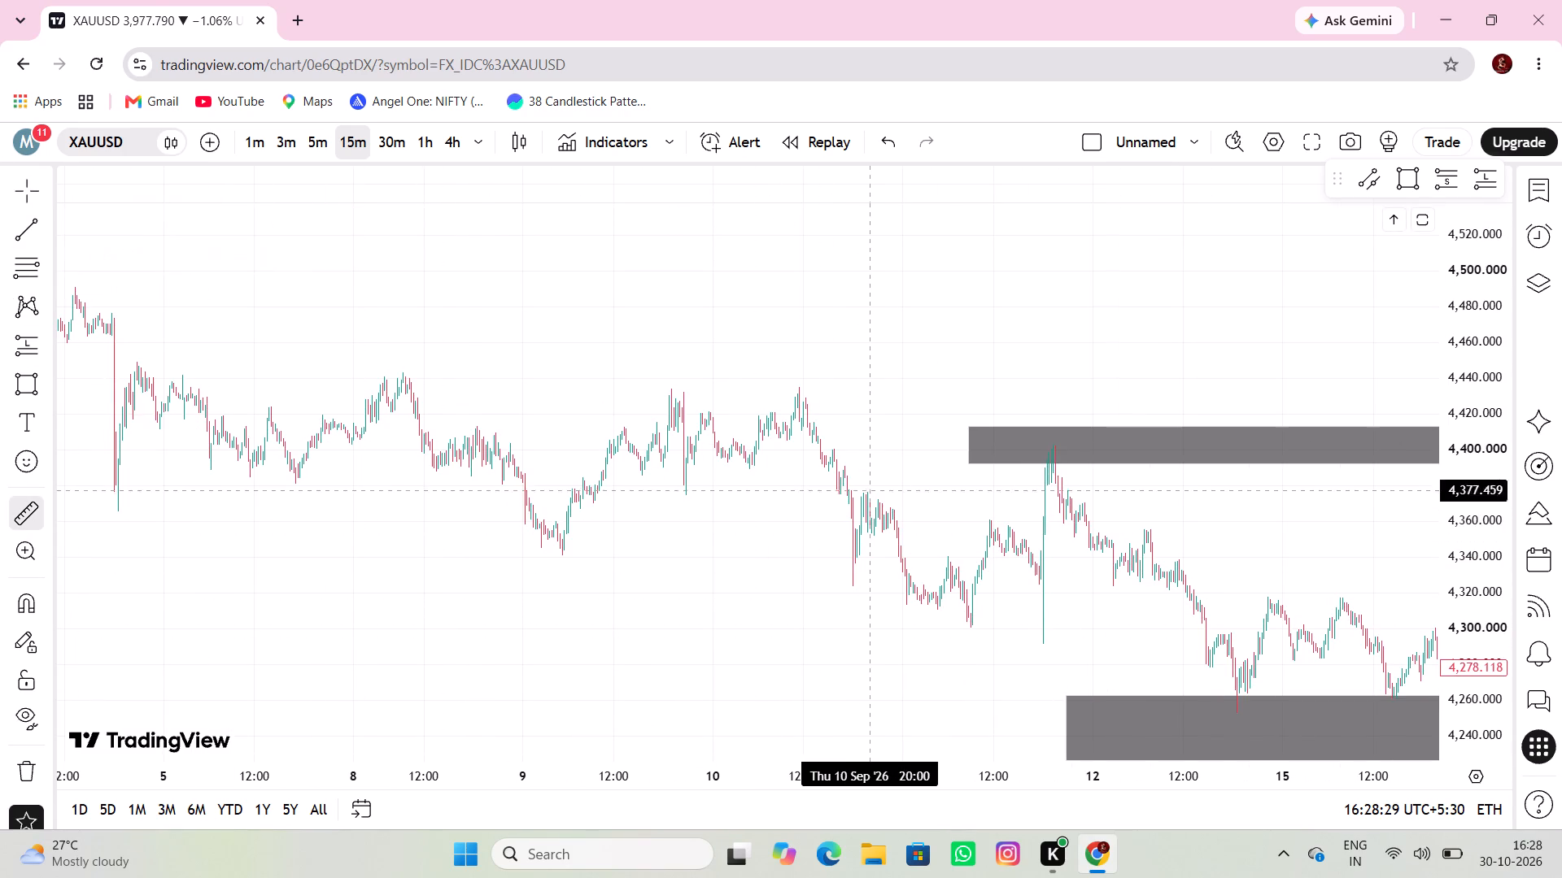
left_click(1054, 468)
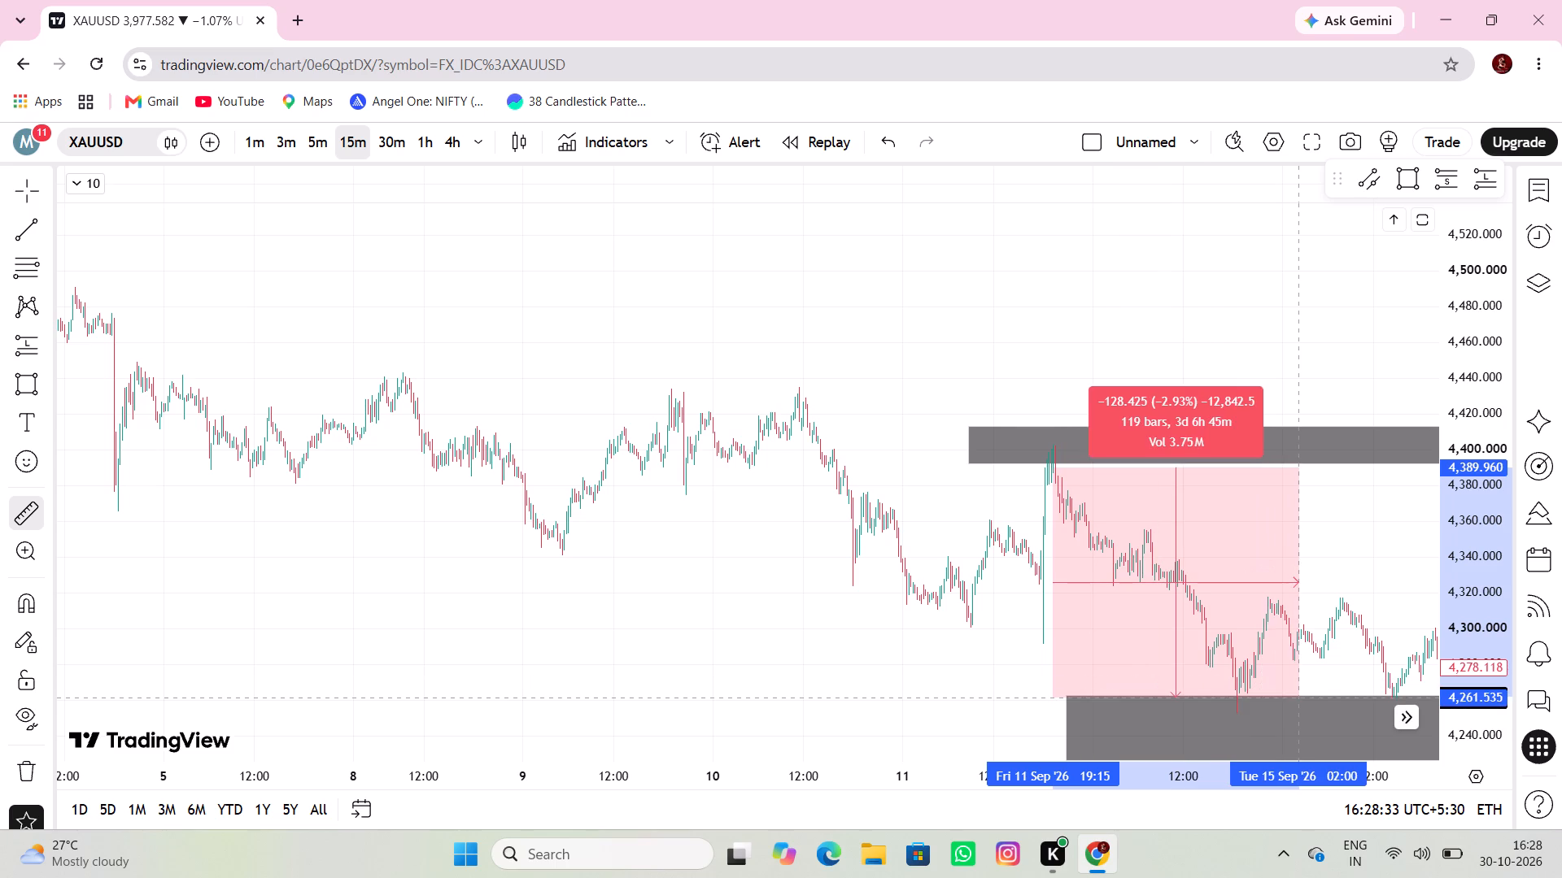
left_click(1298, 698)
Extend the late-September resistance rectangle's start from 22 Sep 00:00 back into 21 September, overlapping the end of the mid-September resistance zone.
left_click_drag(1334, 606, 901, 593)
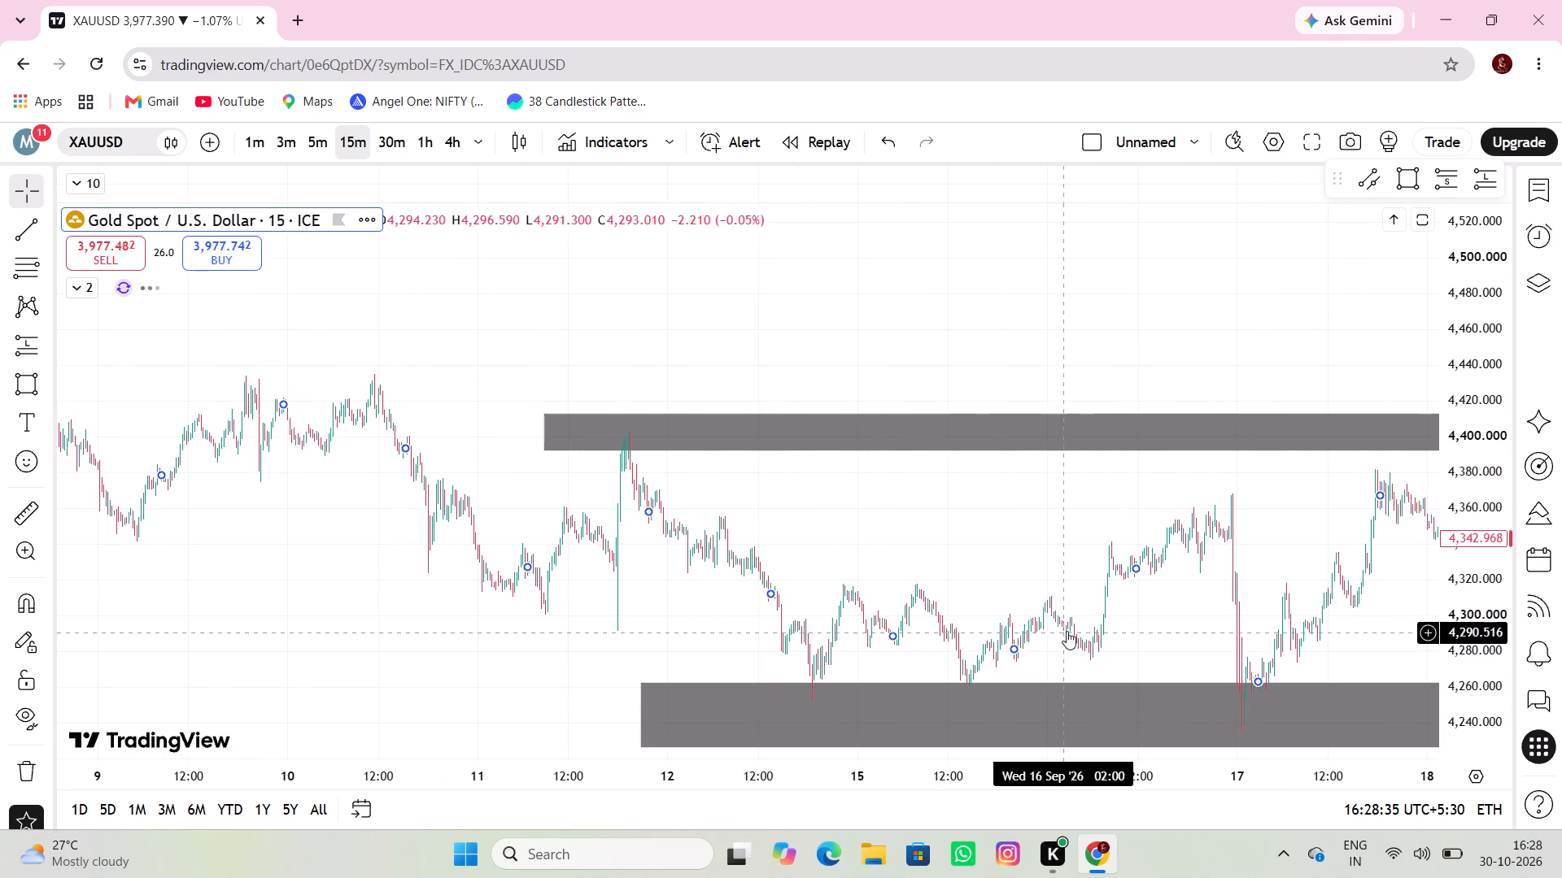
left_click_drag(1092, 626, 814, 550)
scroll(961, 567, "up", 3)
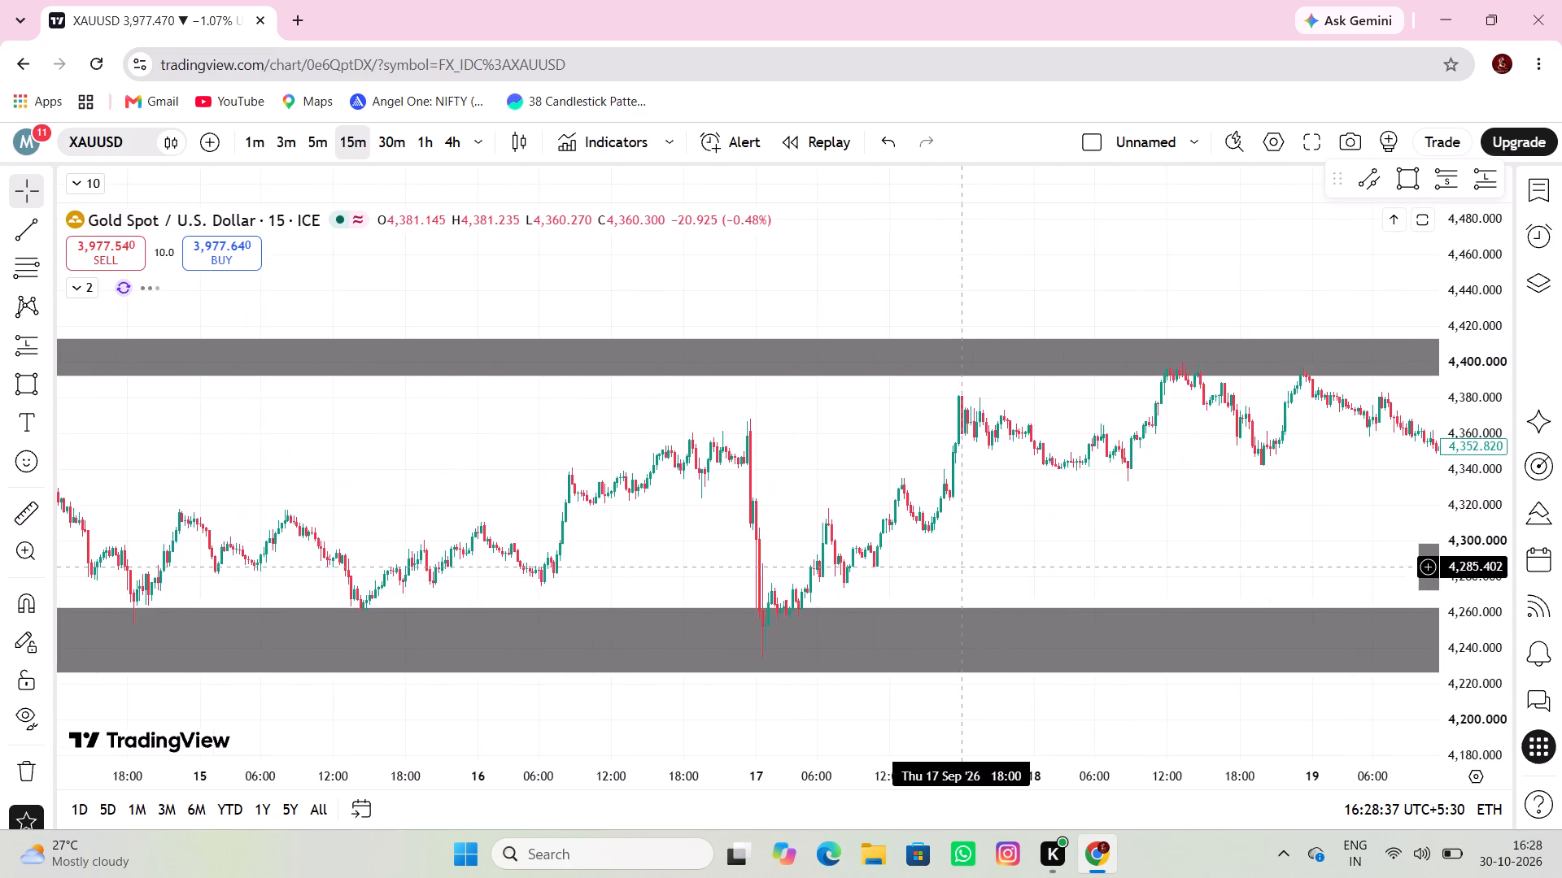
scroll(960, 567, "up", 4)
scroll(960, 567, "down", 6)
left_click_drag(1087, 521, 544, 482)
left_click_drag(847, 473, 714, 466)
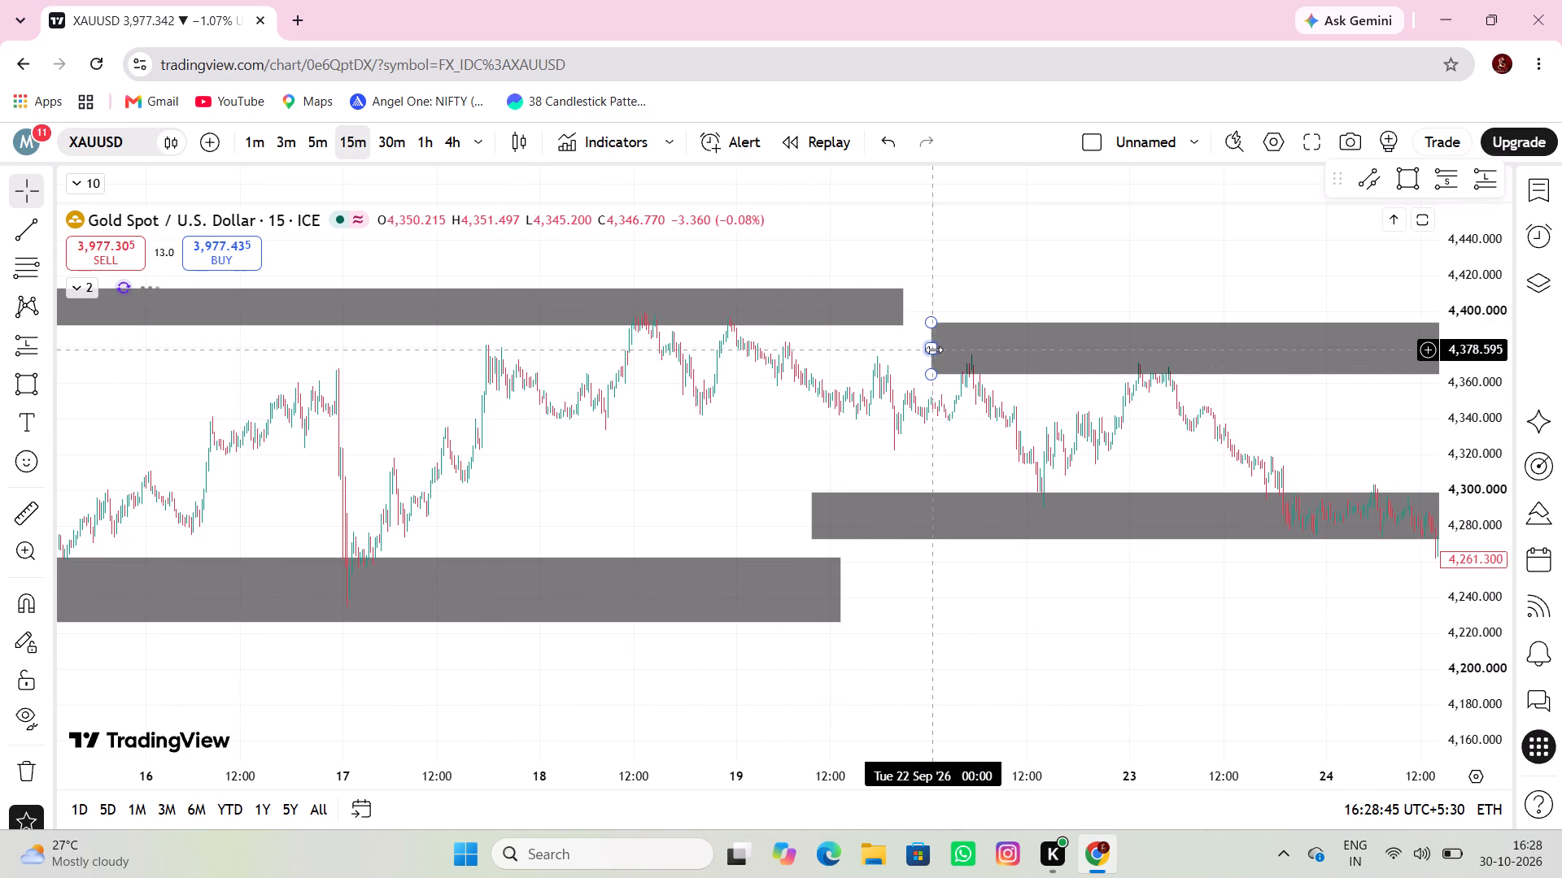
left_click_drag(934, 350, 842, 350)
Move and resize the late-September support rectangle to span 21 Sep 15:00 to 30 Sep 22:00, between about 4,306 and 4,289.
left_click_drag(1051, 458, 888, 452)
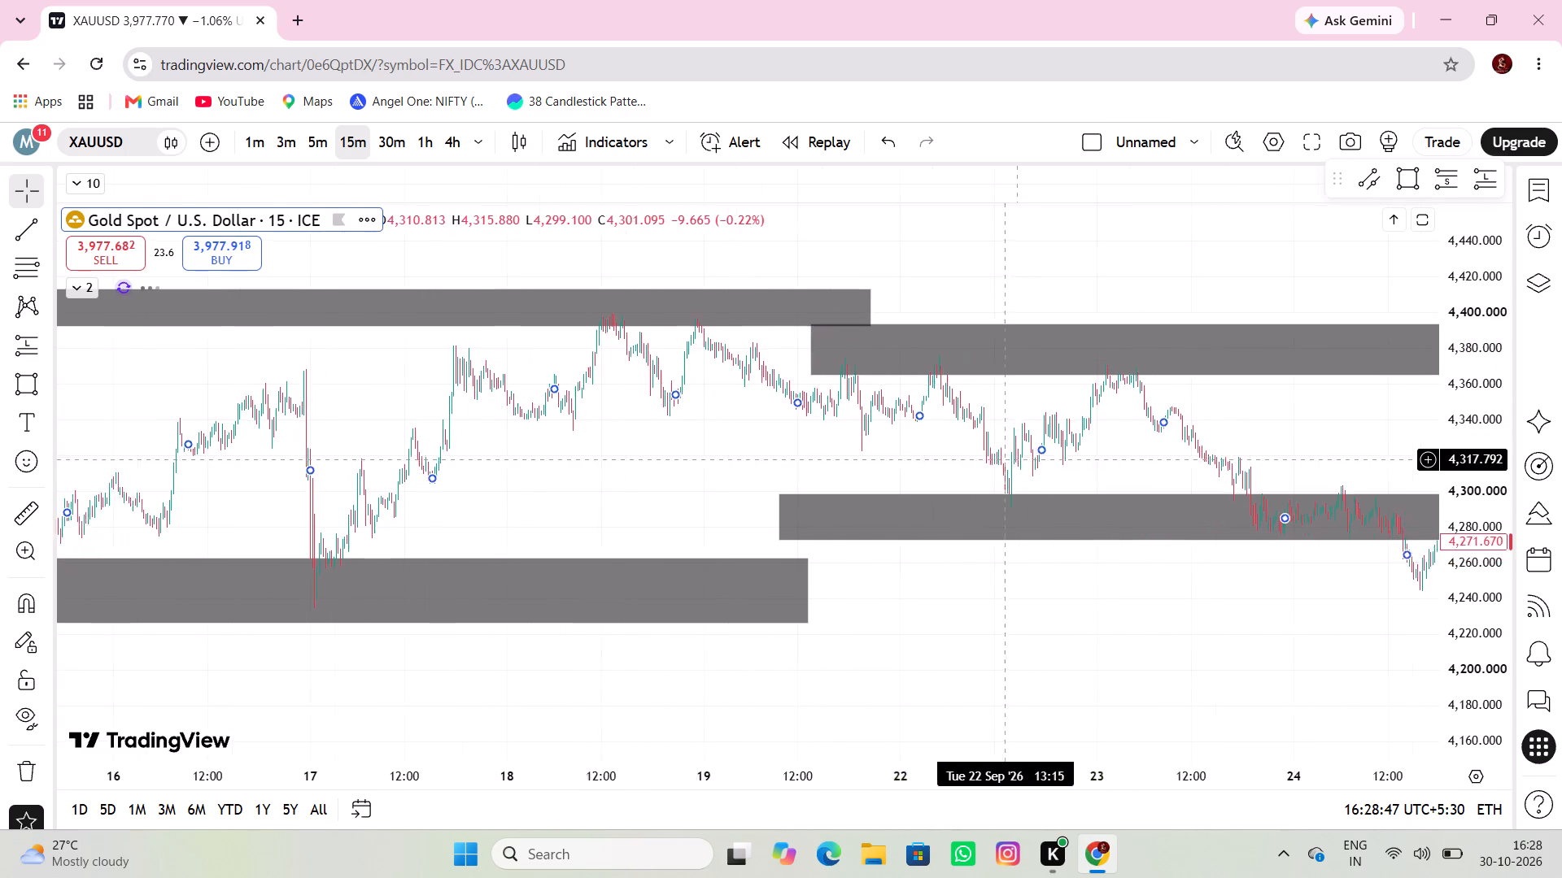
left_click_drag(888, 452, 593, 425)
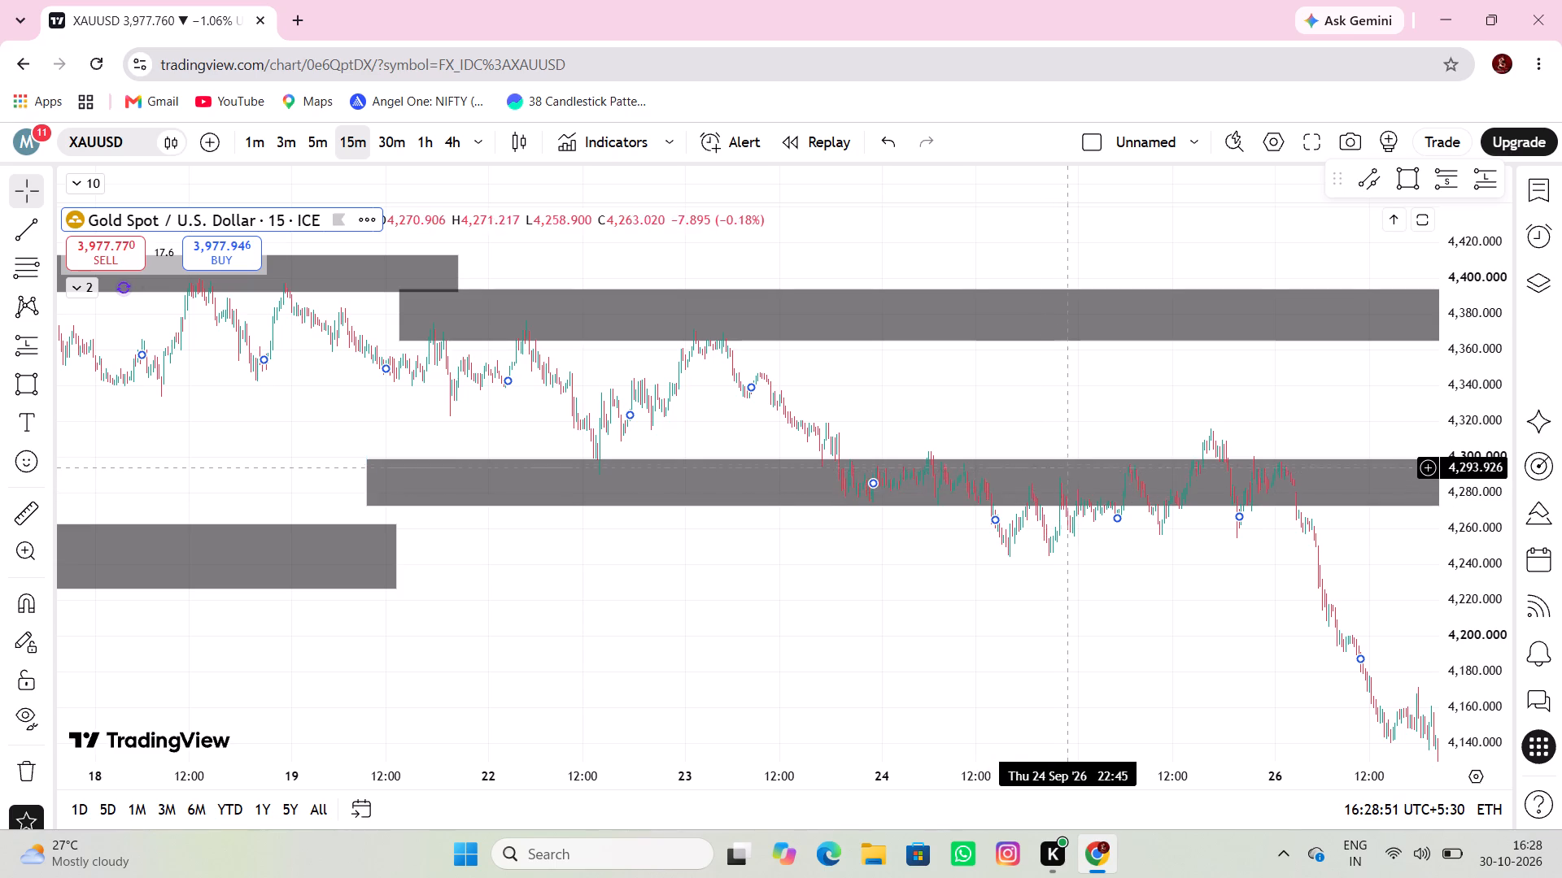
left_click_drag(1082, 458, 1082, 466)
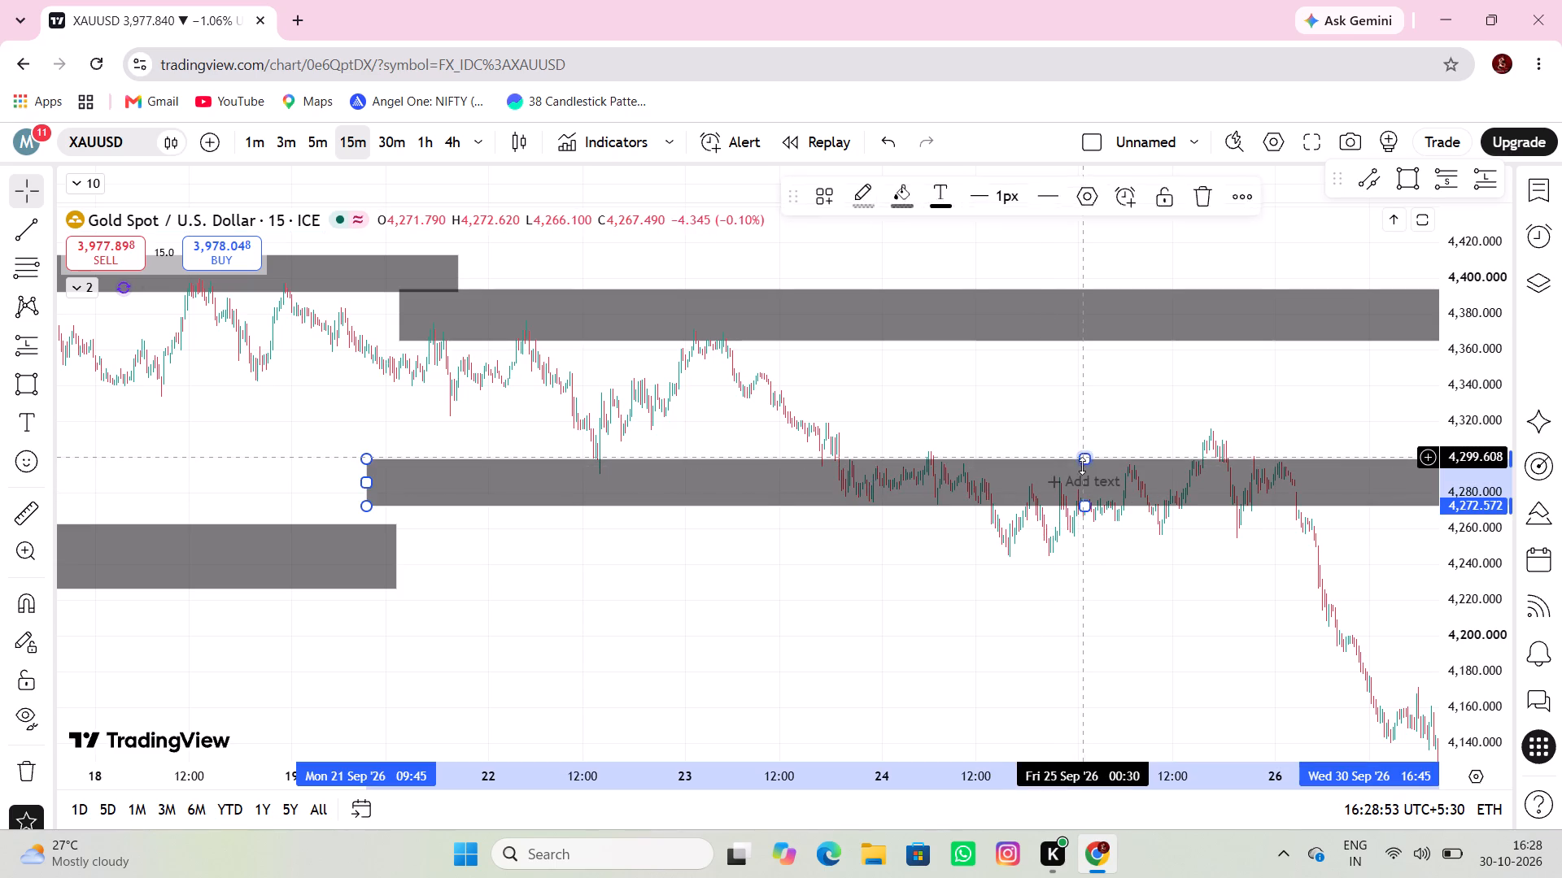
left_click_drag(1082, 466, 1082, 469)
left_click_drag(1073, 441, 914, 442)
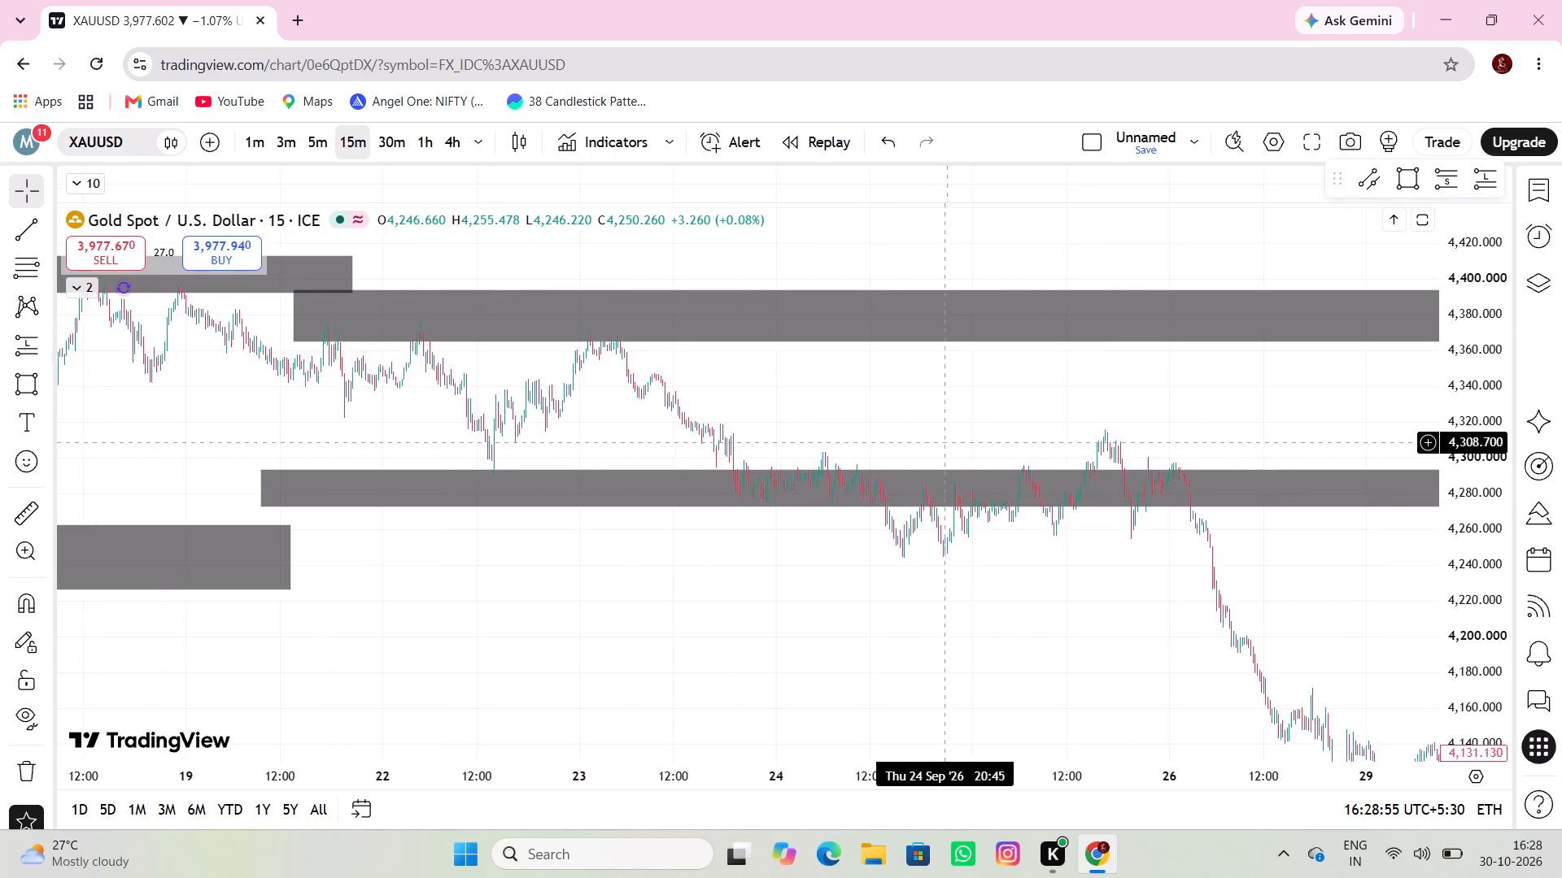
left_click_drag(914, 442, 896, 442)
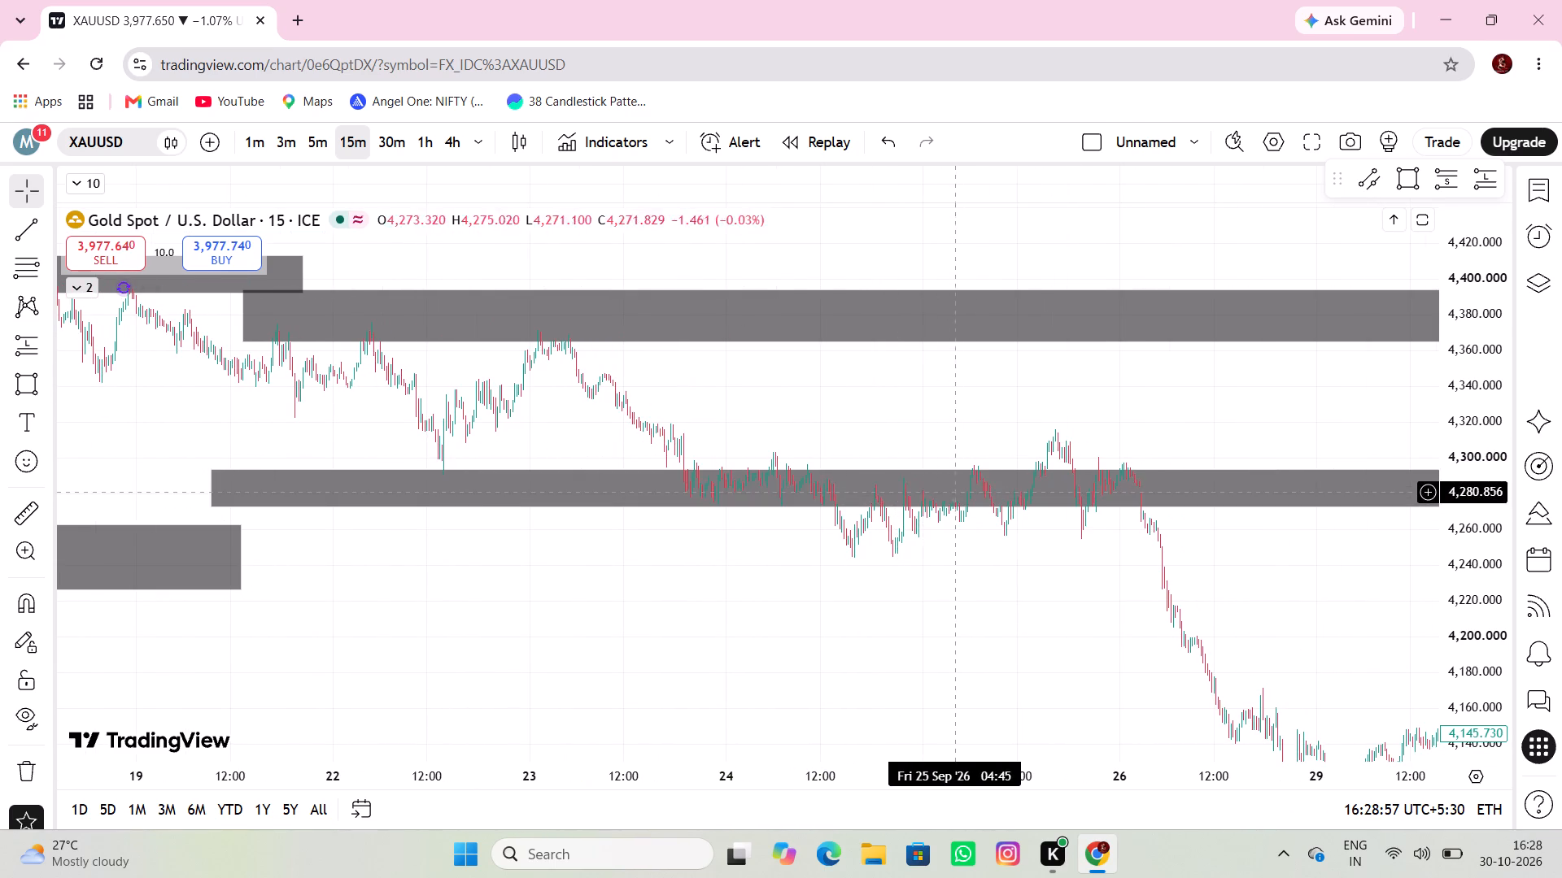
left_click_drag(972, 502, 991, 482)
left_click_drag(1002, 492, 1036, 471)
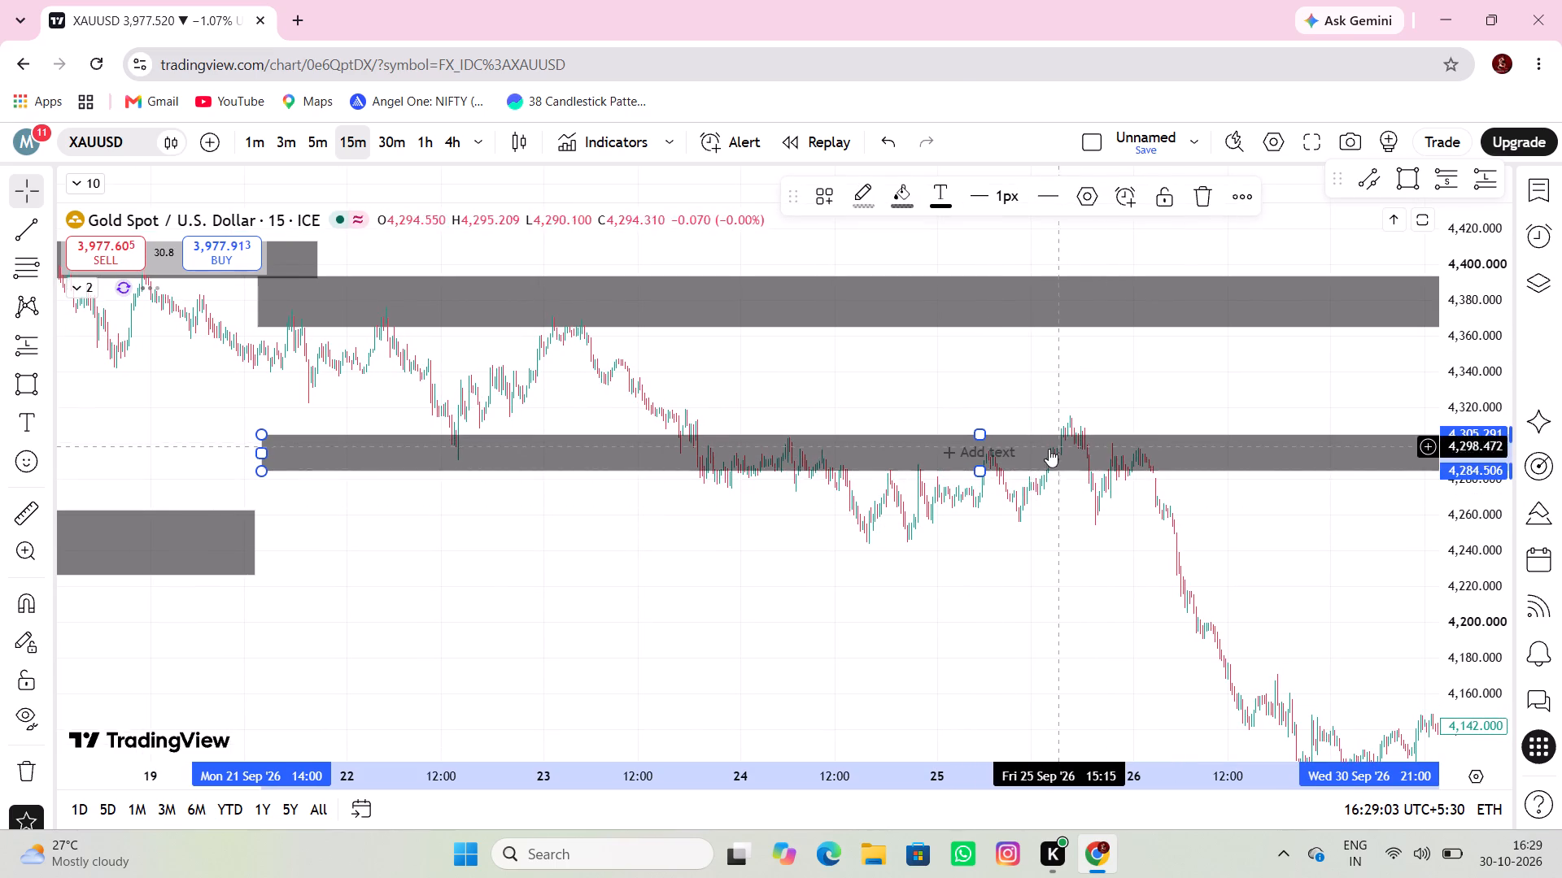
left_click_drag(984, 430, 1006, 411)
left_click_drag(976, 472, 988, 459)
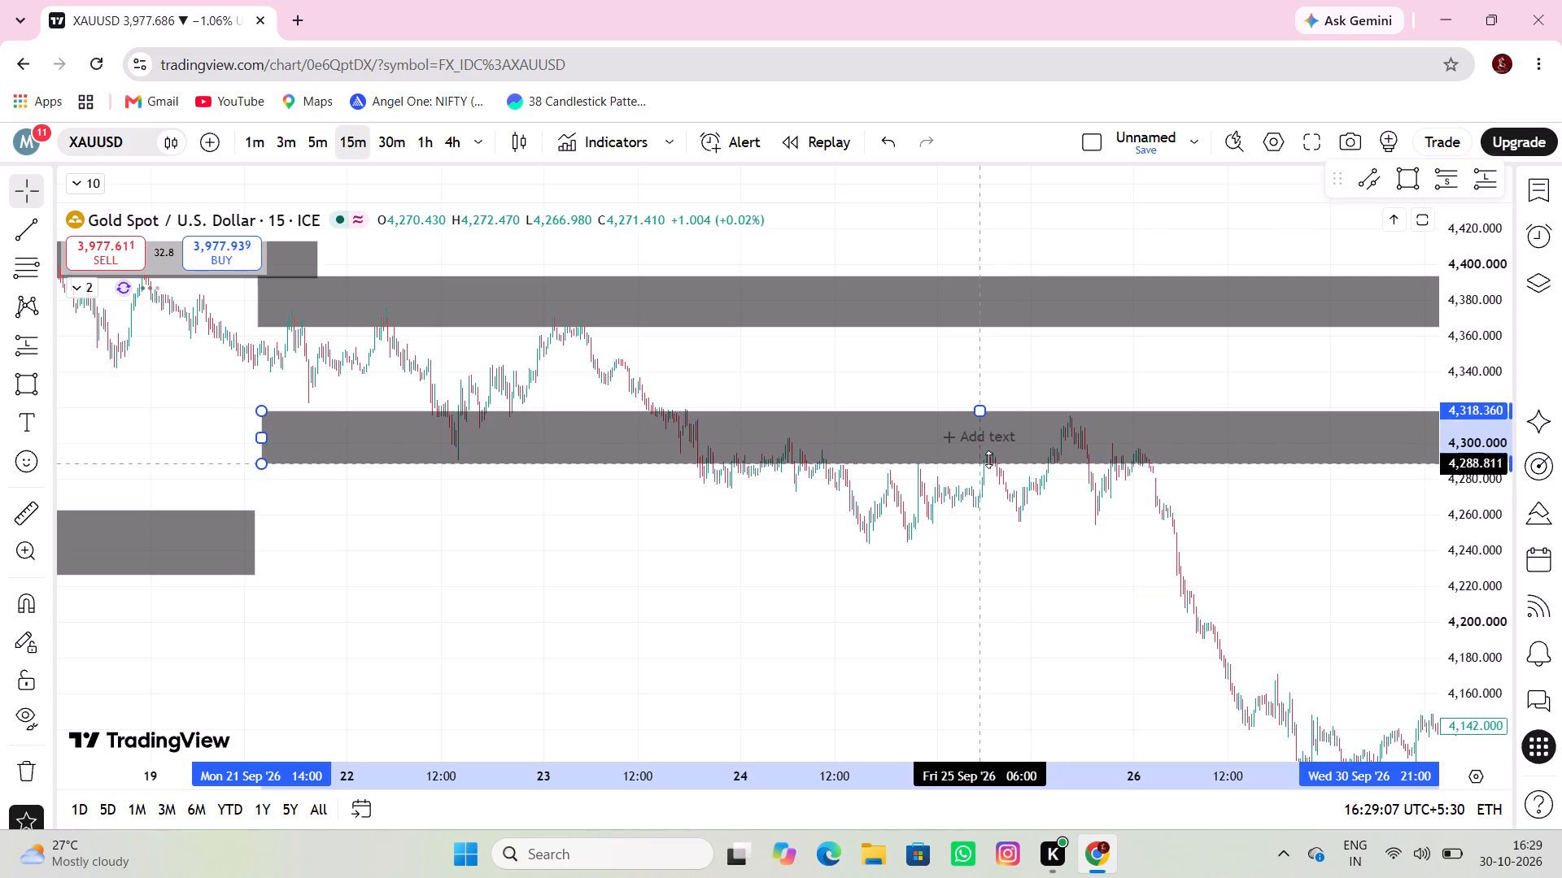
left_click_drag(988, 459, 988, 459)
left_click_drag(988, 459, 994, 448)
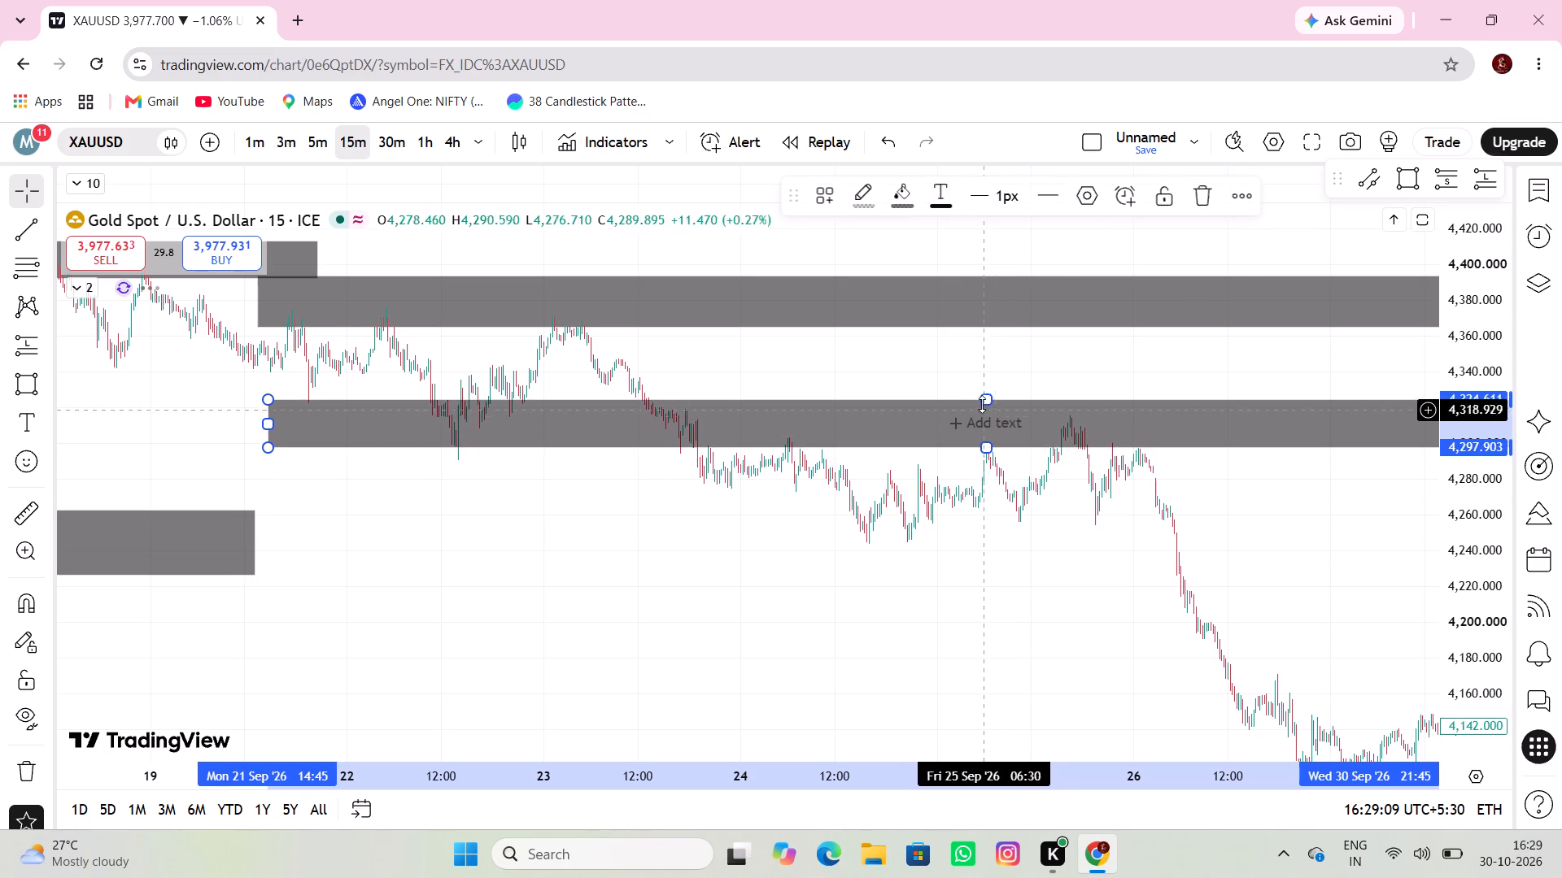
left_click_drag(987, 402, 992, 418)
left_click_drag(997, 430, 999, 446)
Draw a resistance rectangle above the 31 August and 1 September highs from 28 Aug to 4 Sep 07:30, between about 4,480 and 4,457.
scroll(984, 520, "down", 5)
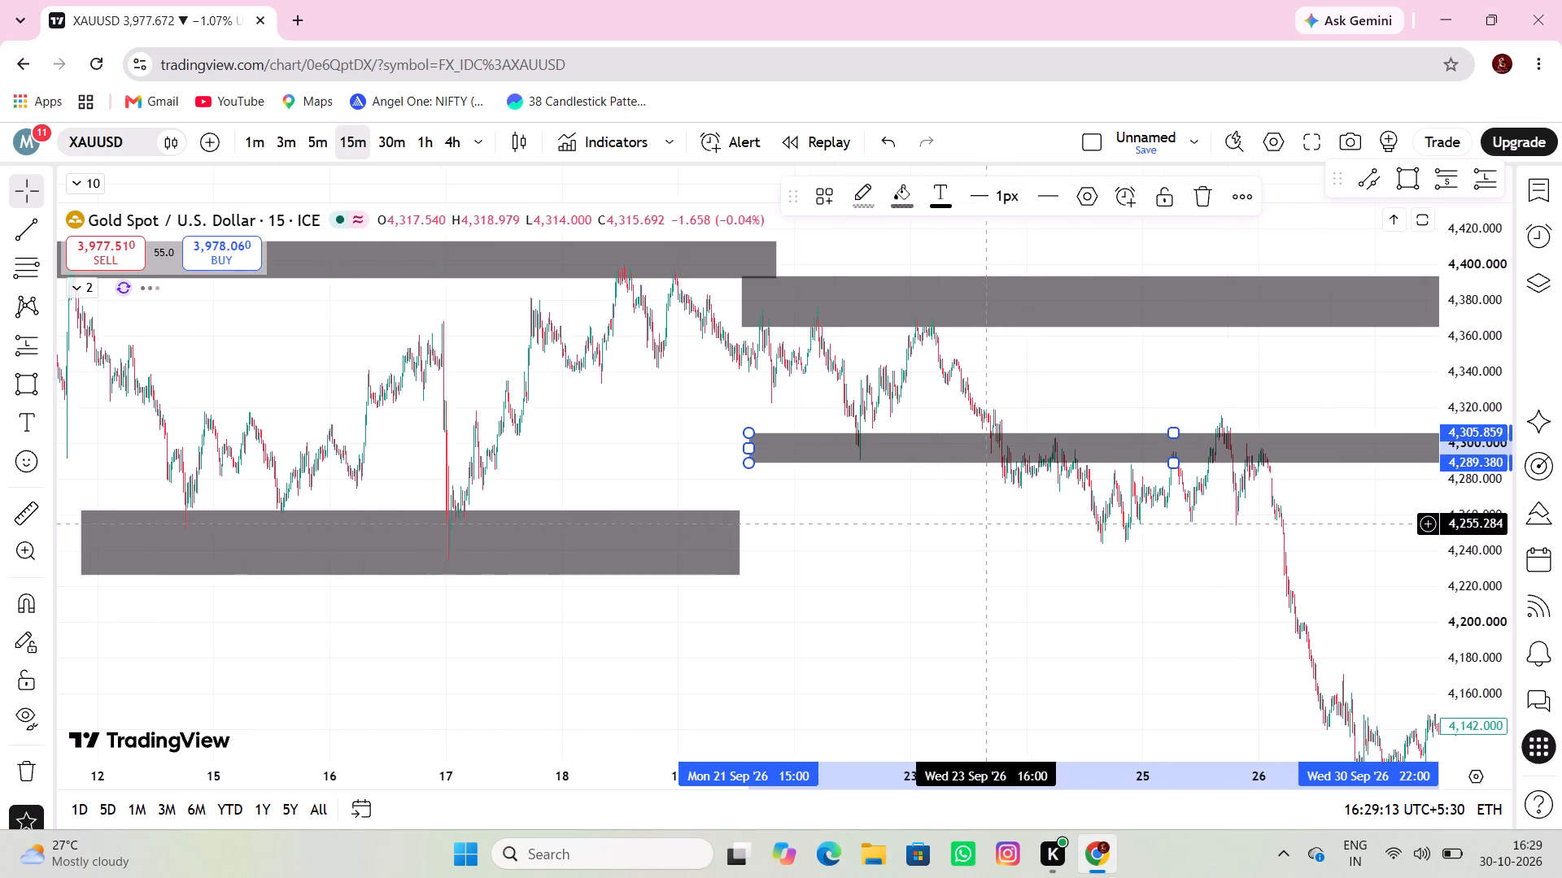
left_click_drag(1001, 563, 1315, 544)
left_click_drag(793, 452, 1021, 485)
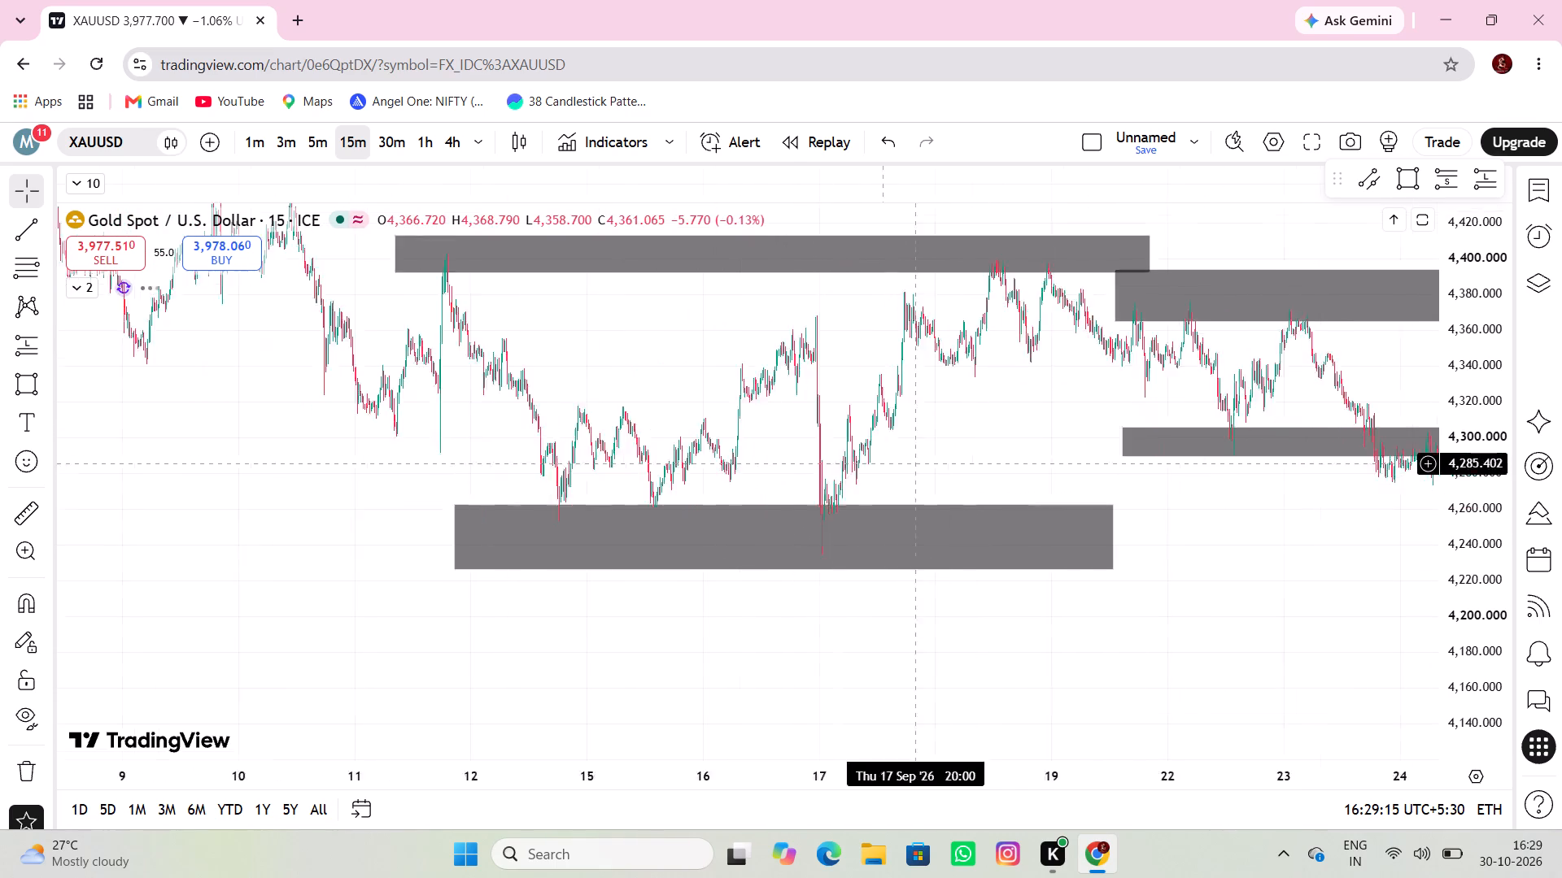
left_click_drag(1021, 485, 1185, 554)
left_click_drag(596, 482, 973, 628)
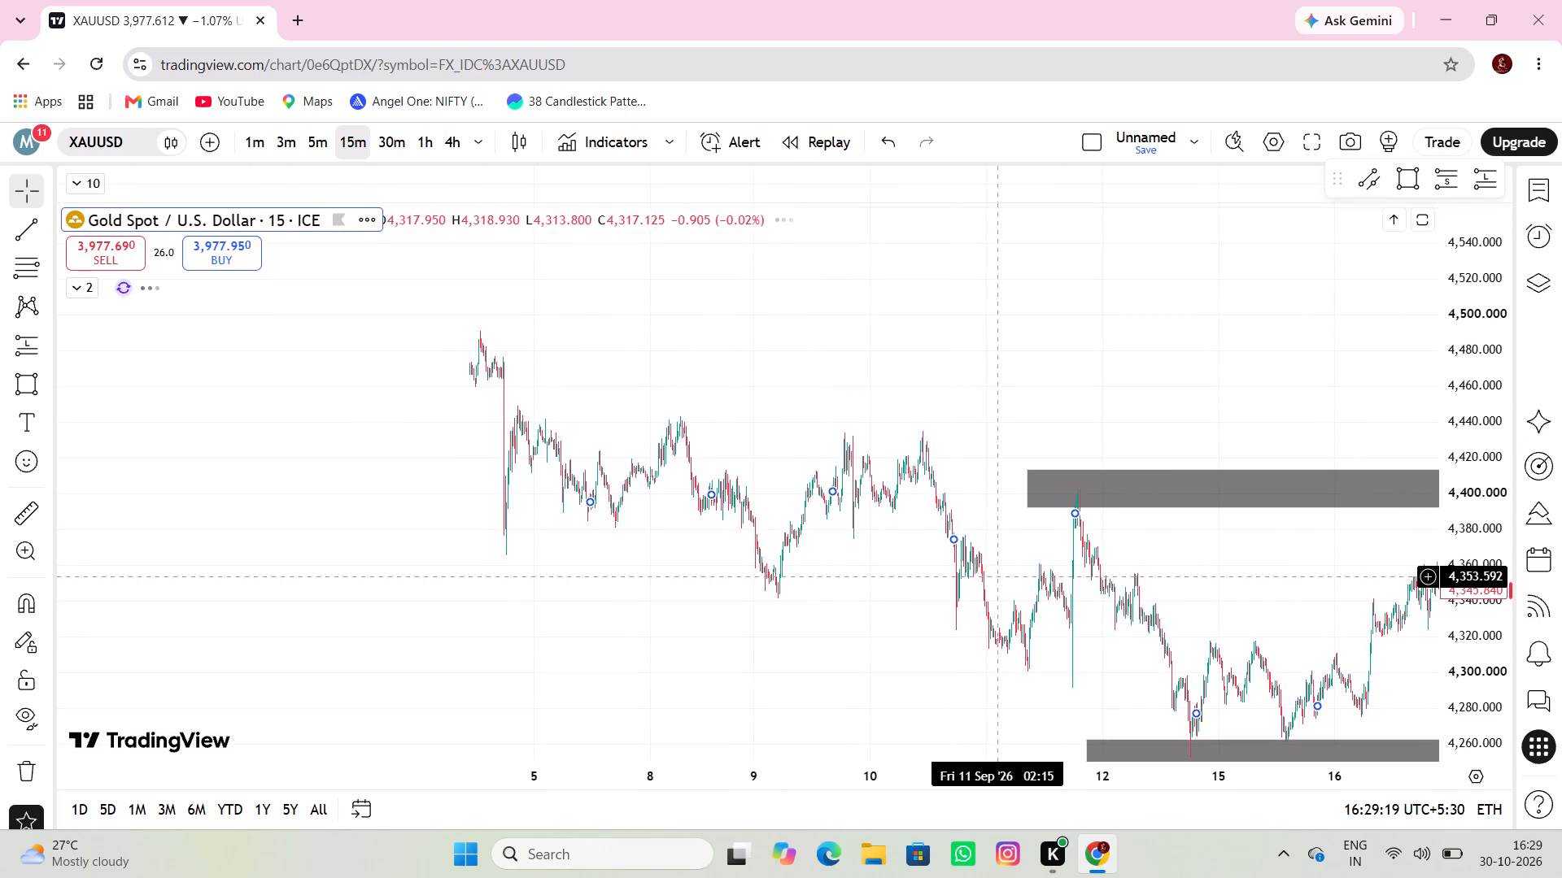
left_click_drag(678, 520, 864, 485)
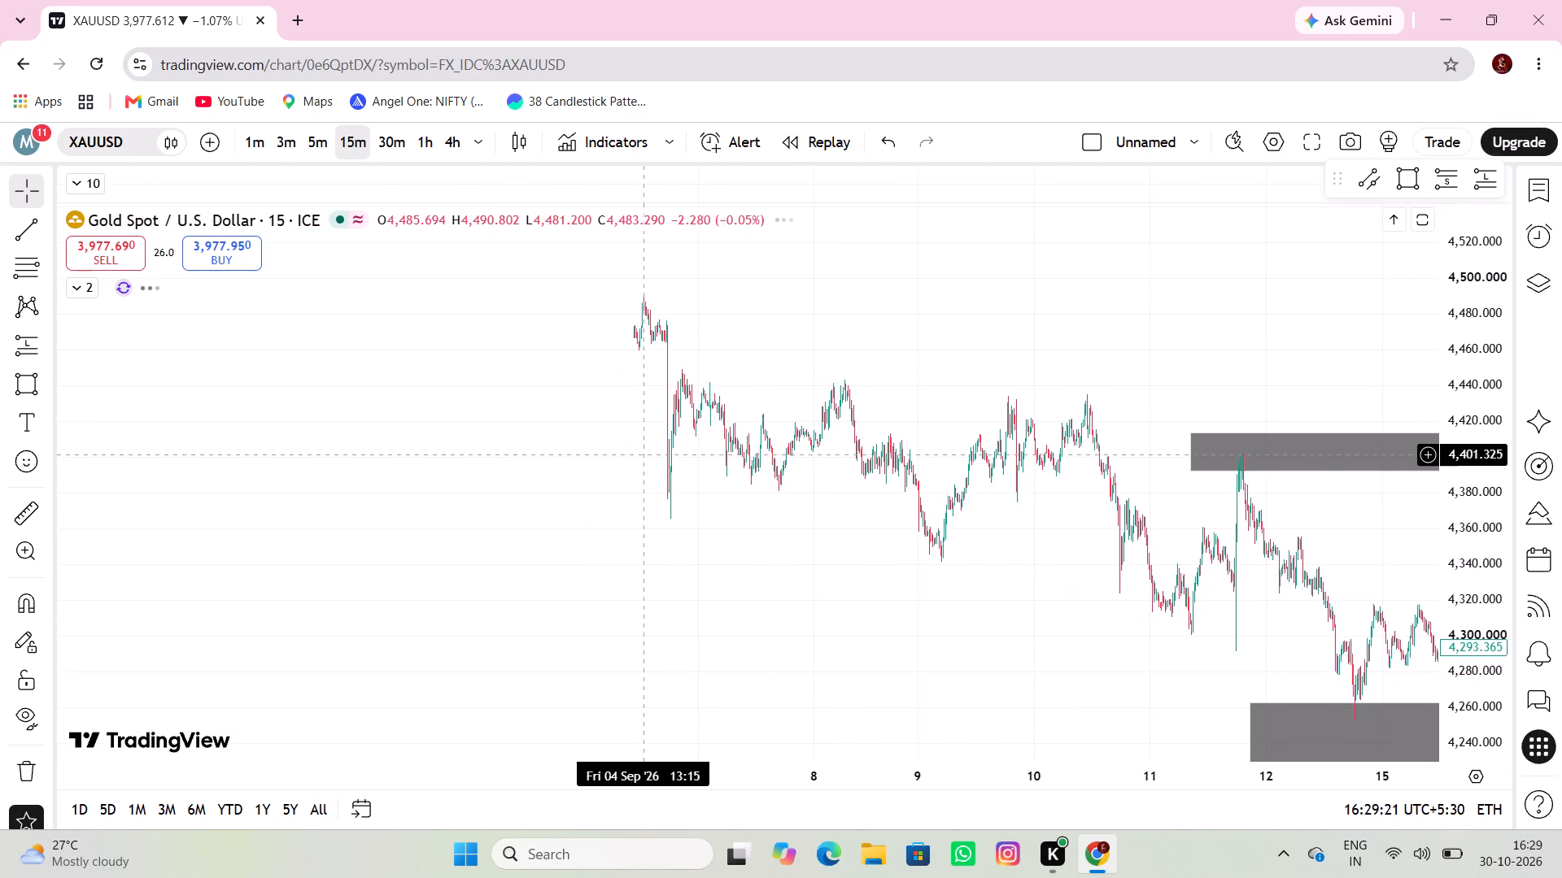
scroll(604, 455, "up", 4)
left_click_drag(601, 403, 841, 449)
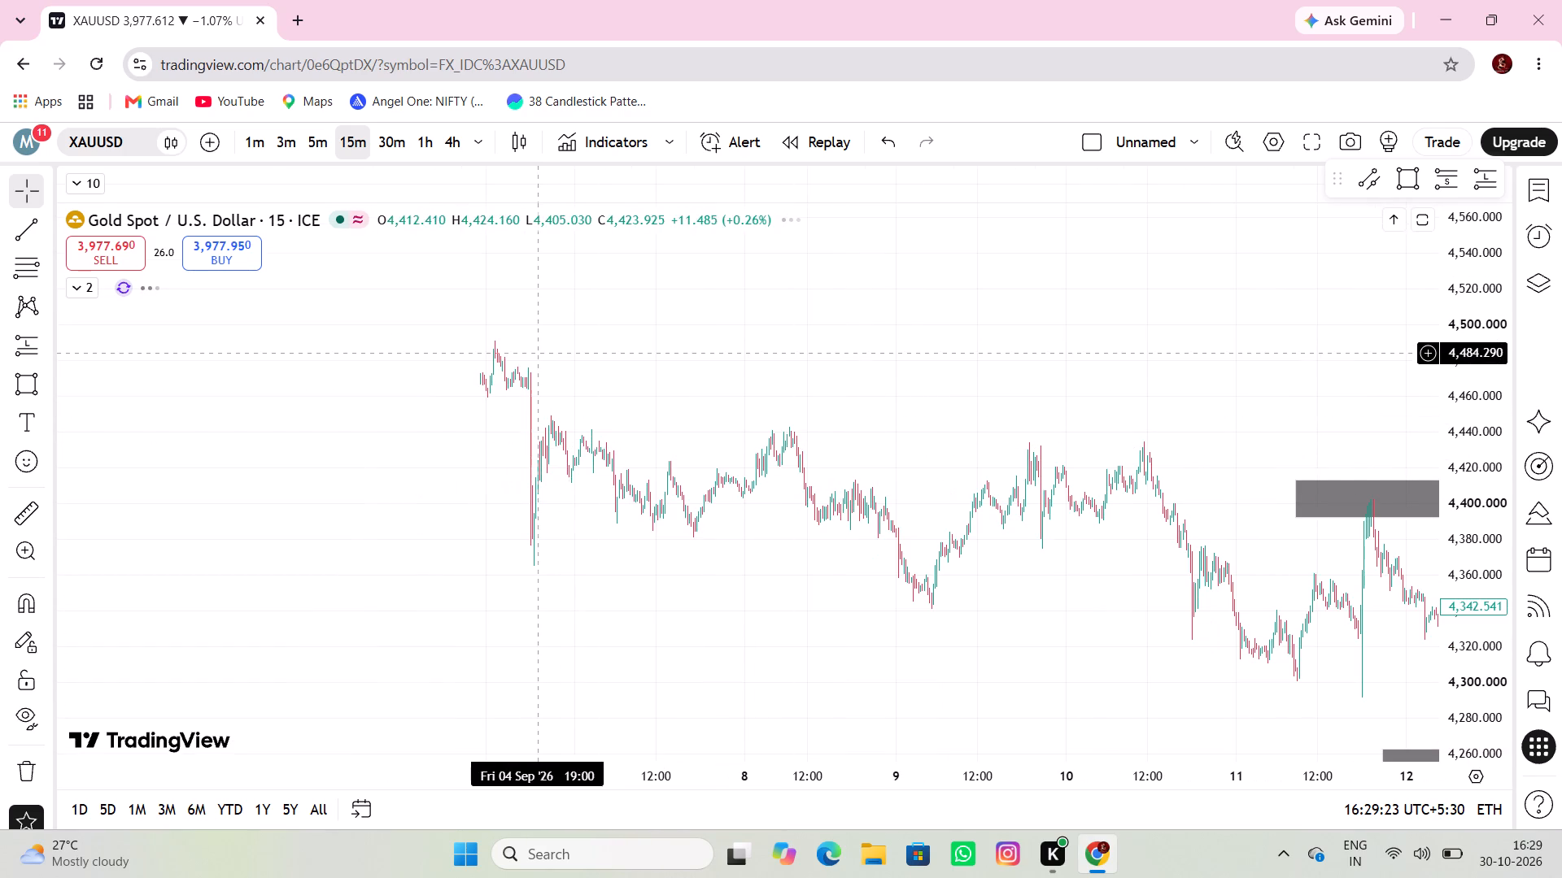
left_click_drag(538, 353, 819, 361)
scroll(517, 472, "up", 3)
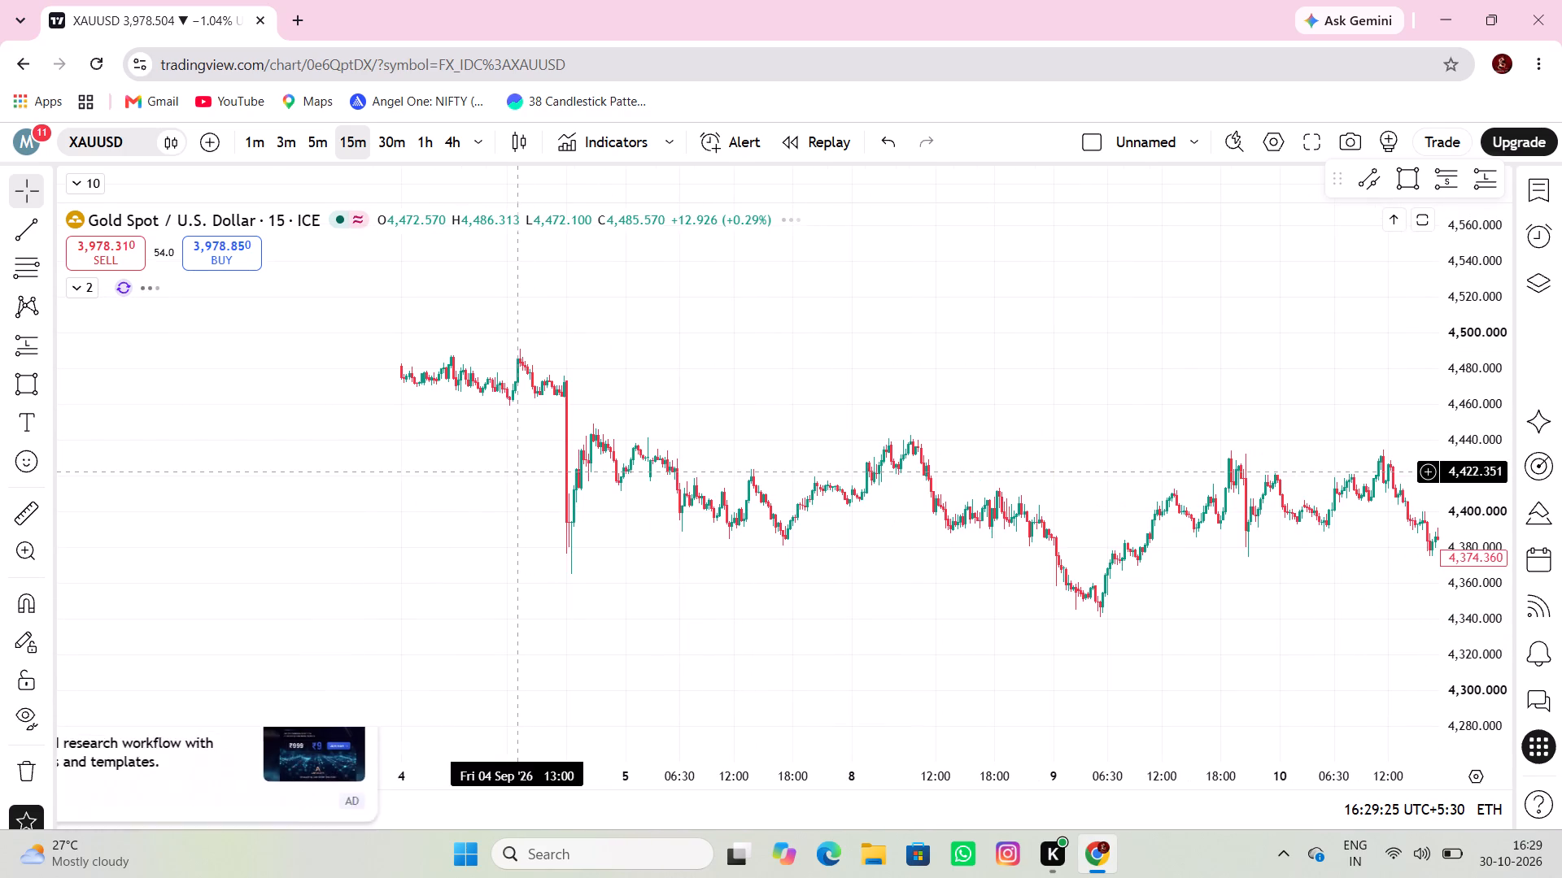
left_click_drag(484, 474, 665, 480)
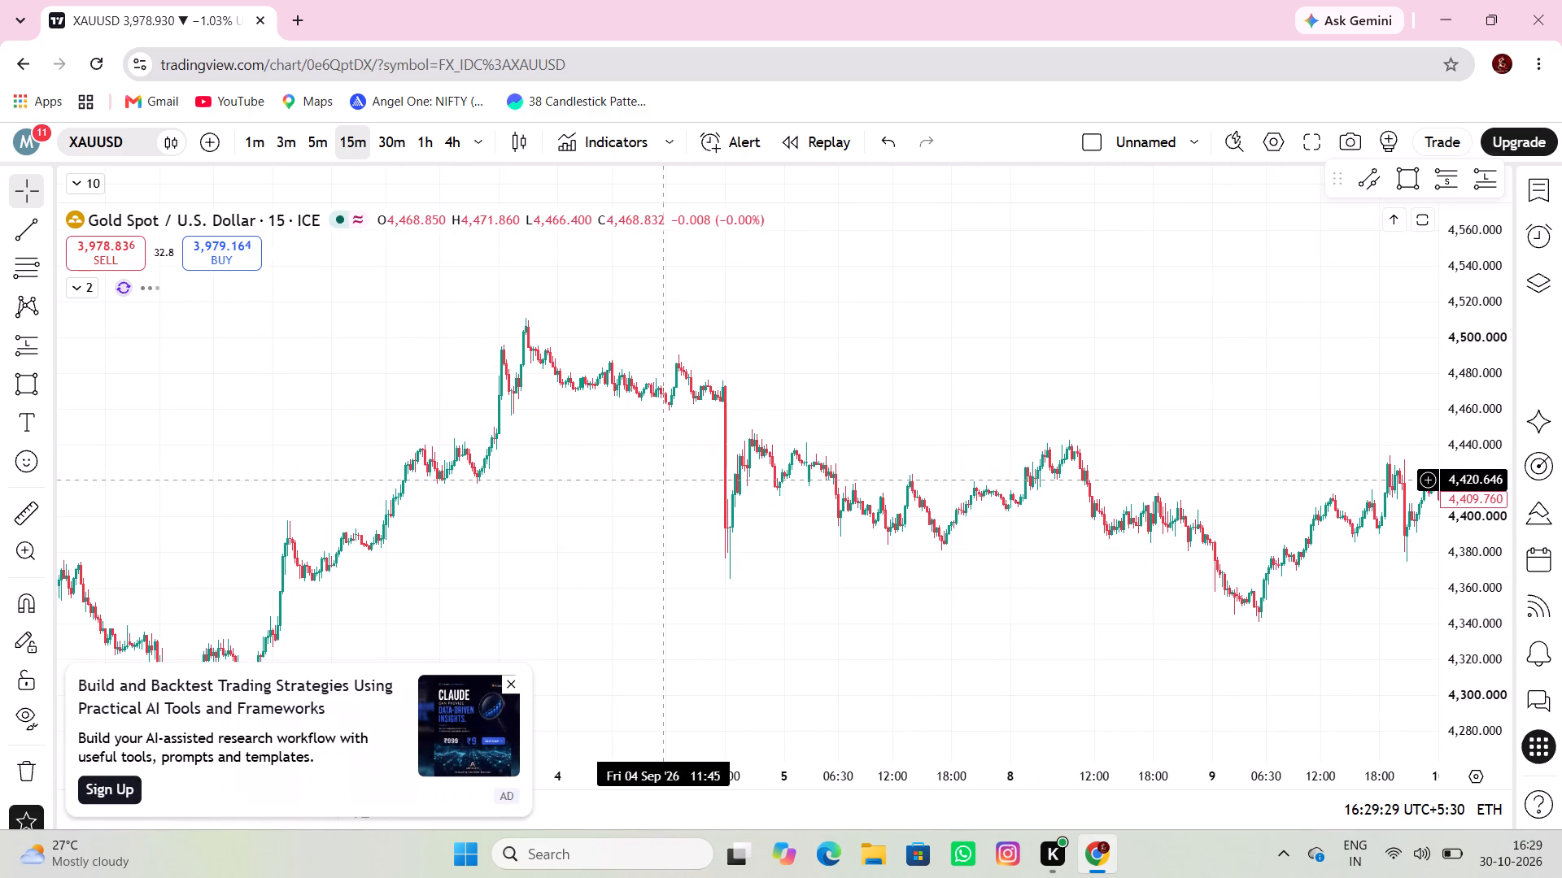
left_click_drag(650, 477, 825, 464)
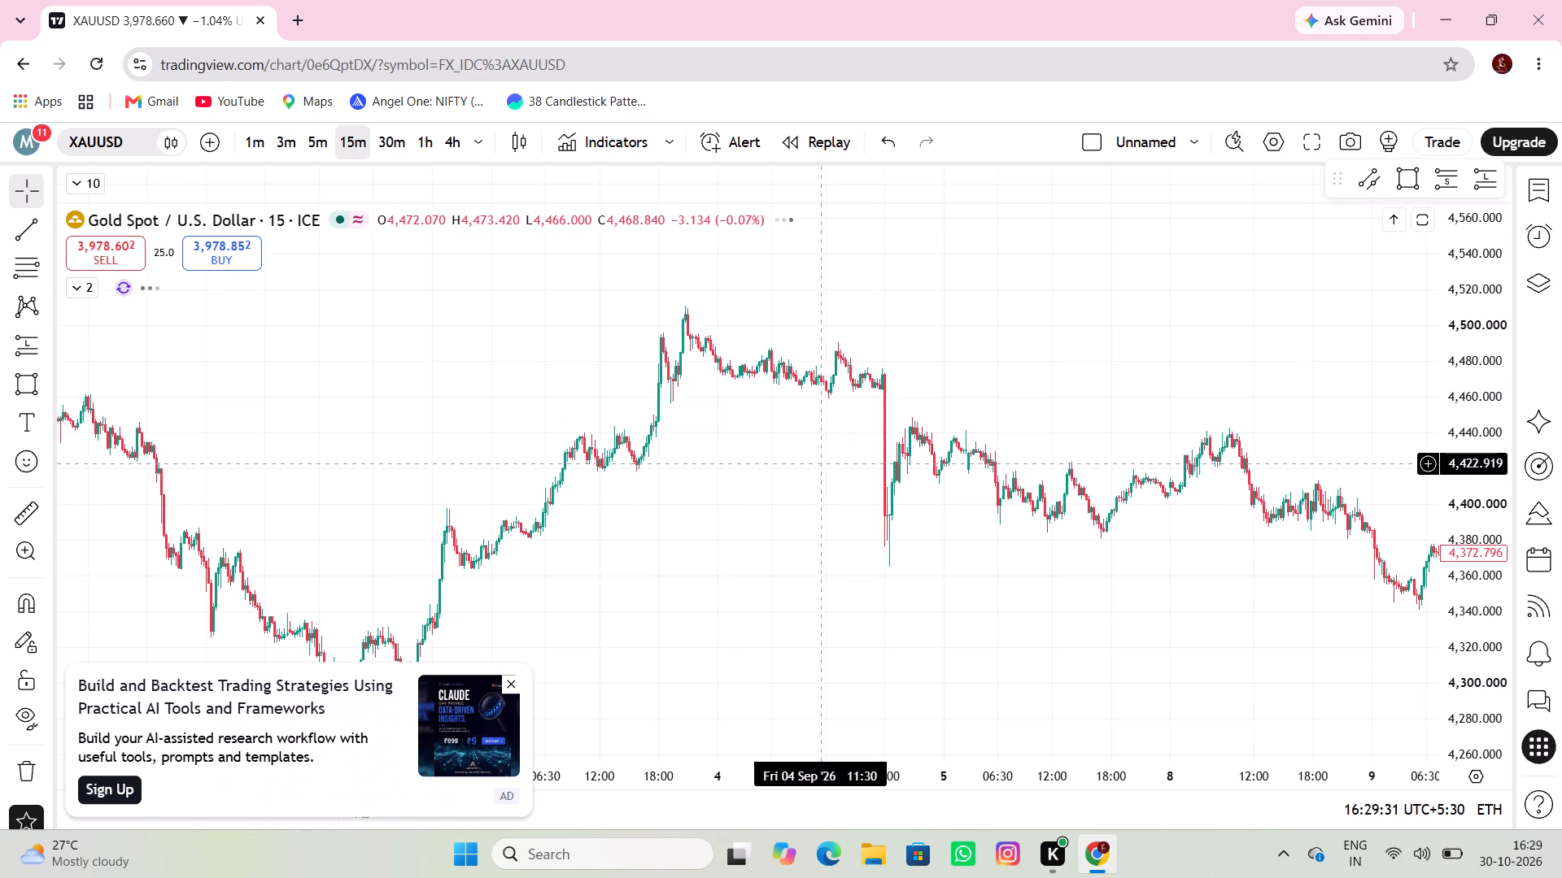
left_click_drag(654, 450, 810, 446)
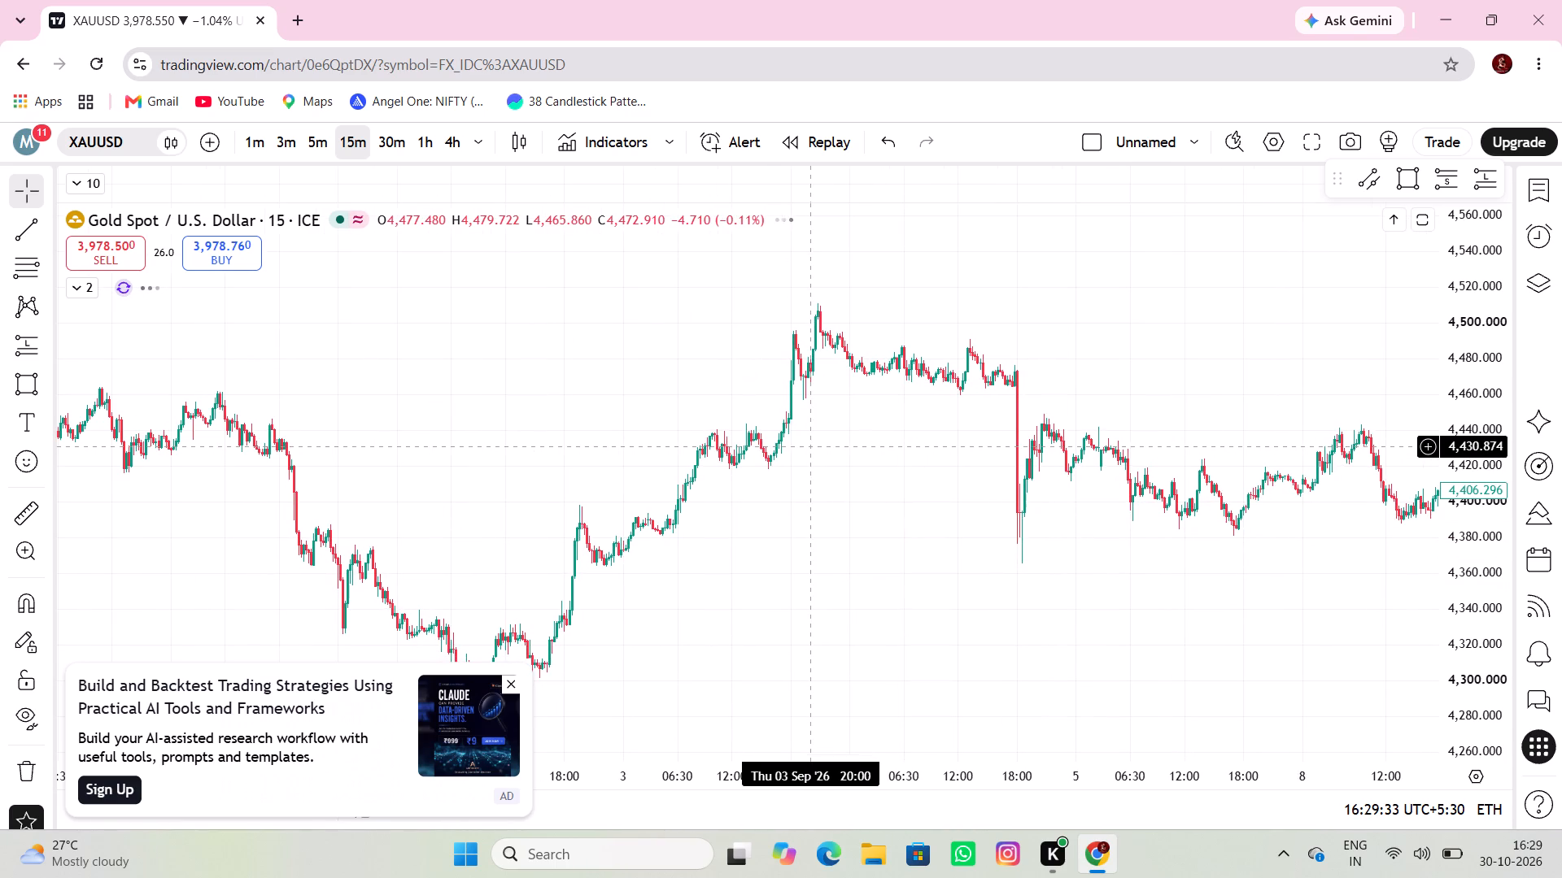
left_click_drag(810, 446, 863, 439)
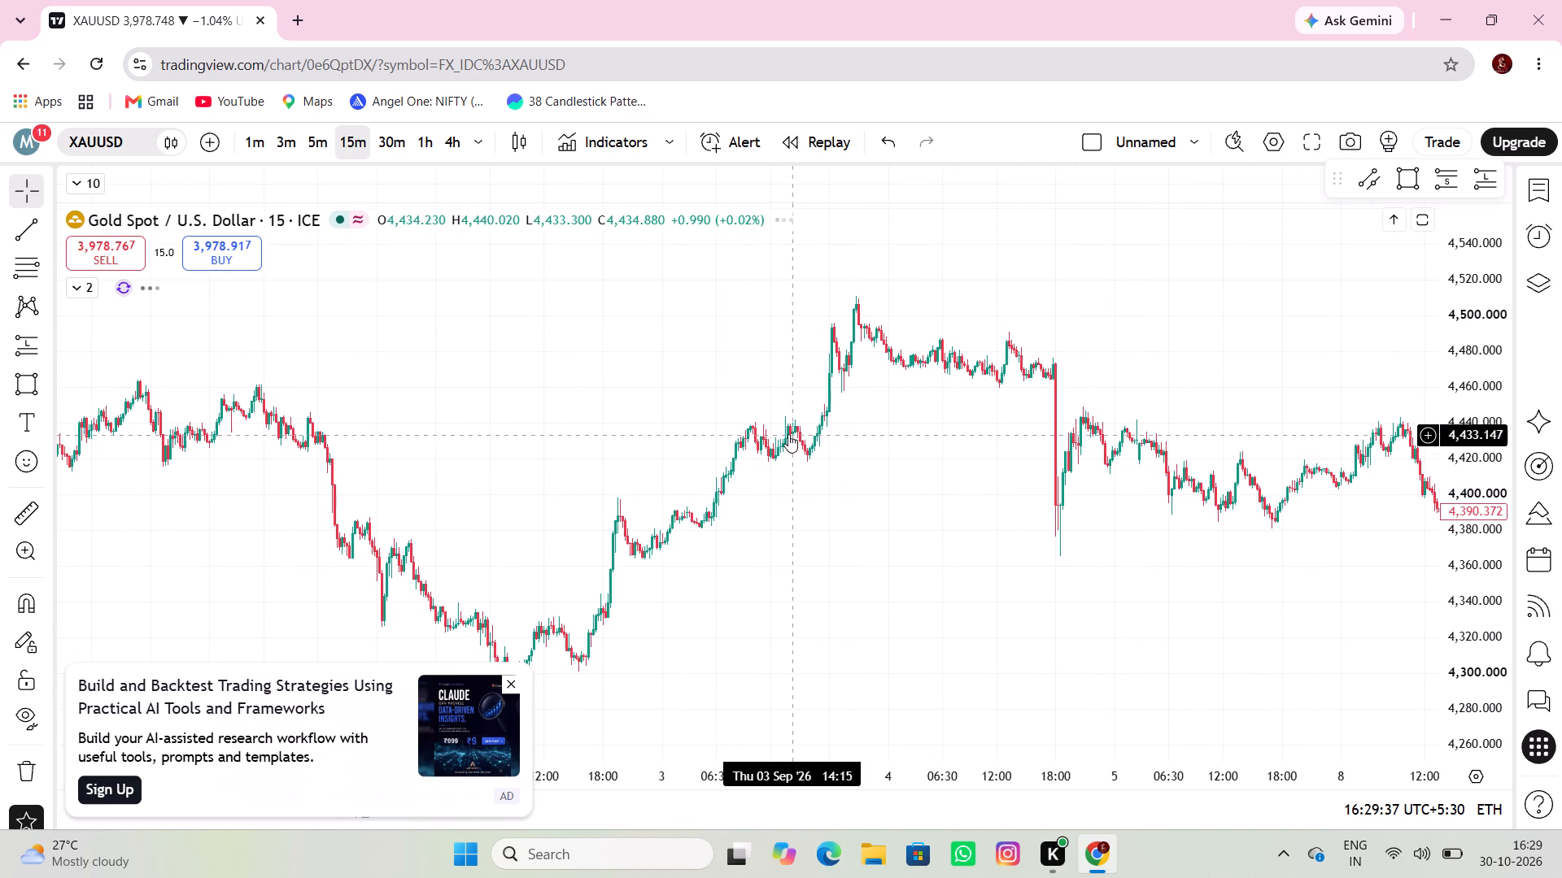
left_click_drag(711, 374, 993, 392)
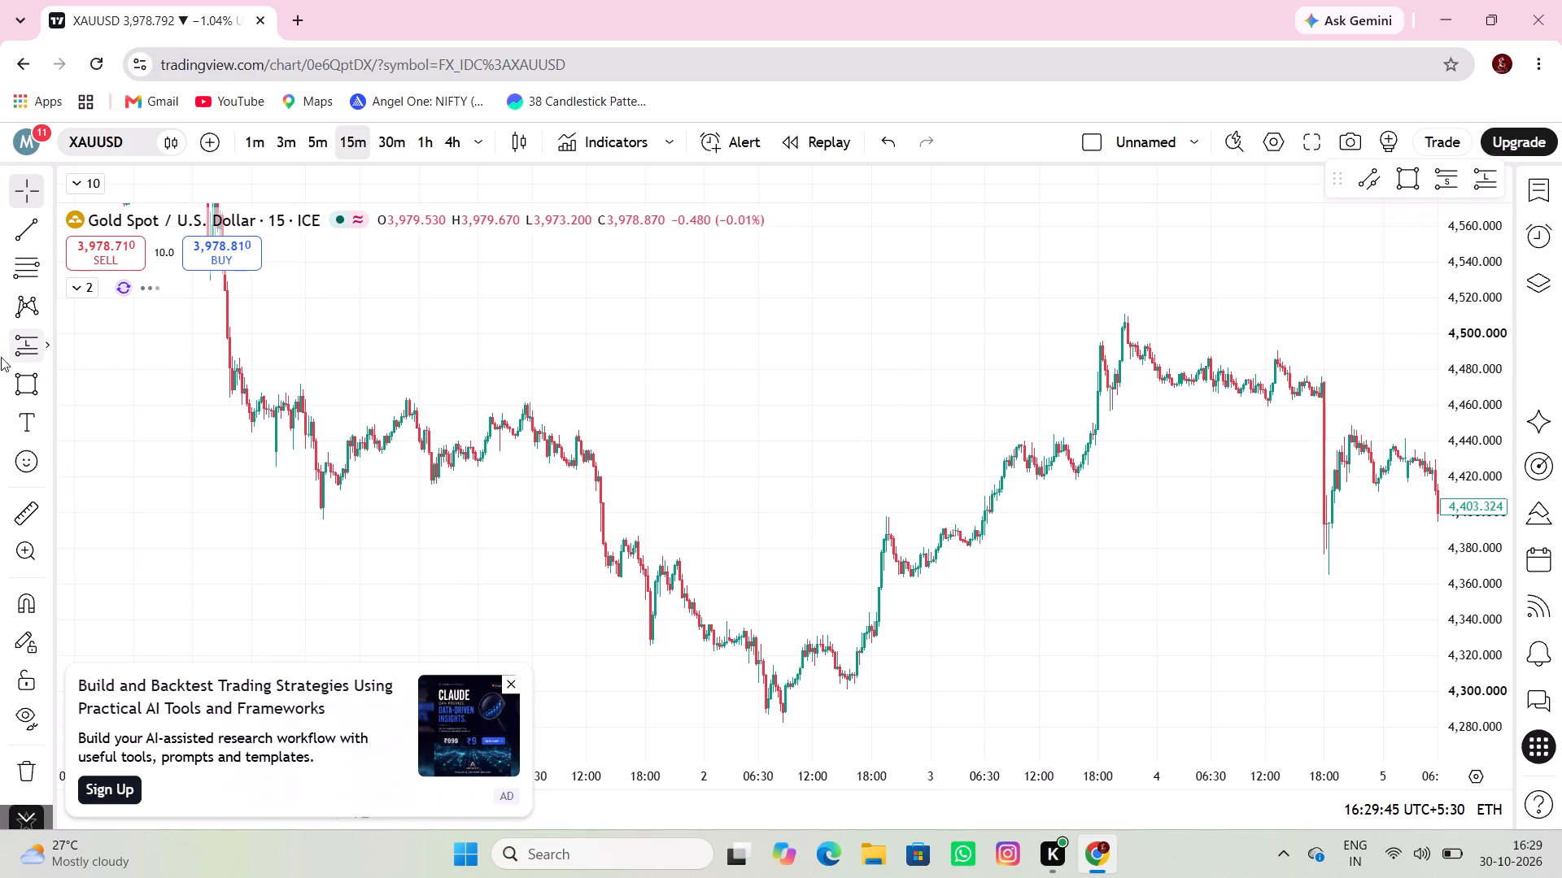
left_click(25, 389)
left_click_drag(177, 371, 239, 383)
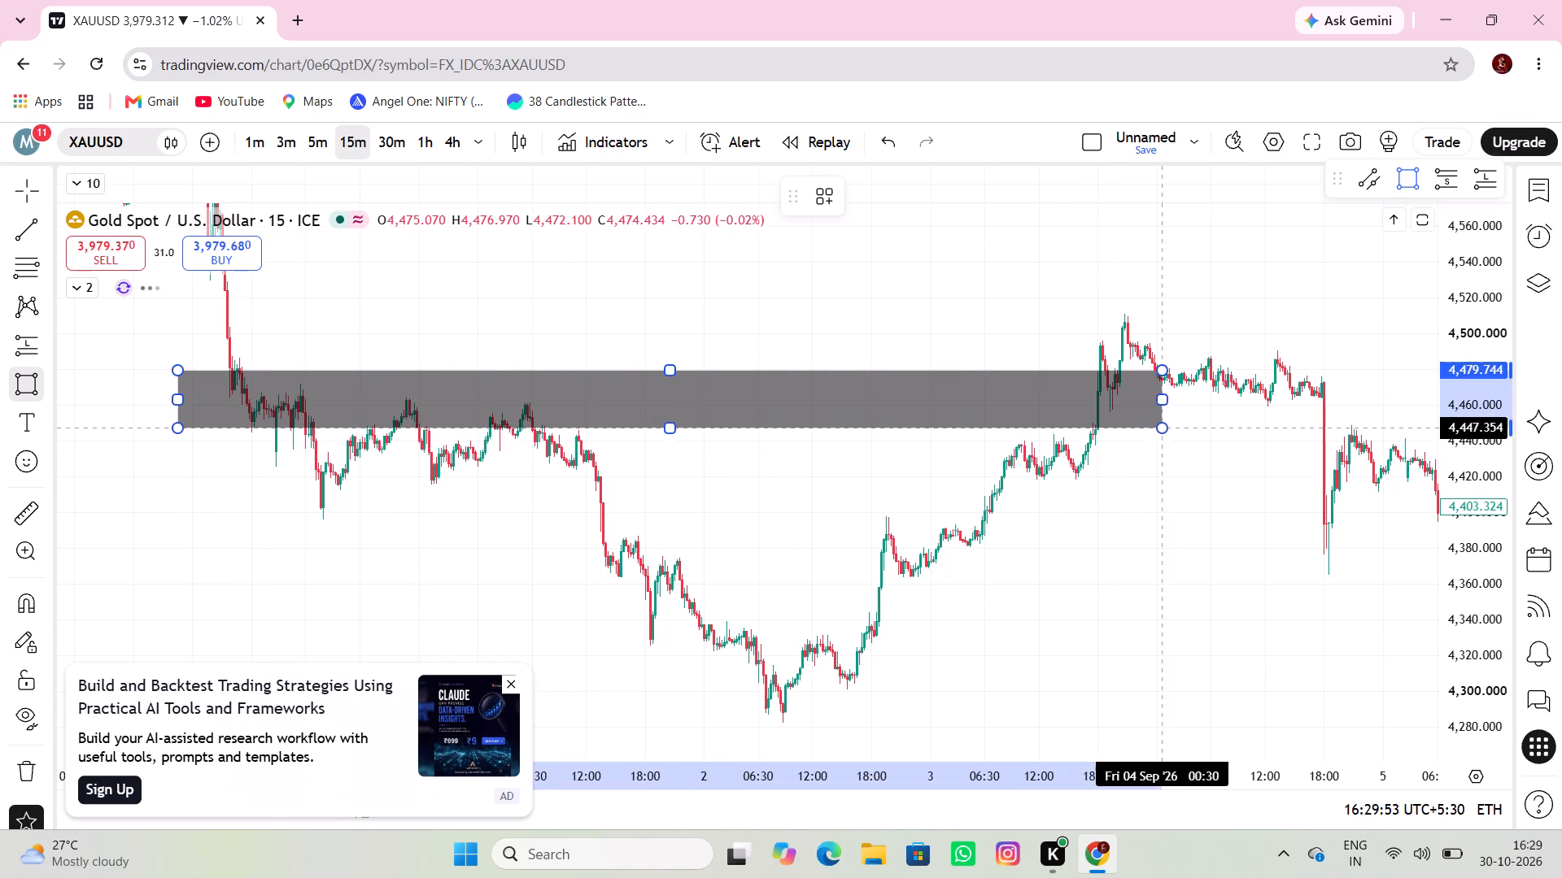
left_click(1219, 411)
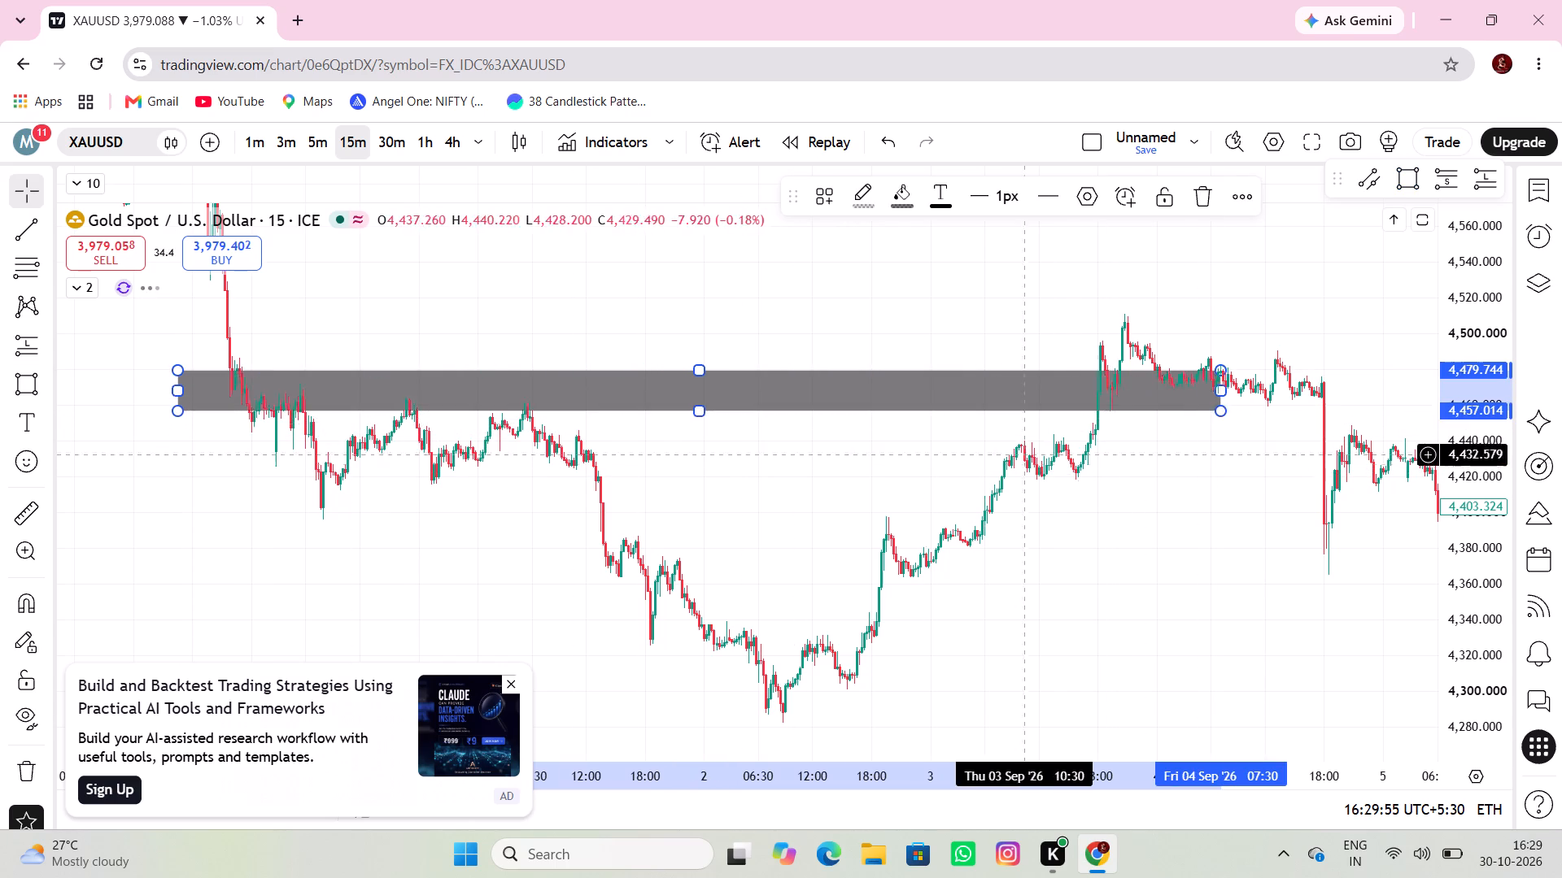
left_click(885, 421)
Close the advertisement overlay covering the lower part of the chart.
scroll(665, 512, "down", 4)
scroll(665, 512, "up", 3)
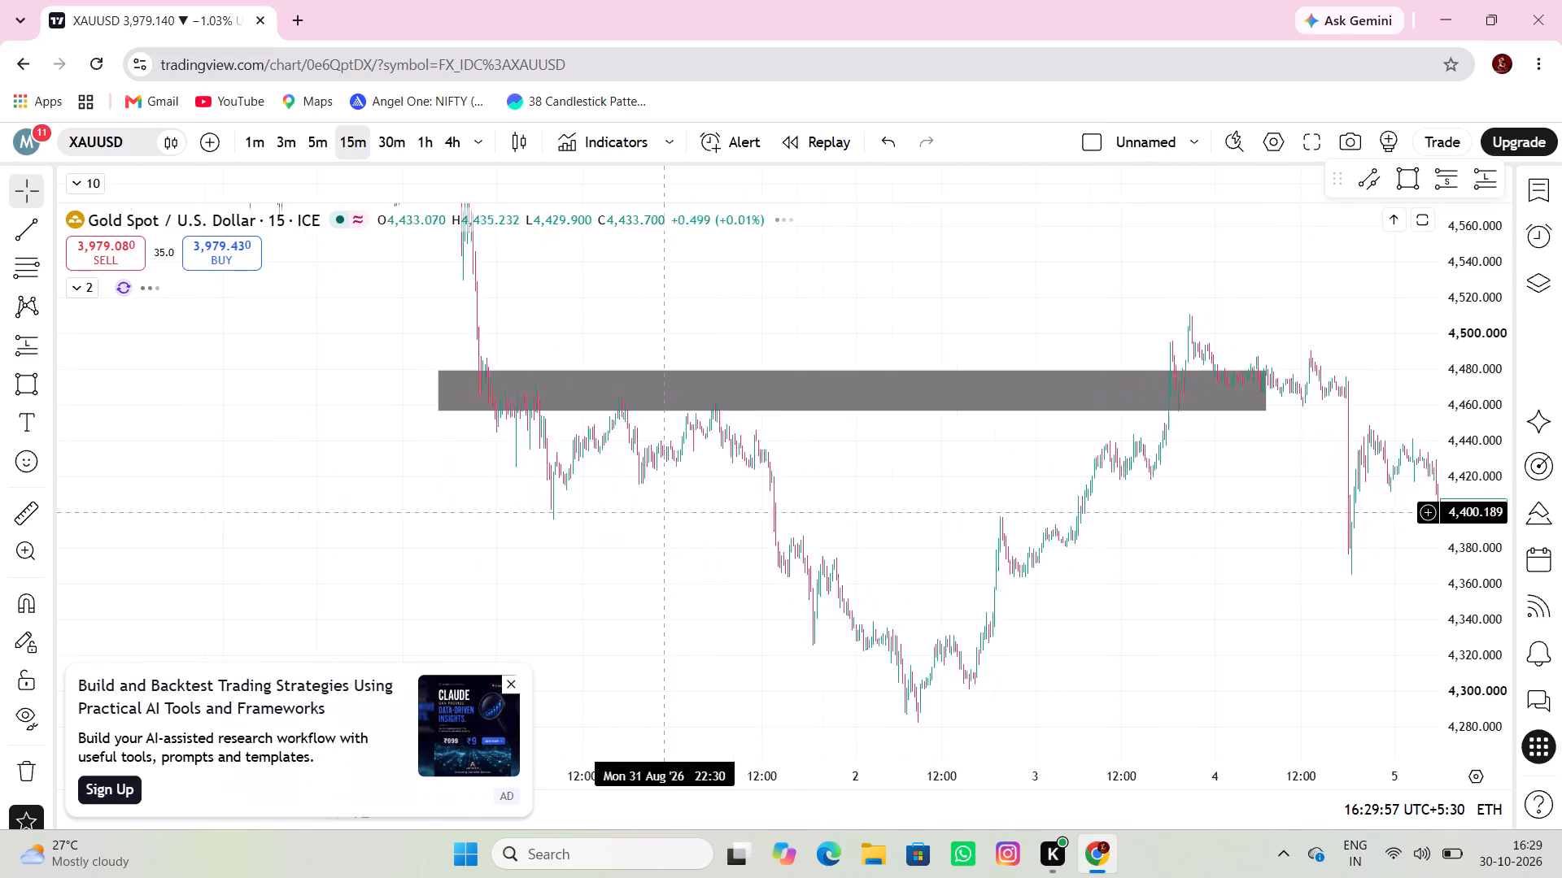
scroll(665, 512, "up", 1)
left_click_drag(684, 487, 919, 465)
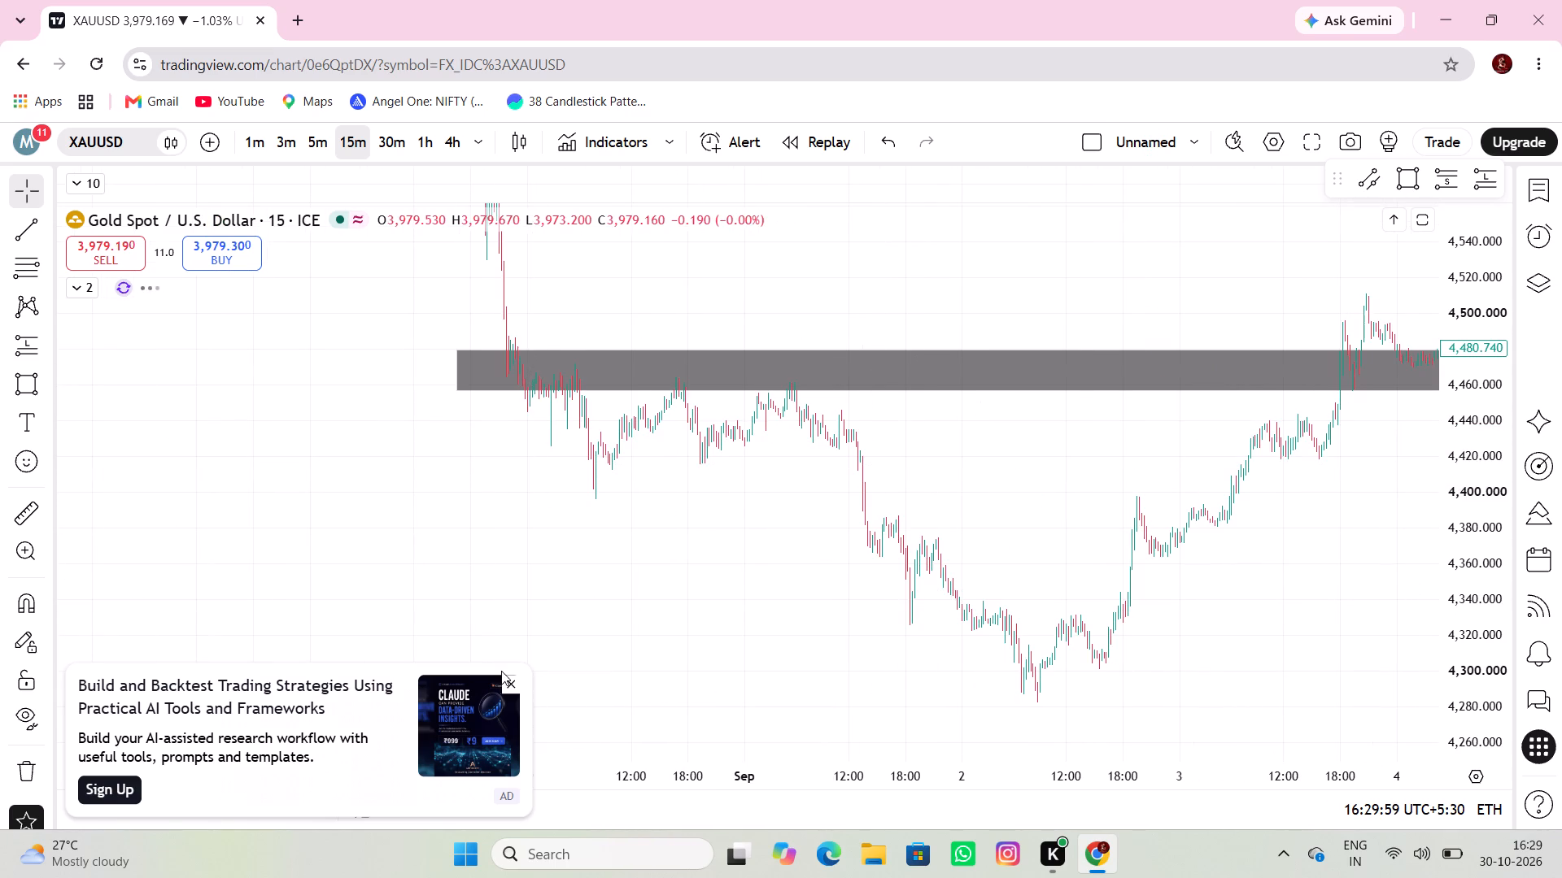
left_click(510, 680)
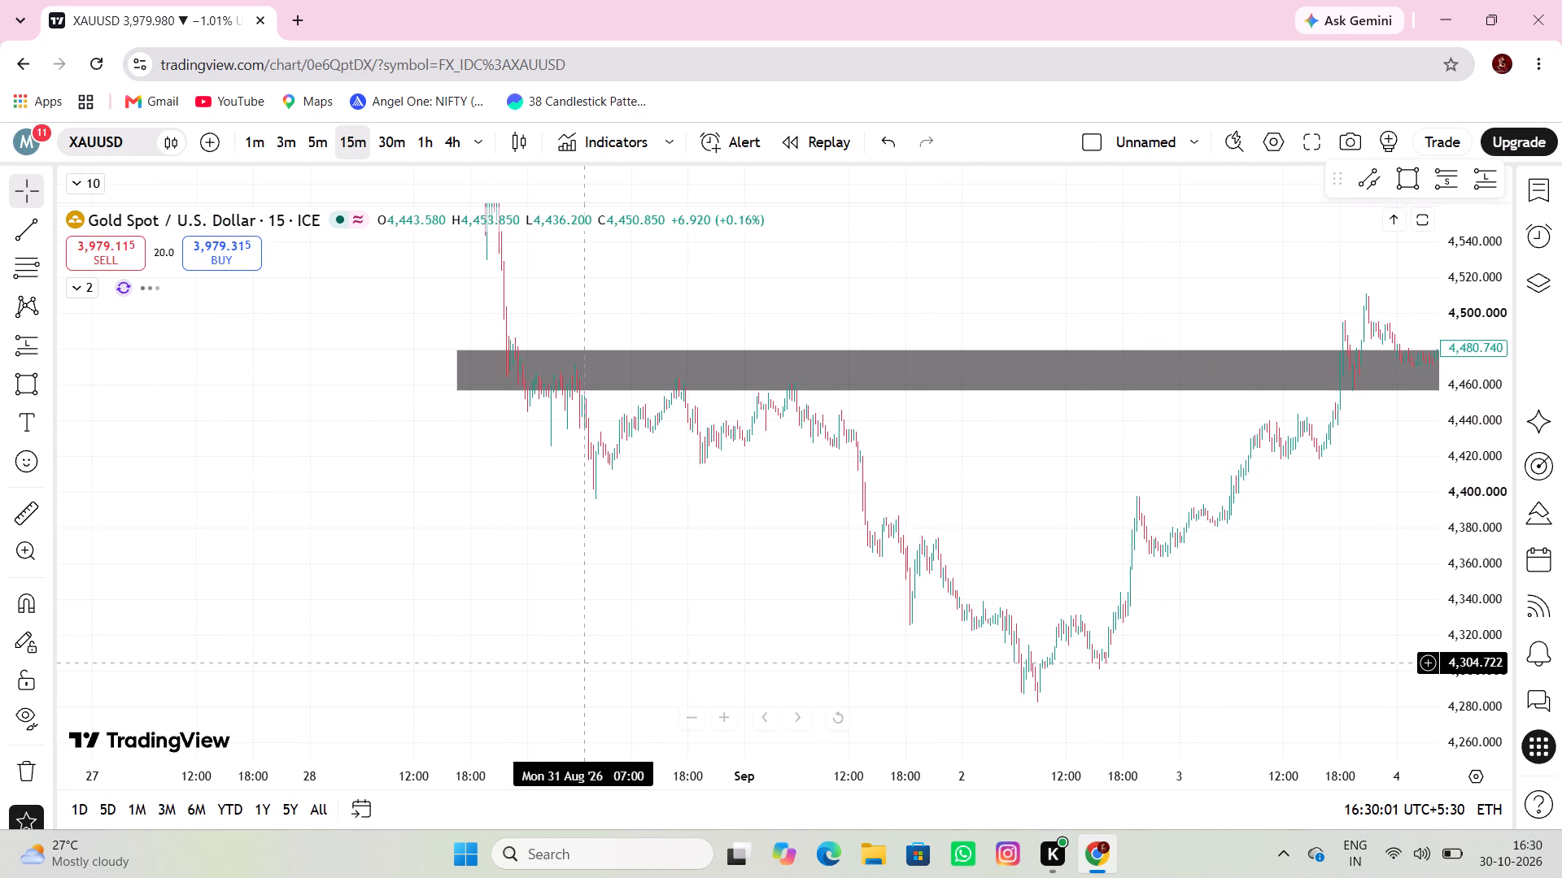
Measure the price drop from below the resistance zone at 1 Sep 10:00, about 4,444, down to the 2 September low.
left_click_drag(582, 663, 543, 654)
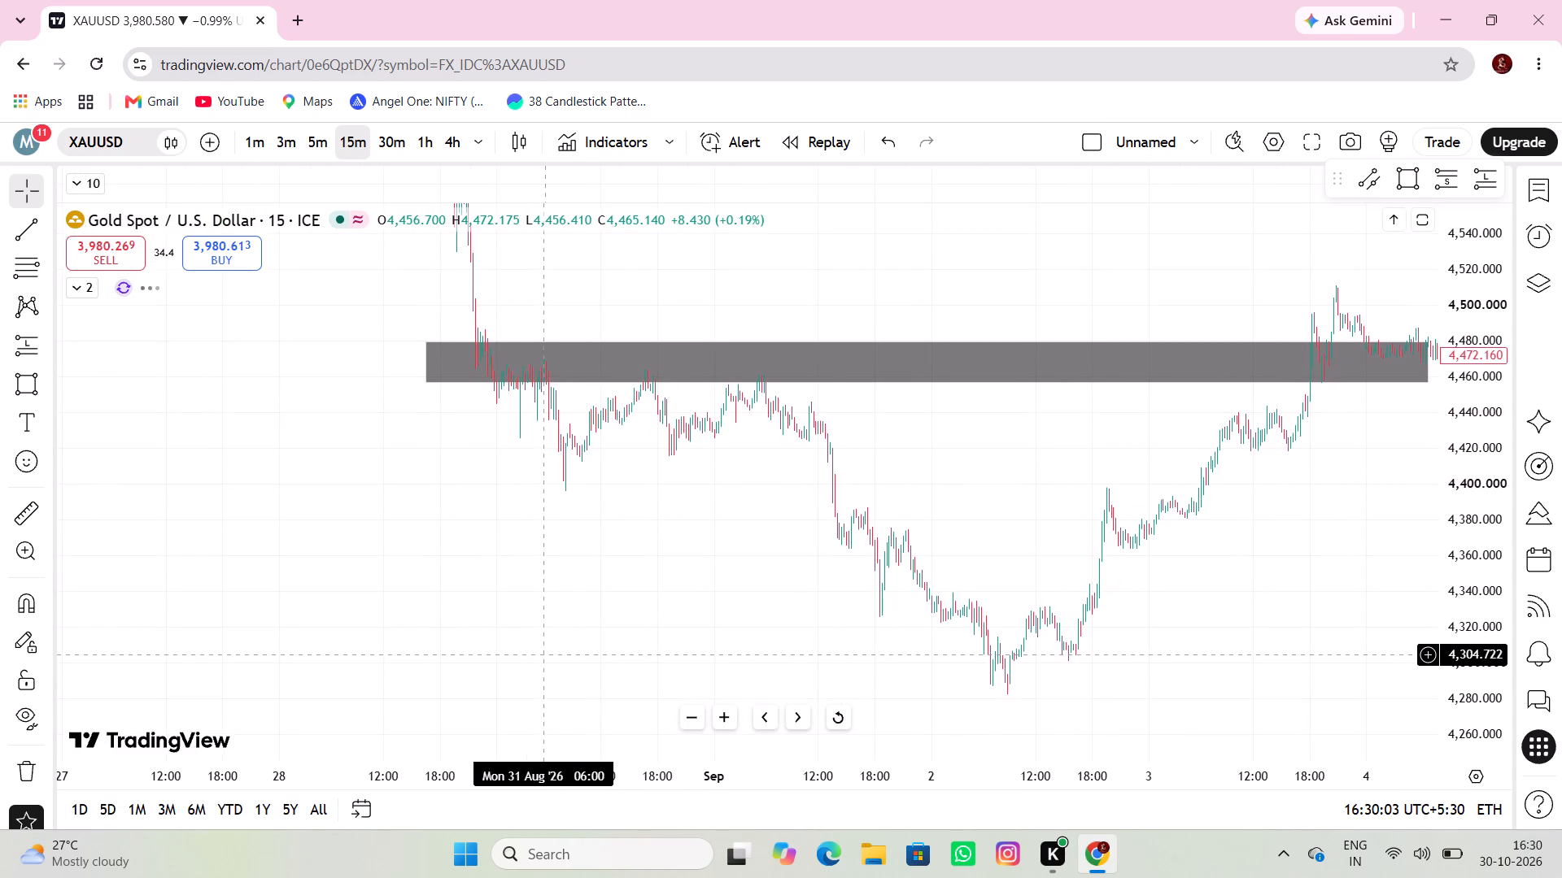
left_click_drag(543, 654, 543, 641)
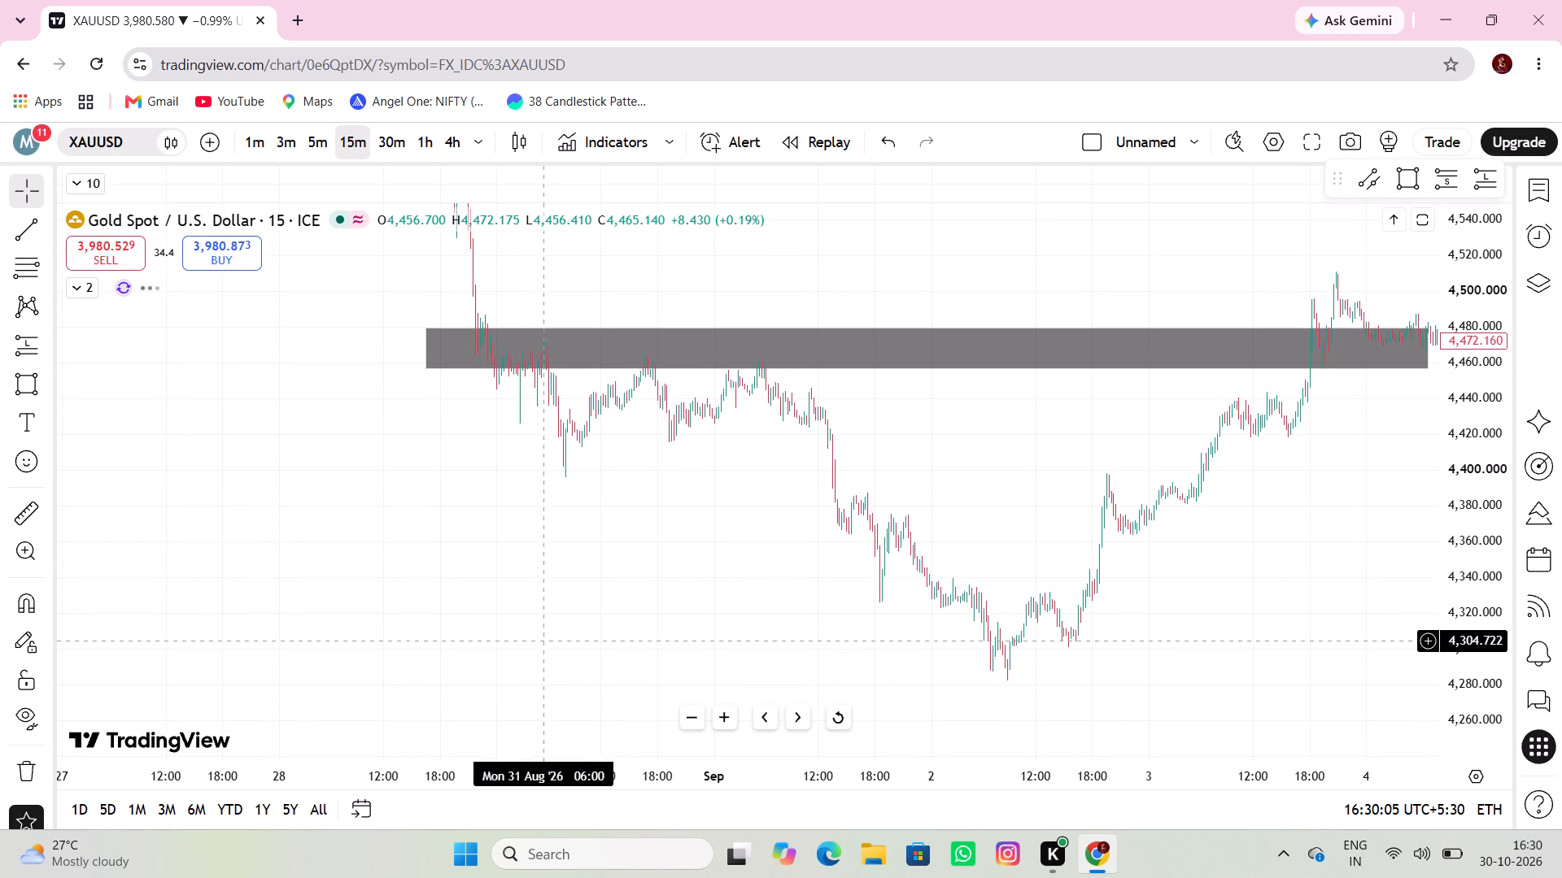
left_click_drag(543, 641, 543, 640)
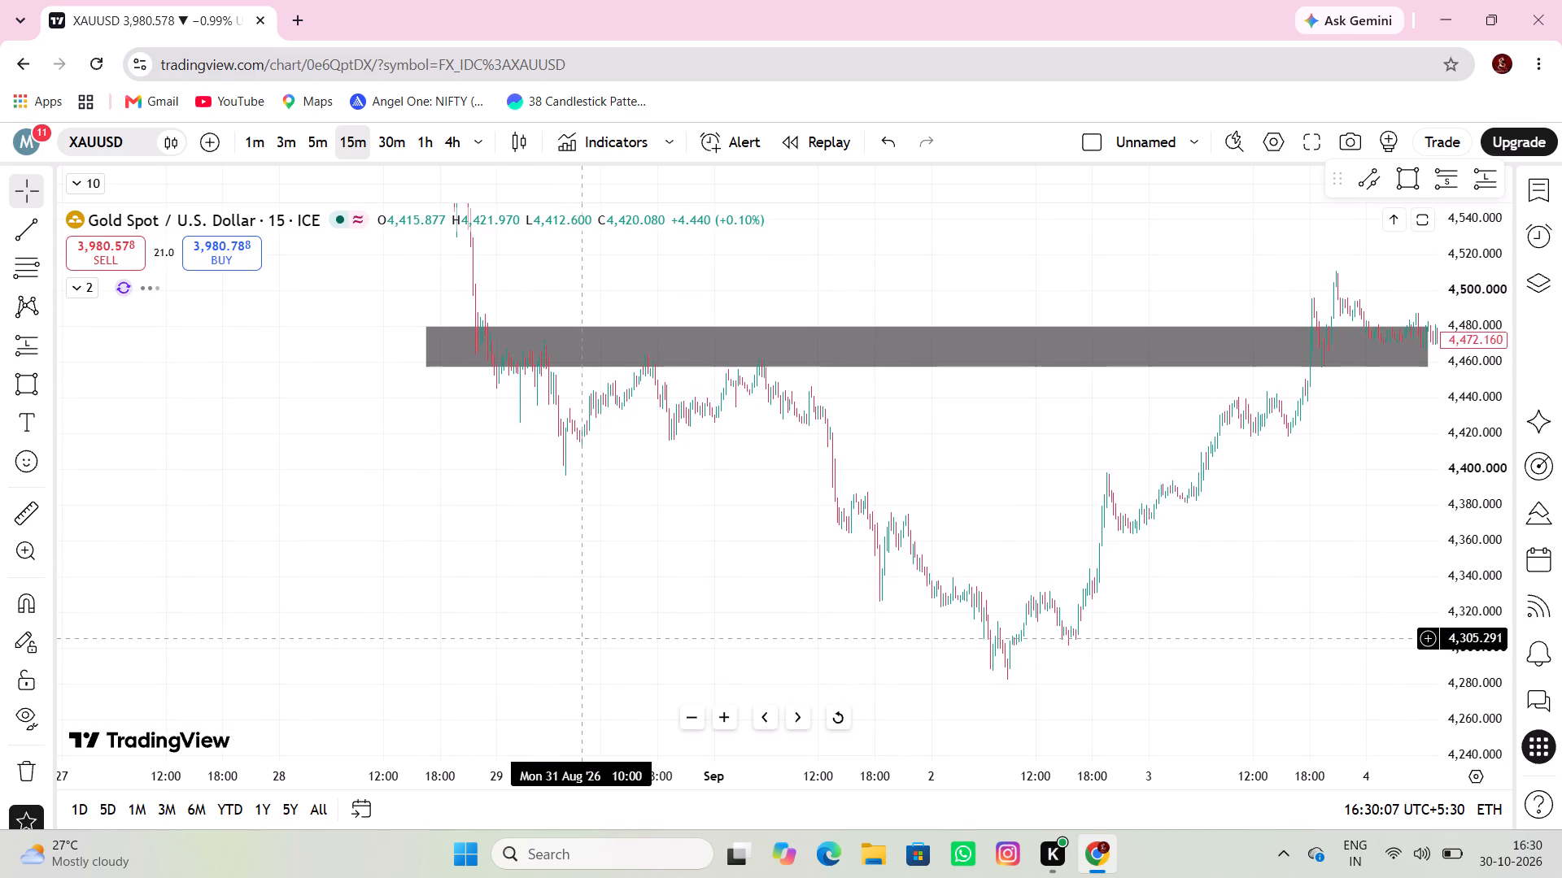
left_click_drag(582, 639, 409, 621)
scroll(600, 639, "up", 4)
left_click_drag(589, 637, 1052, 742)
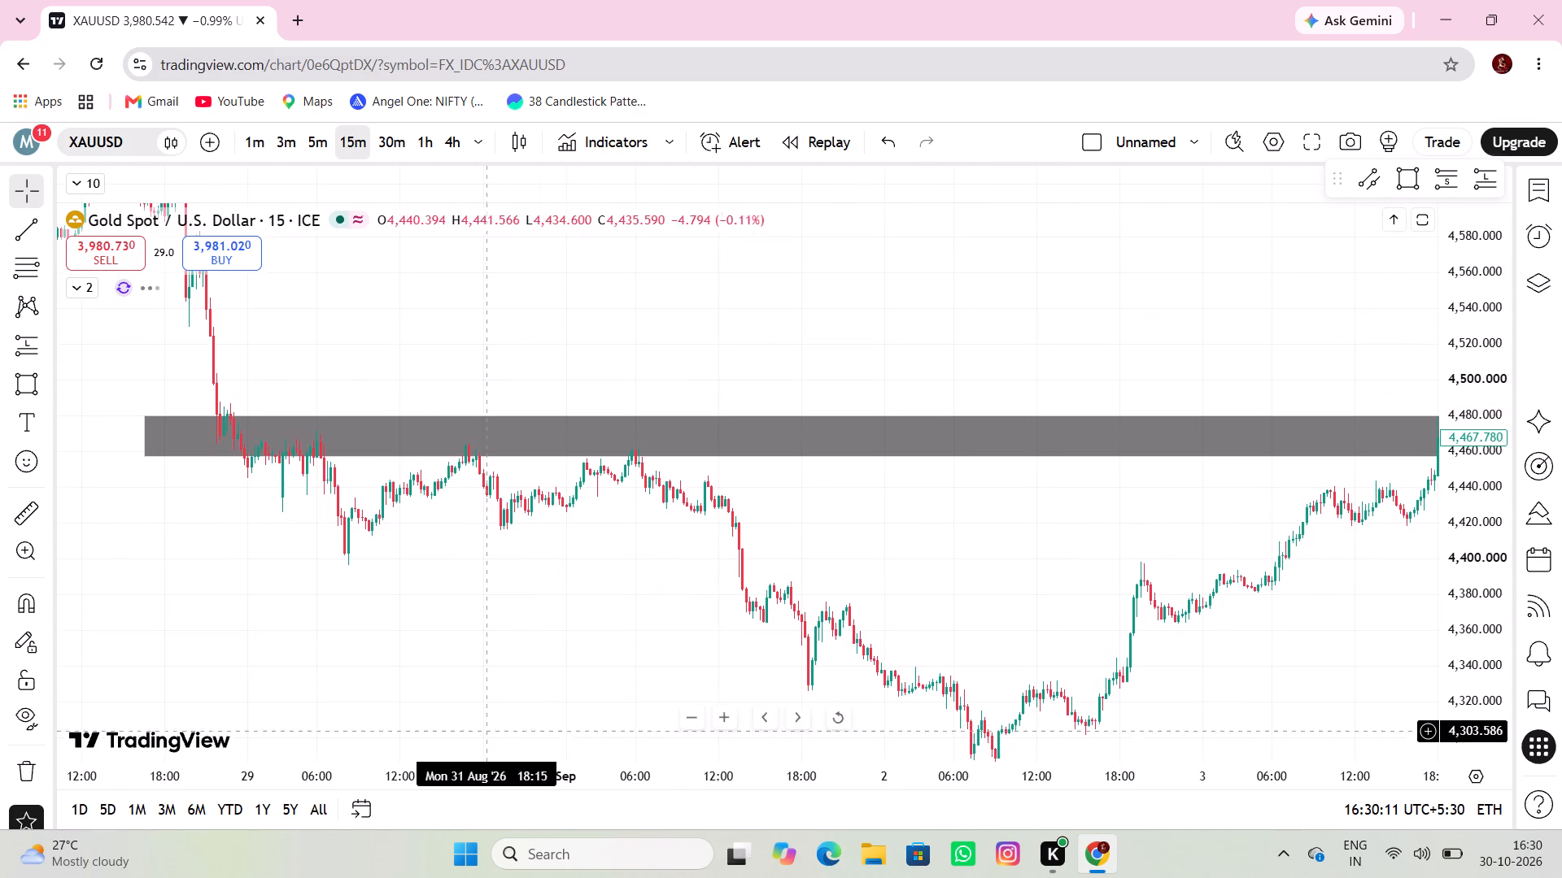
left_click(22, 524)
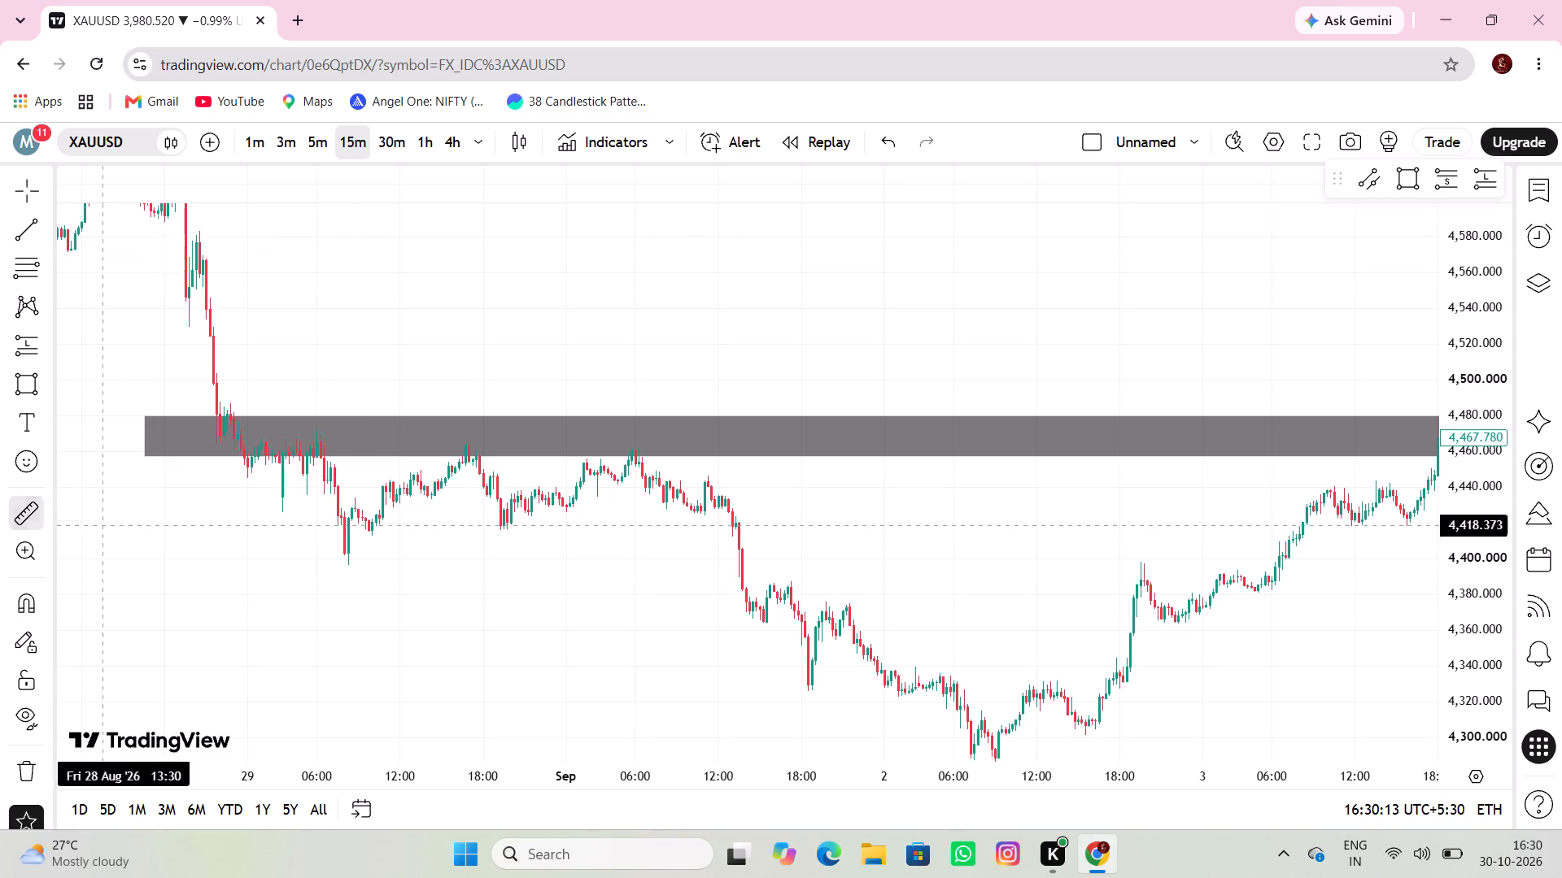
left_click(692, 480)
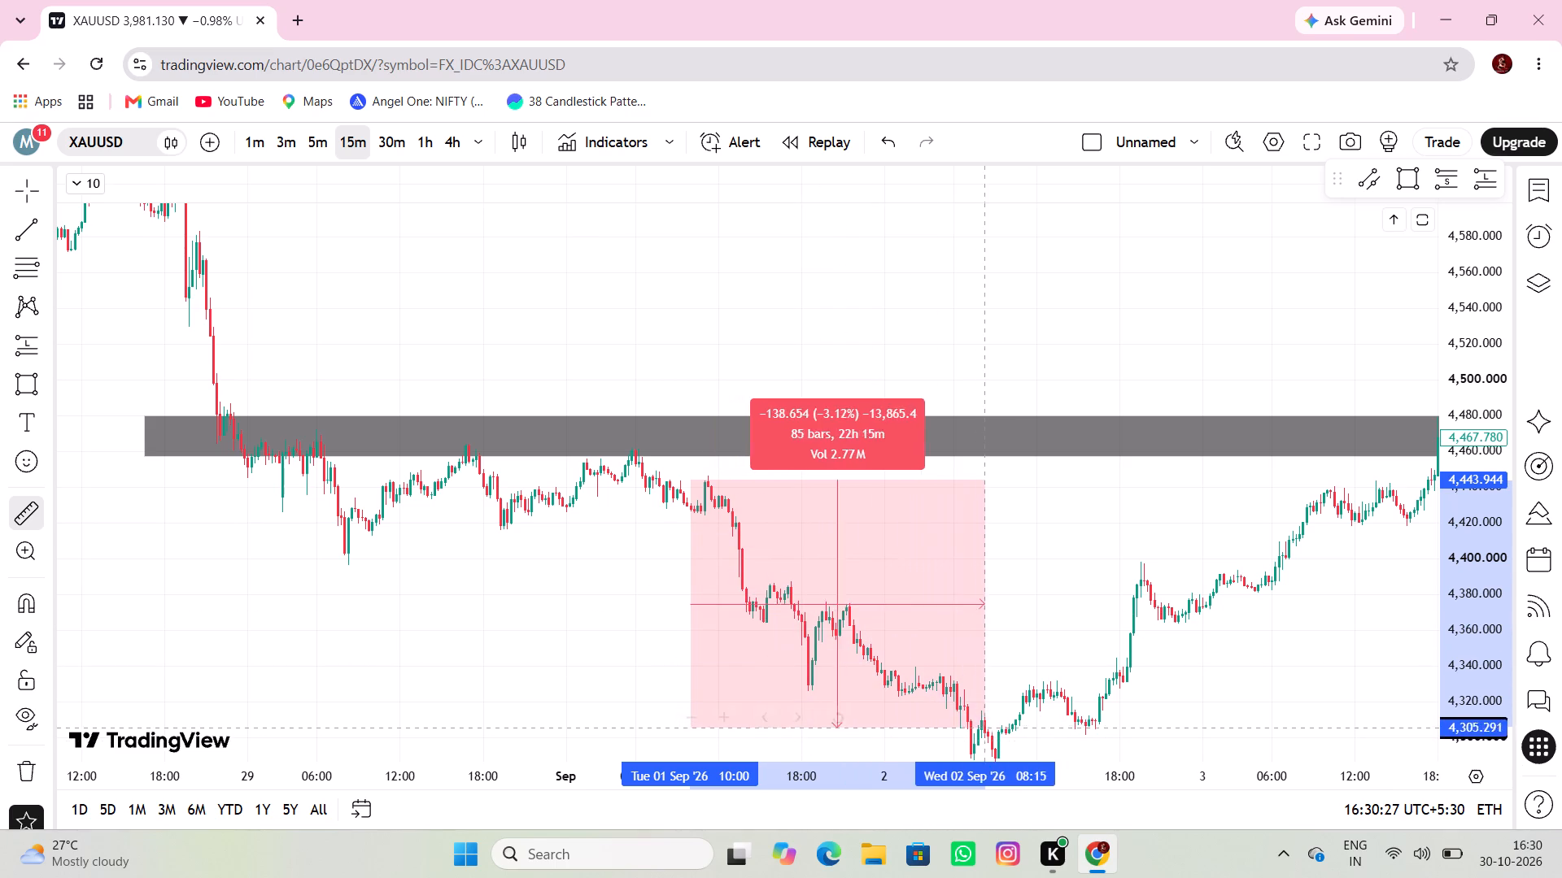
left_click(1014, 746)
Examine the price action from the 31 August resistance zone back to 21 August.
left_click_drag(1145, 721, 733, 565)
scroll(686, 637, "down", 5)
left_click_drag(579, 563, 873, 754)
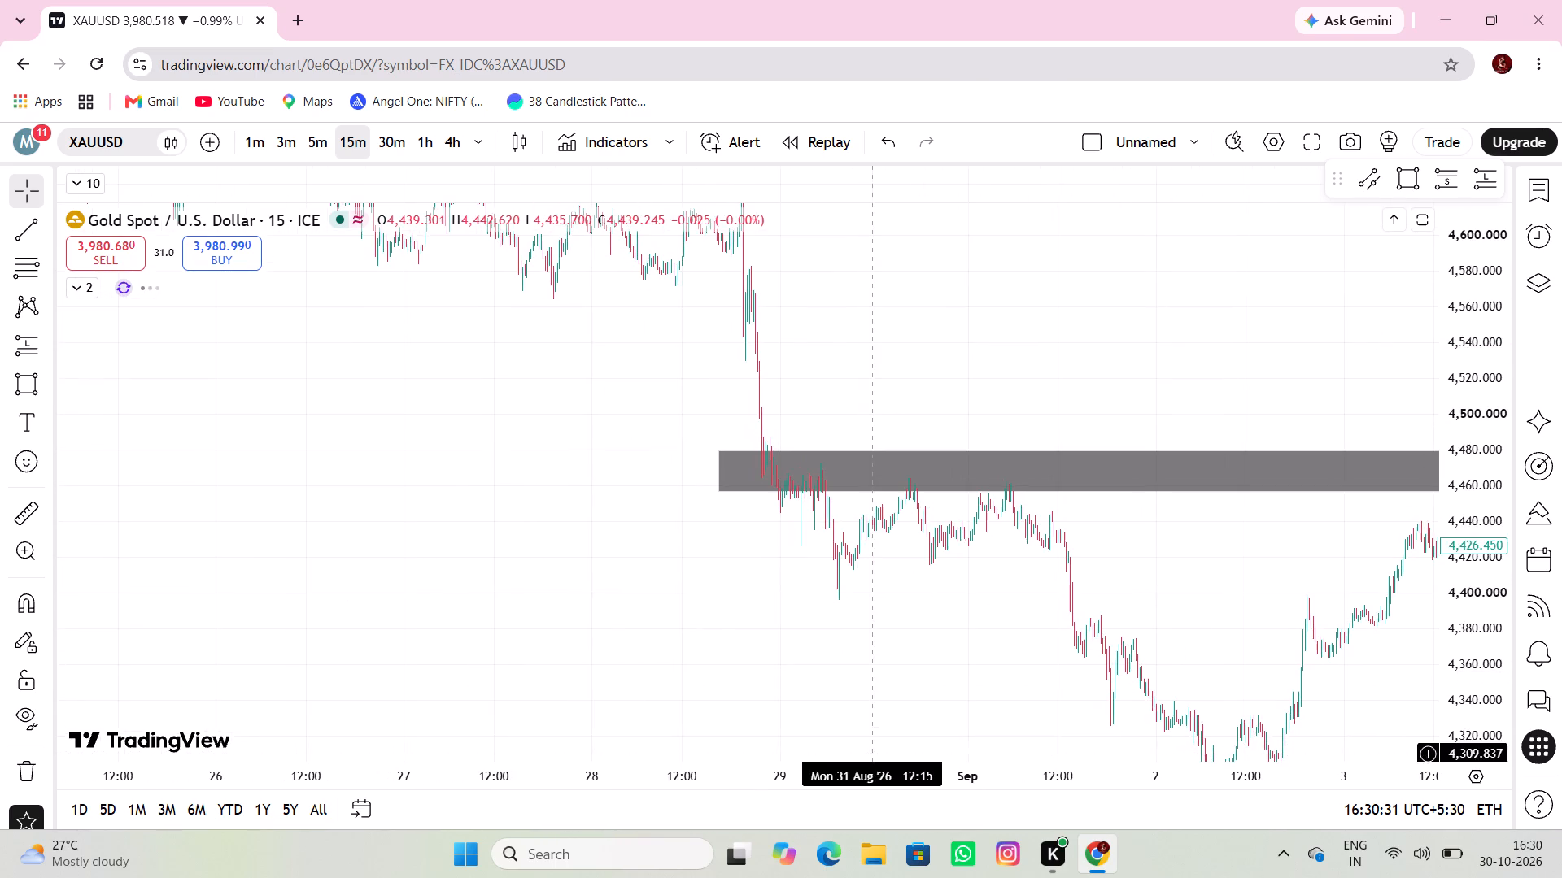
scroll(539, 537, "up", 4)
left_click_drag(617, 511, 927, 754)
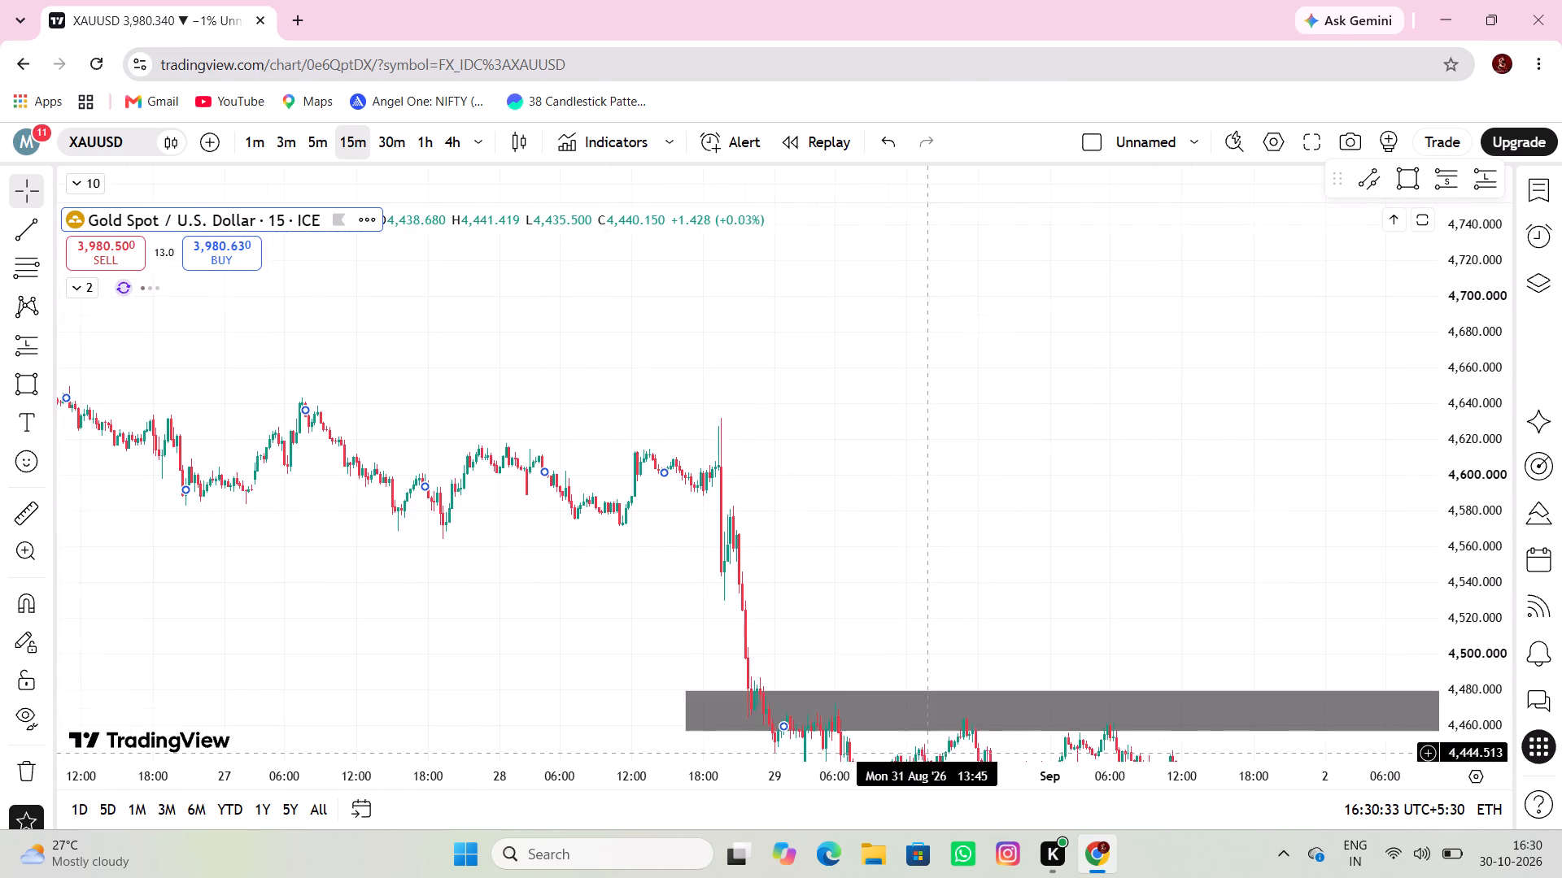
left_click_drag(927, 754, 932, 719)
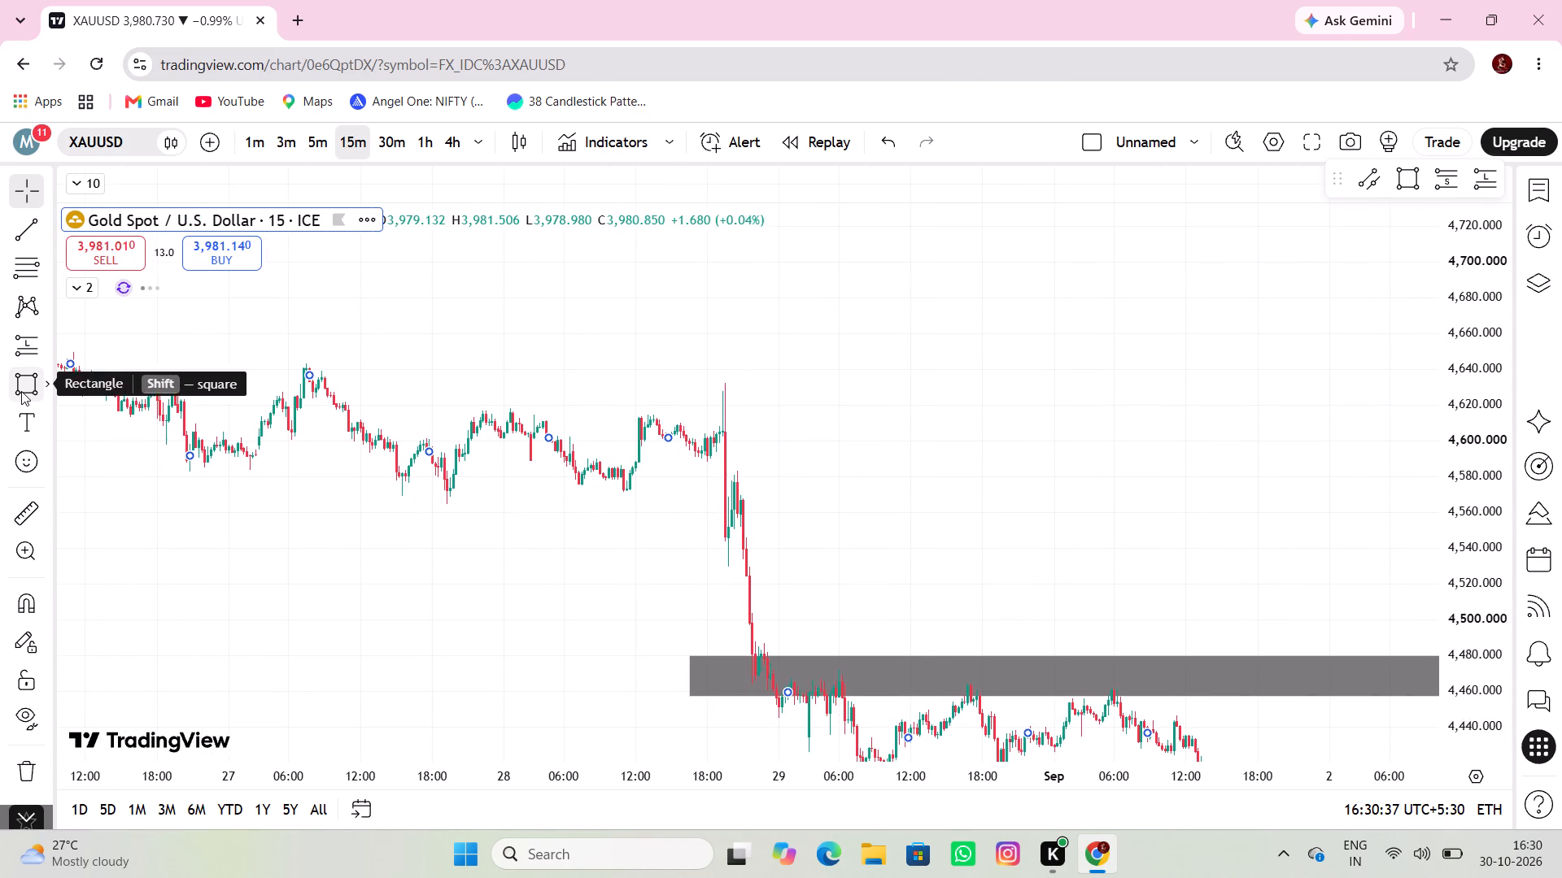
left_click_drag(144, 470, 614, 493)
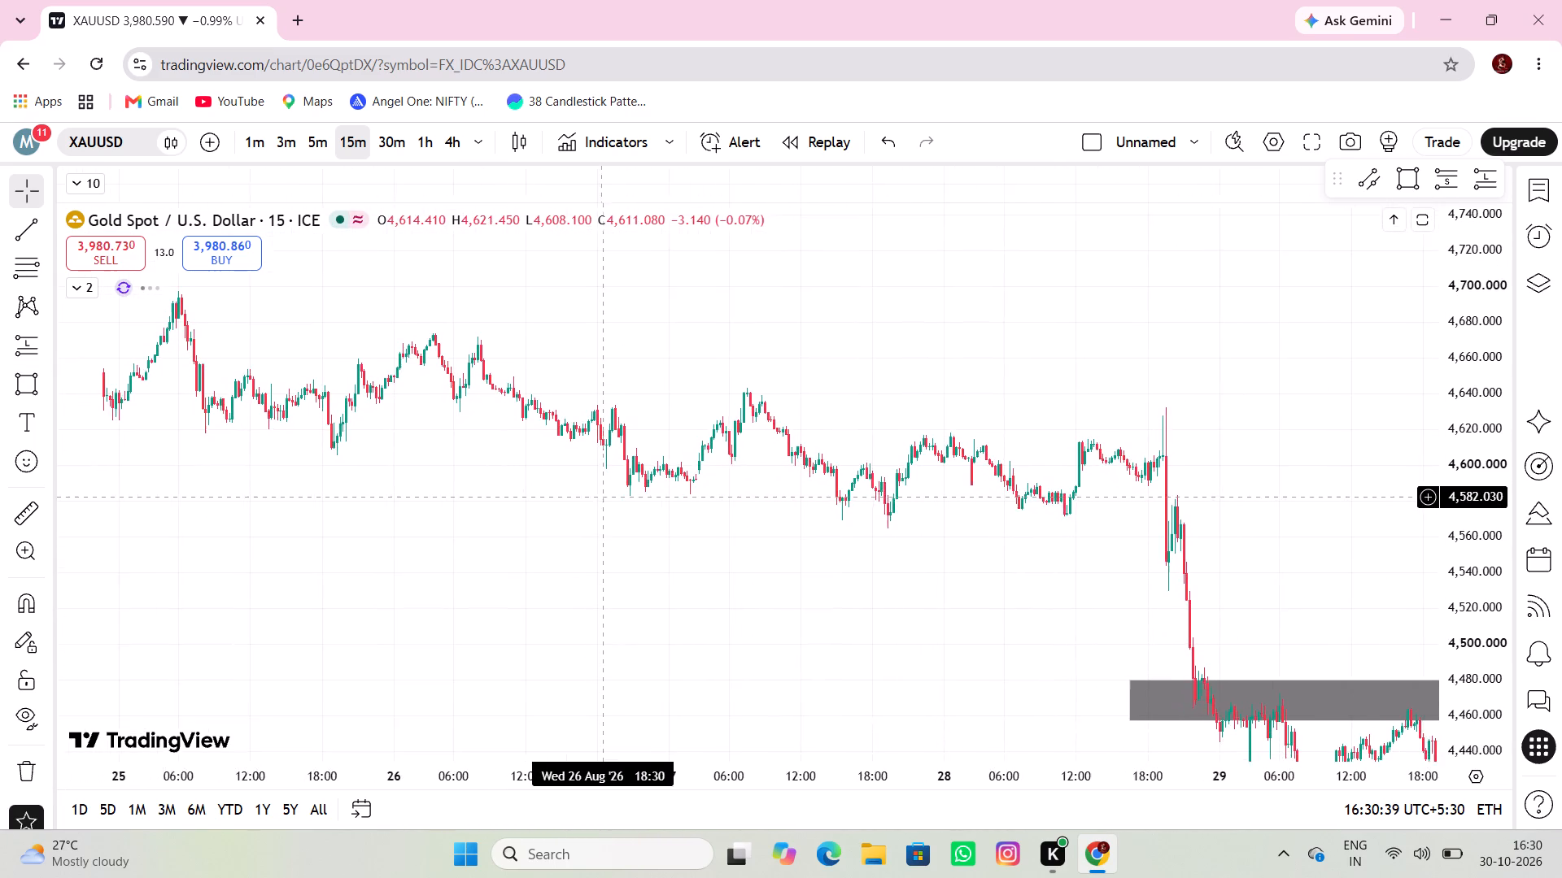
left_click_drag(614, 493, 616, 492)
left_click_drag(360, 510, 571, 496)
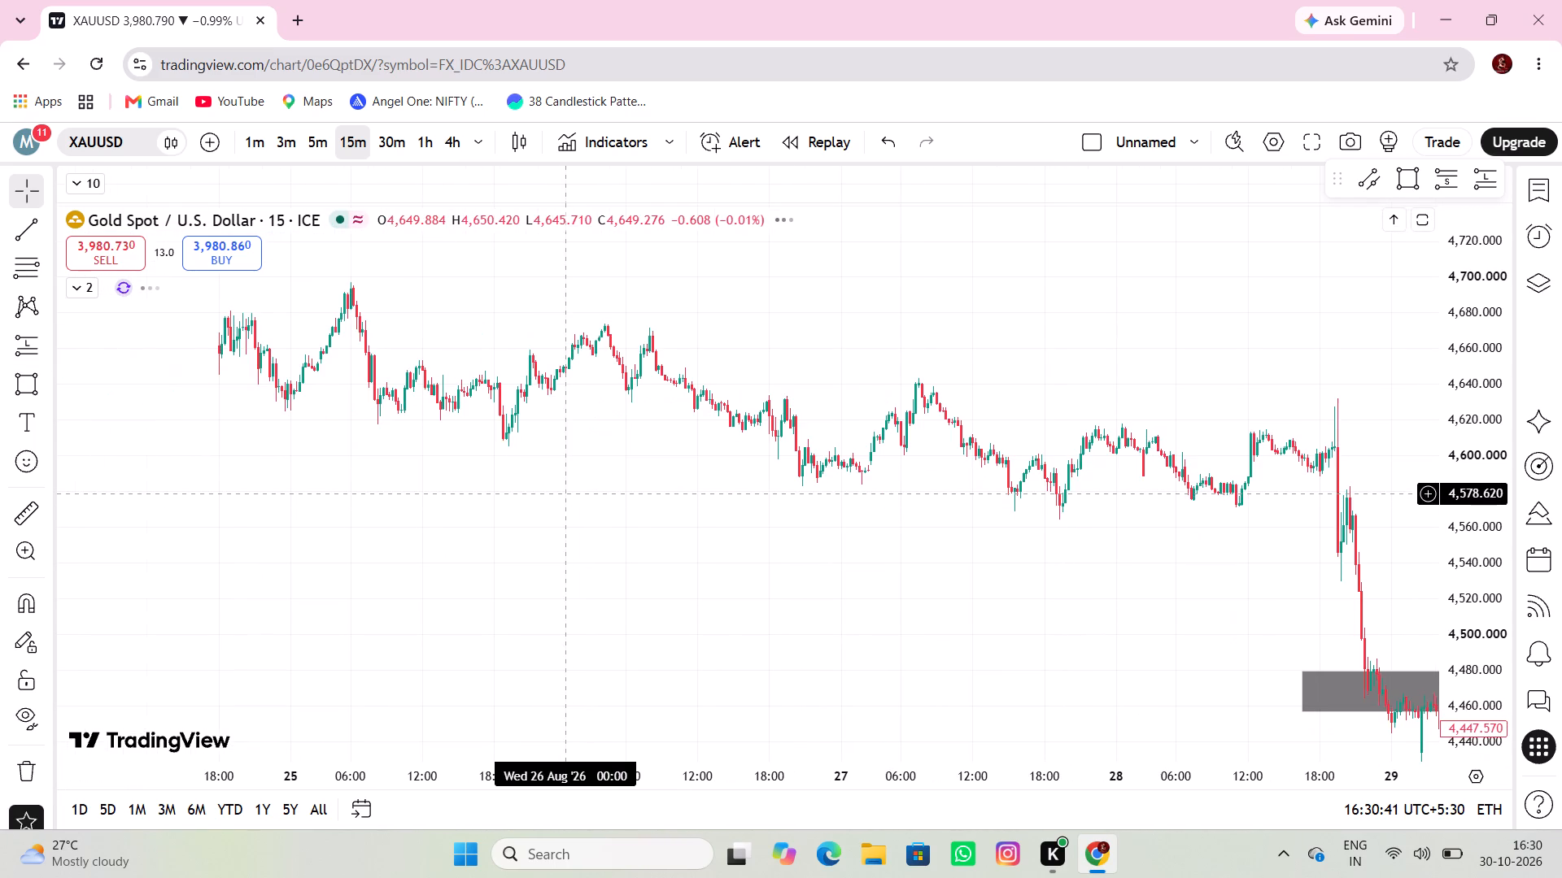
left_click_drag(321, 536, 538, 476)
left_click_drag(362, 518, 460, 530)
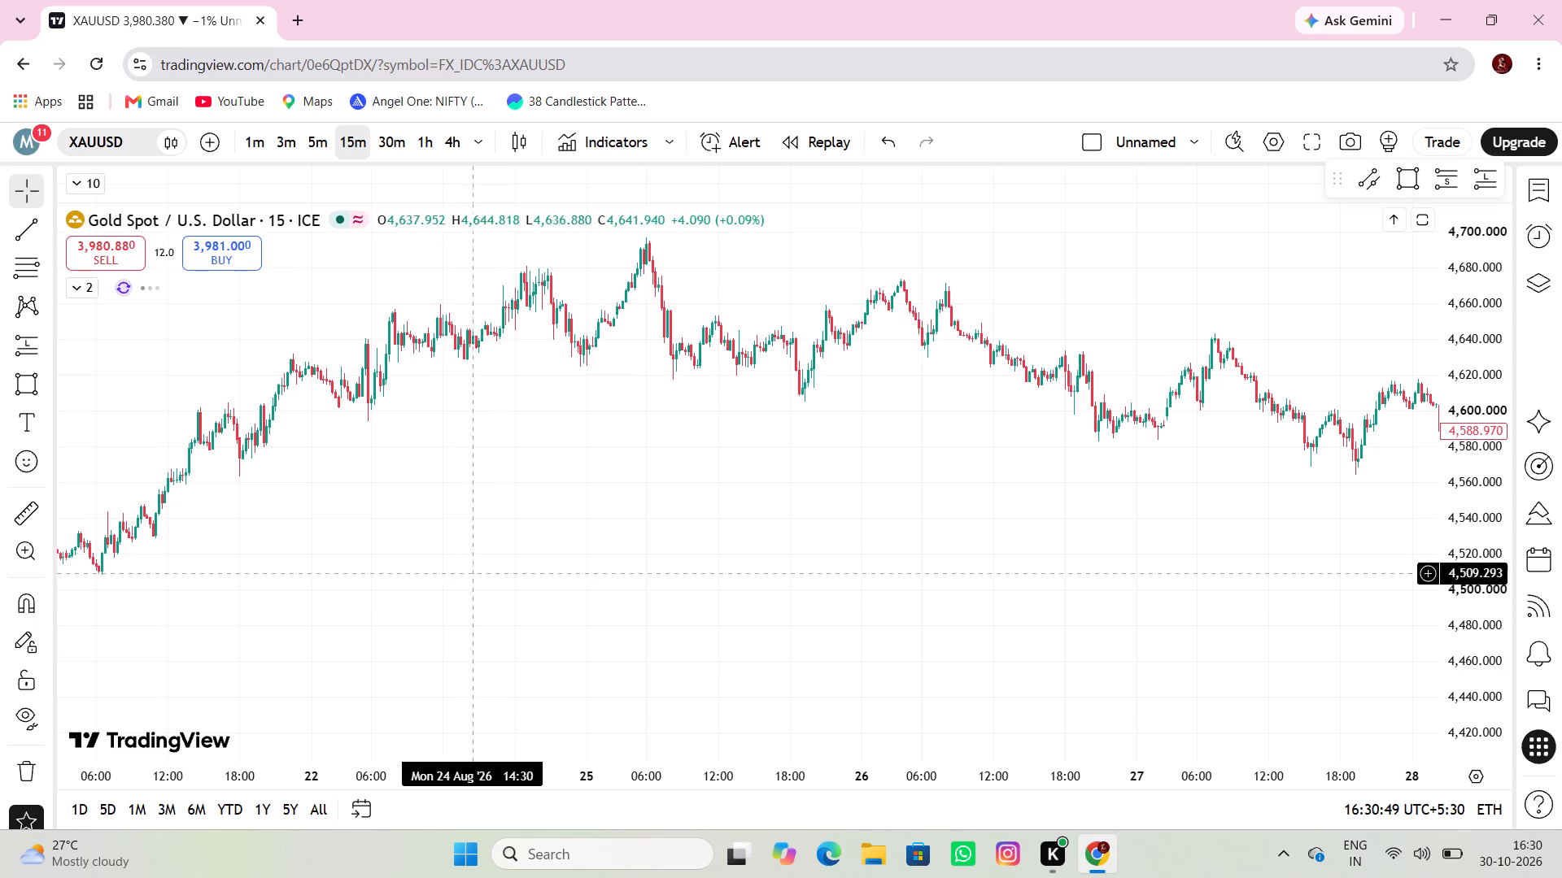
Measure the price drop from the 25 August 06:15 high, about 4,699, down to about 4,585 that evening.
left_click_drag(835, 640, 504, 679)
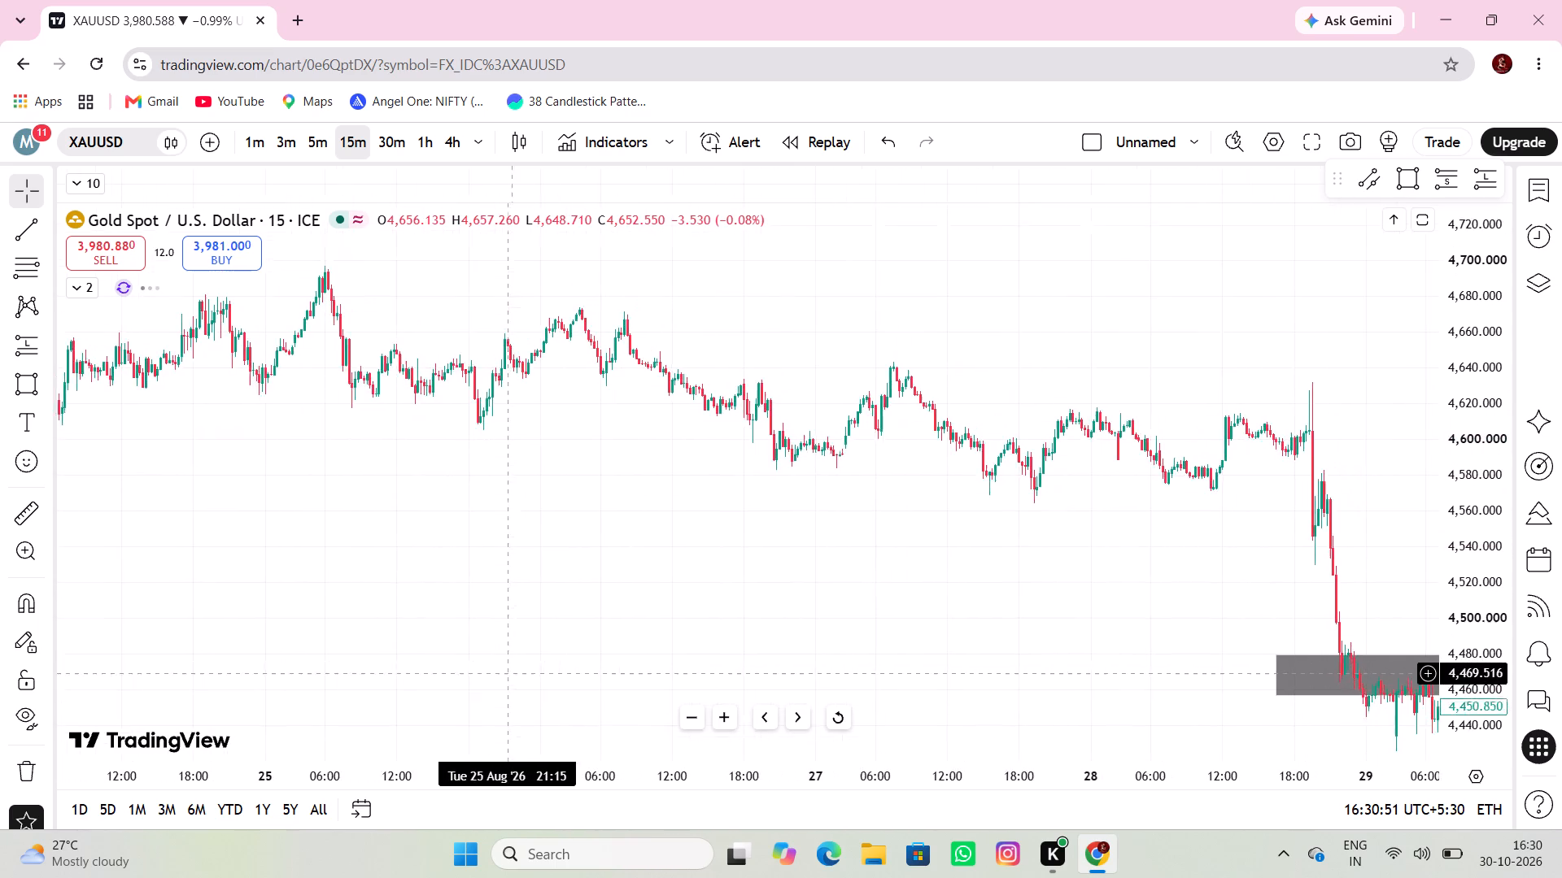
left_click_drag(504, 679, 455, 712)
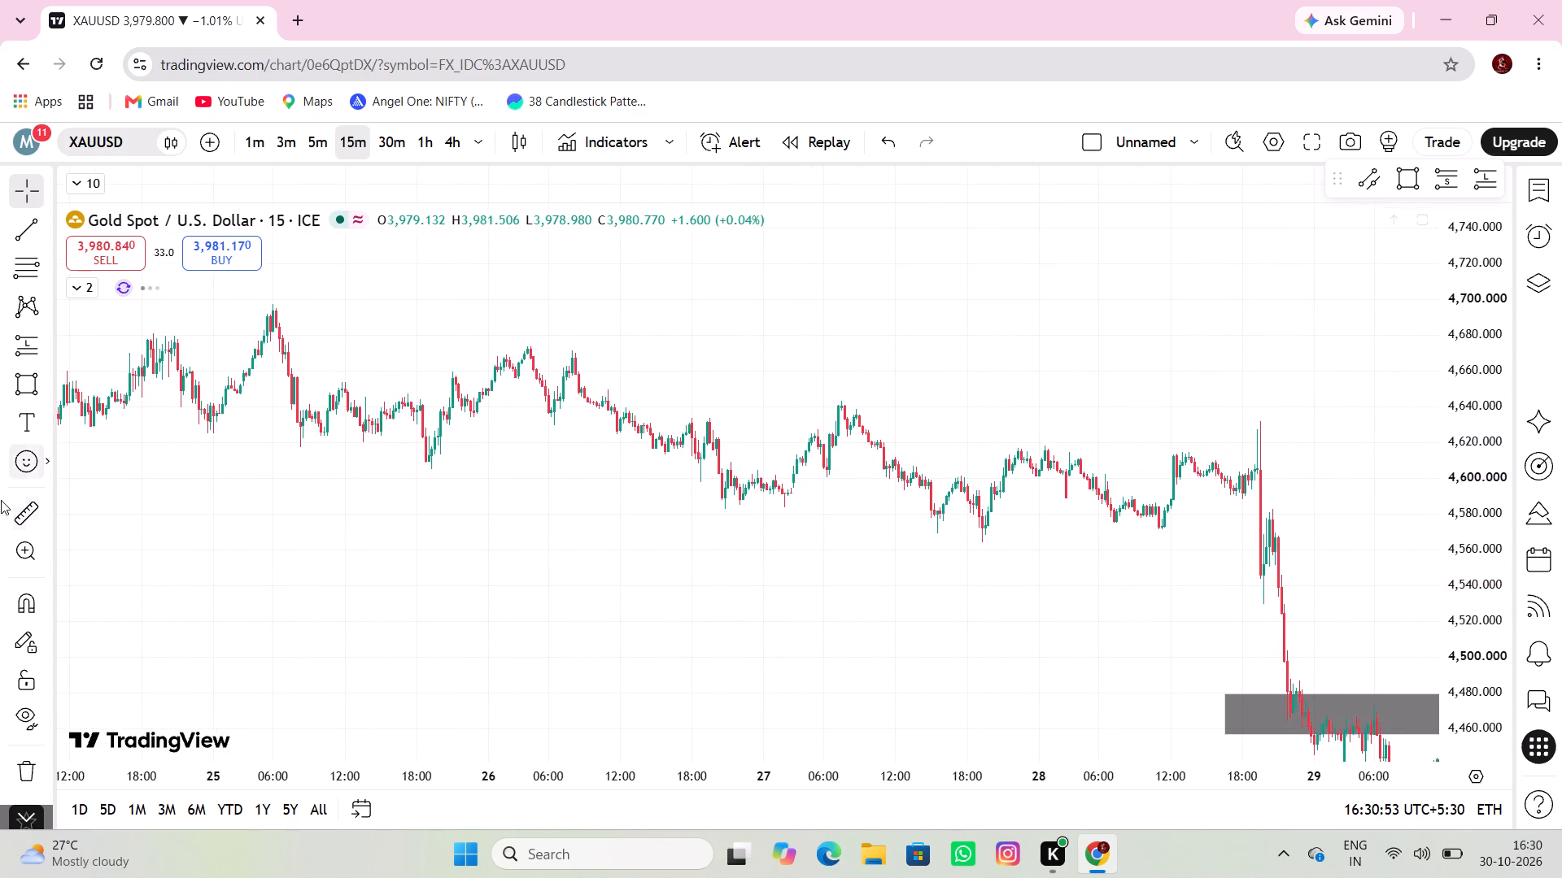
left_click(7, 504)
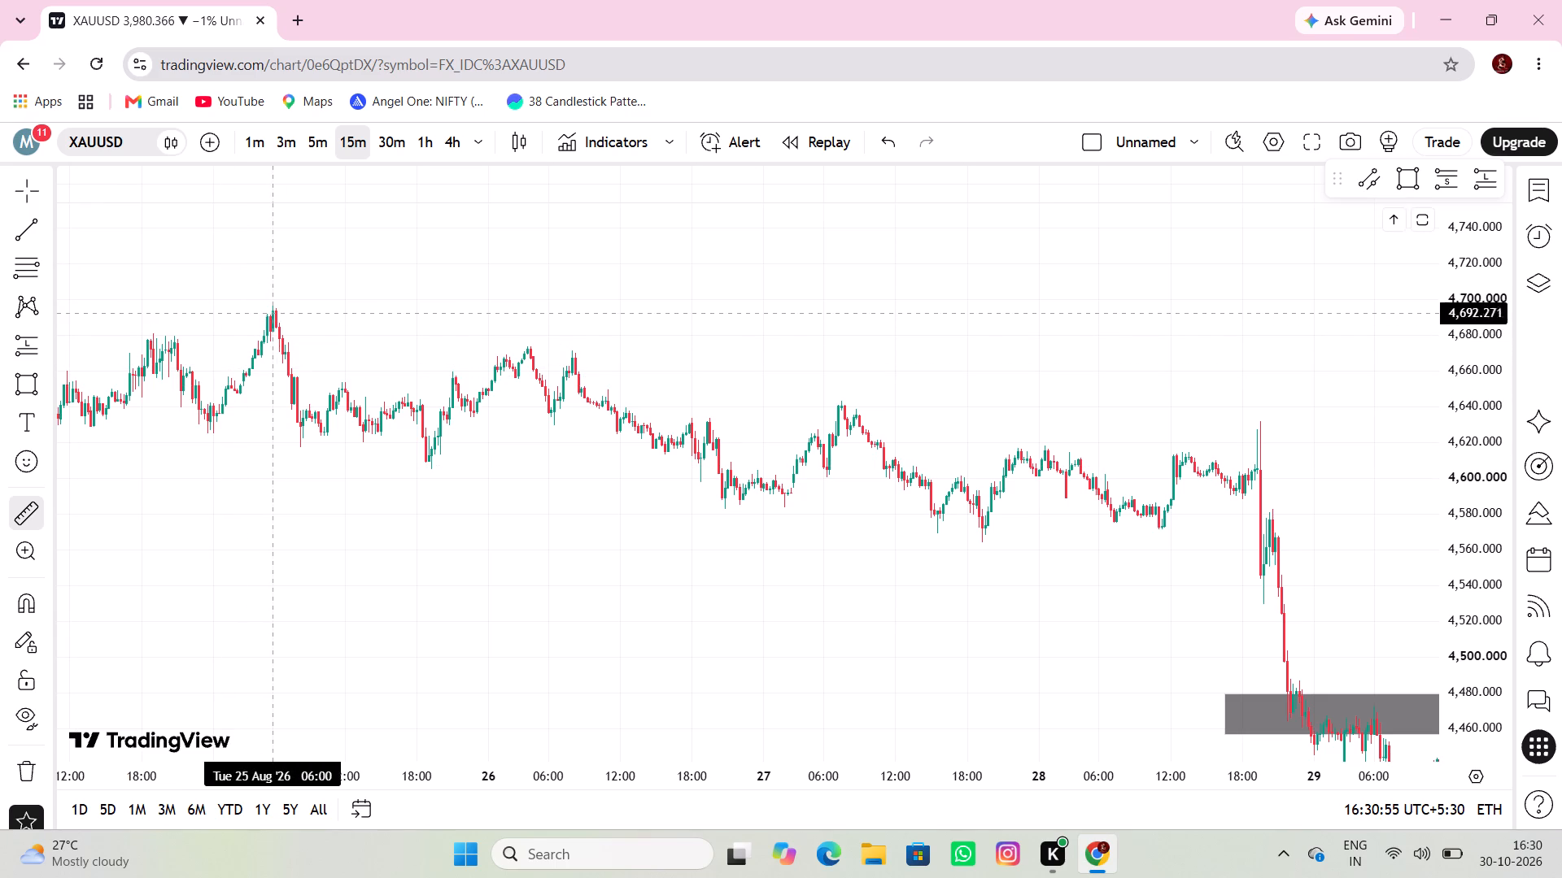
left_click(276, 301)
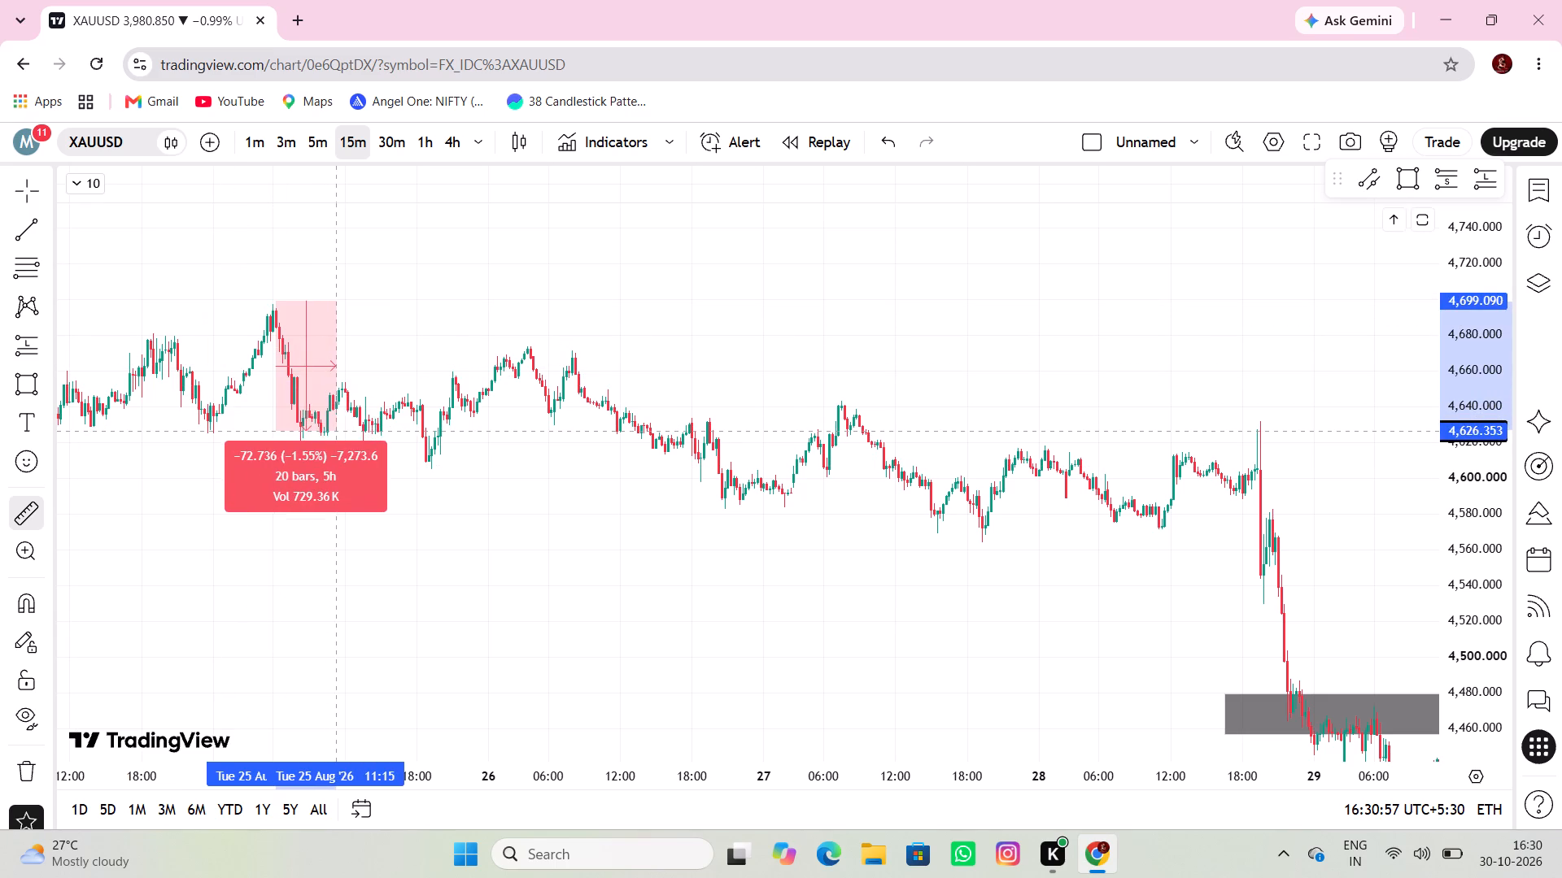
left_click(438, 508)
Examine the price rise and its moving-average ribbon from 26 August back to 15 August.
left_click_drag(634, 479, 1201, 480)
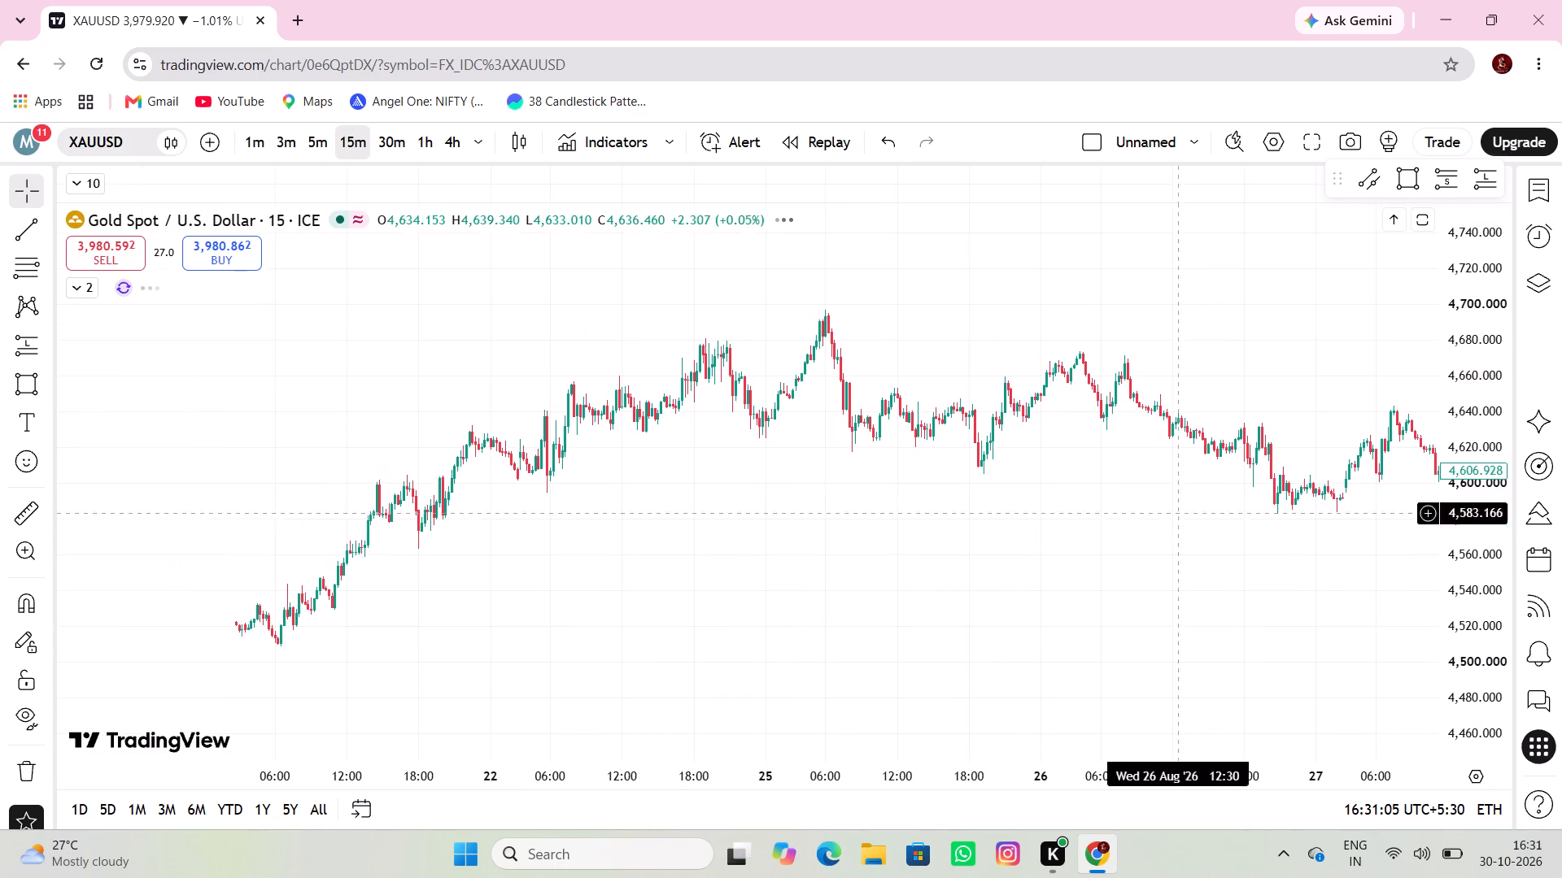
scroll(988, 619, "down", 2)
scroll(988, 619, "up", 2)
left_click_drag(805, 626, 1008, 597)
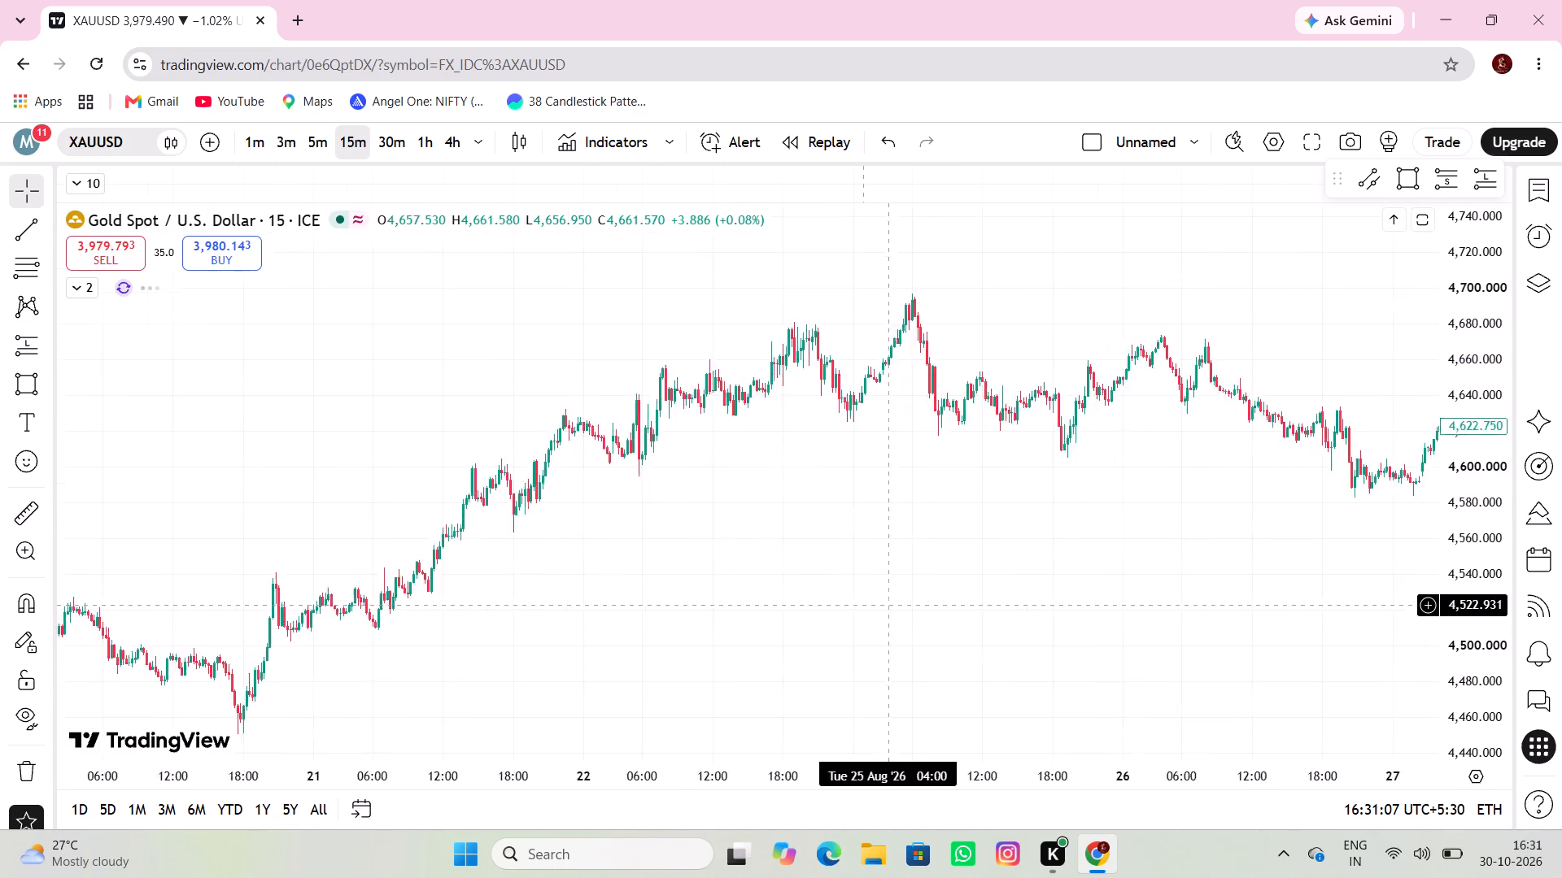
left_click_drag(1008, 597, 1034, 597)
scroll(830, 607, "up", 3)
left_click_drag(730, 602, 1073, 537)
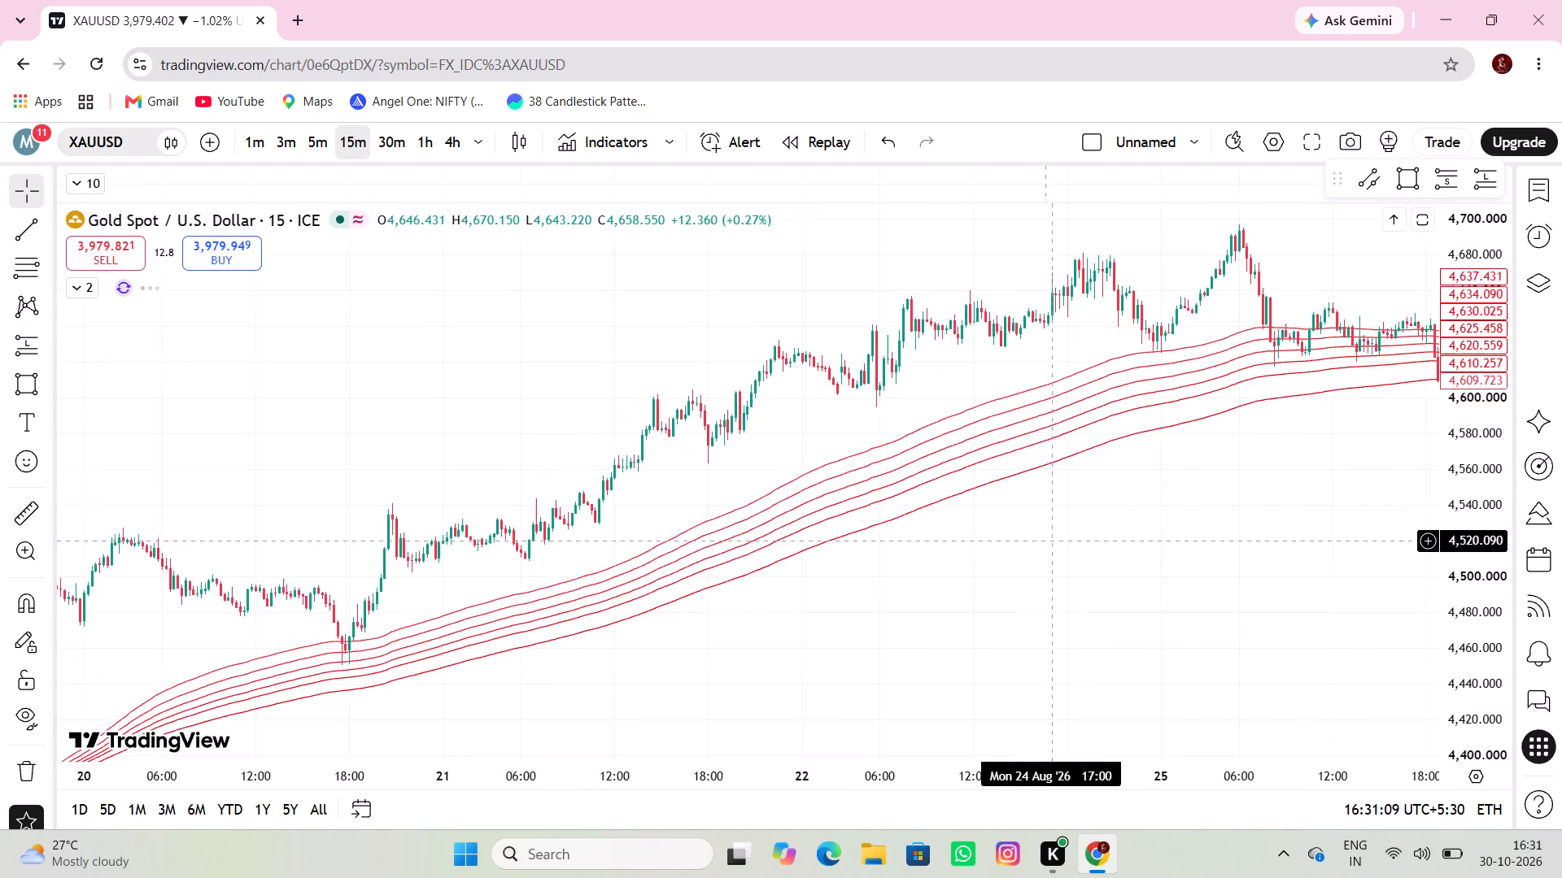
left_click_drag(1073, 537, 1074, 537)
left_click_drag(678, 432, 888, 386)
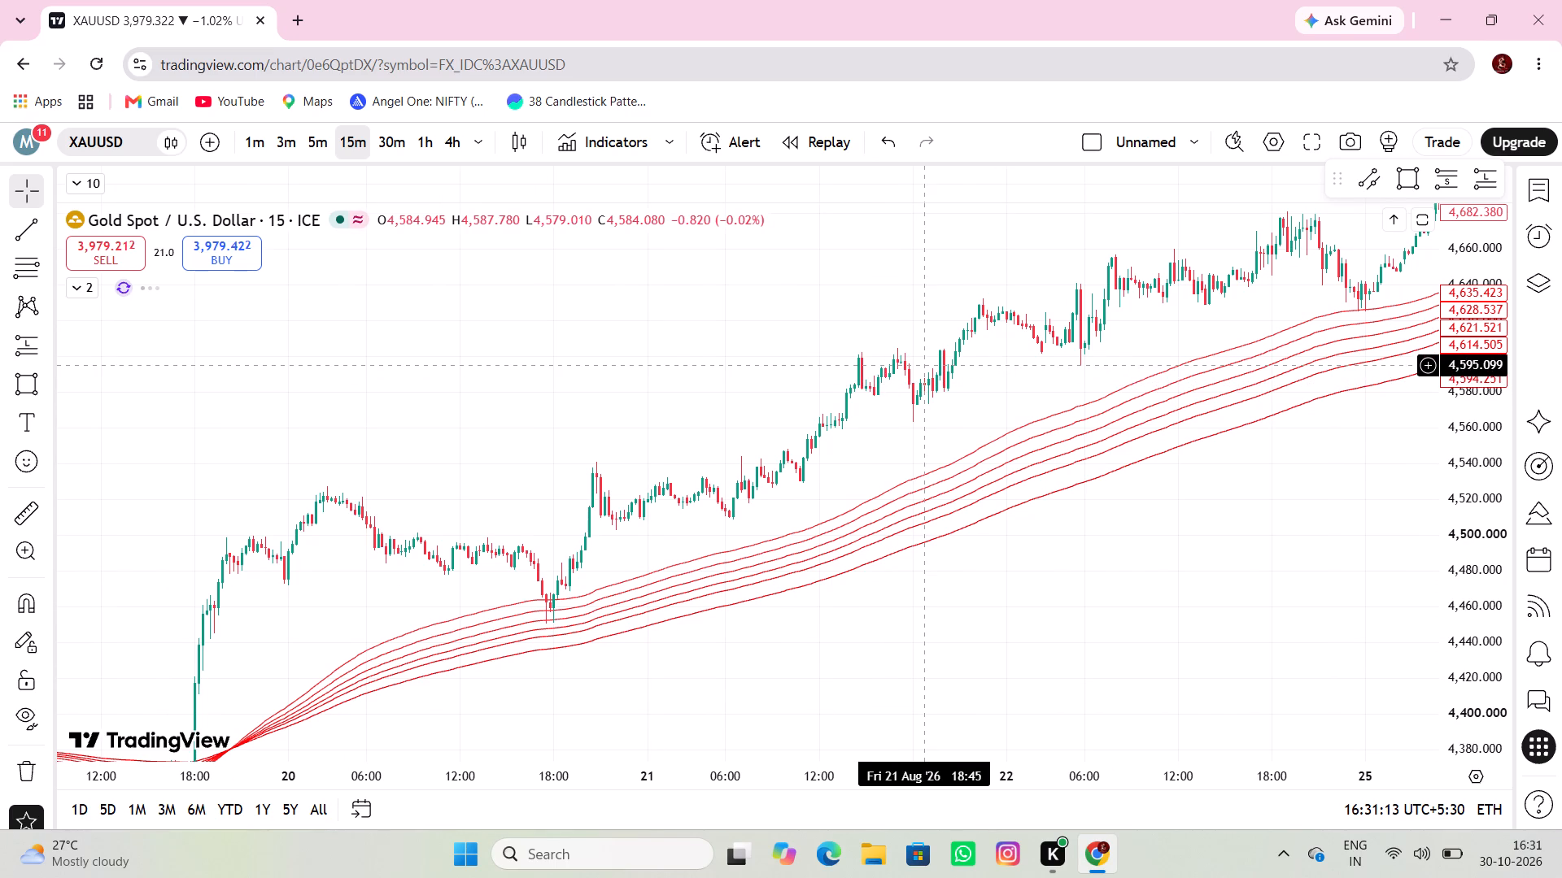
scroll(762, 72, "right", 1)
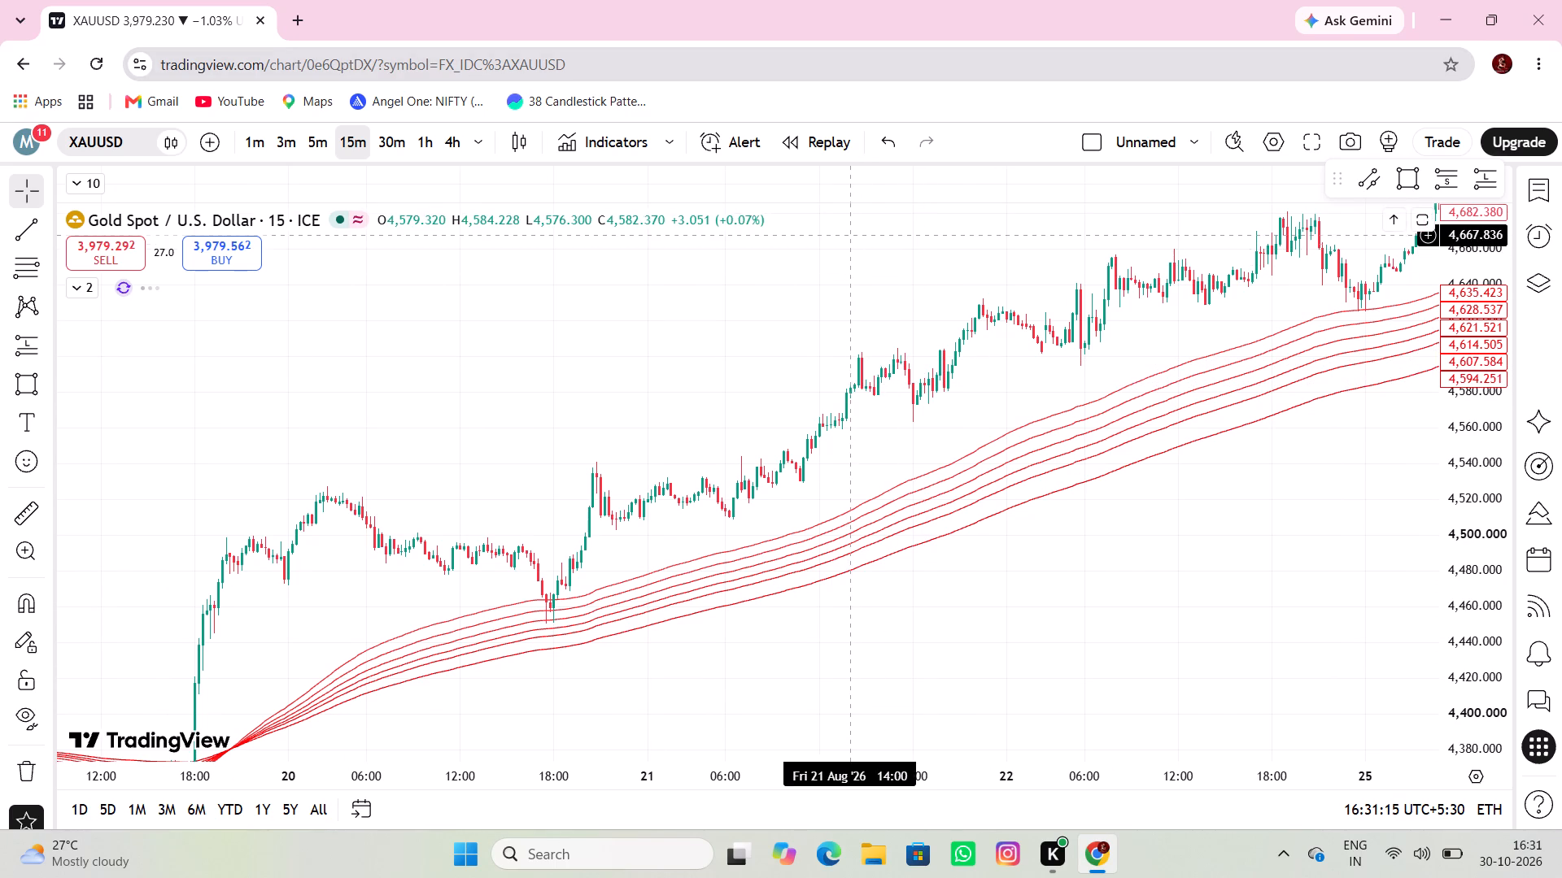
scroll(850, 235, "down", 3)
left_click(850, 235)
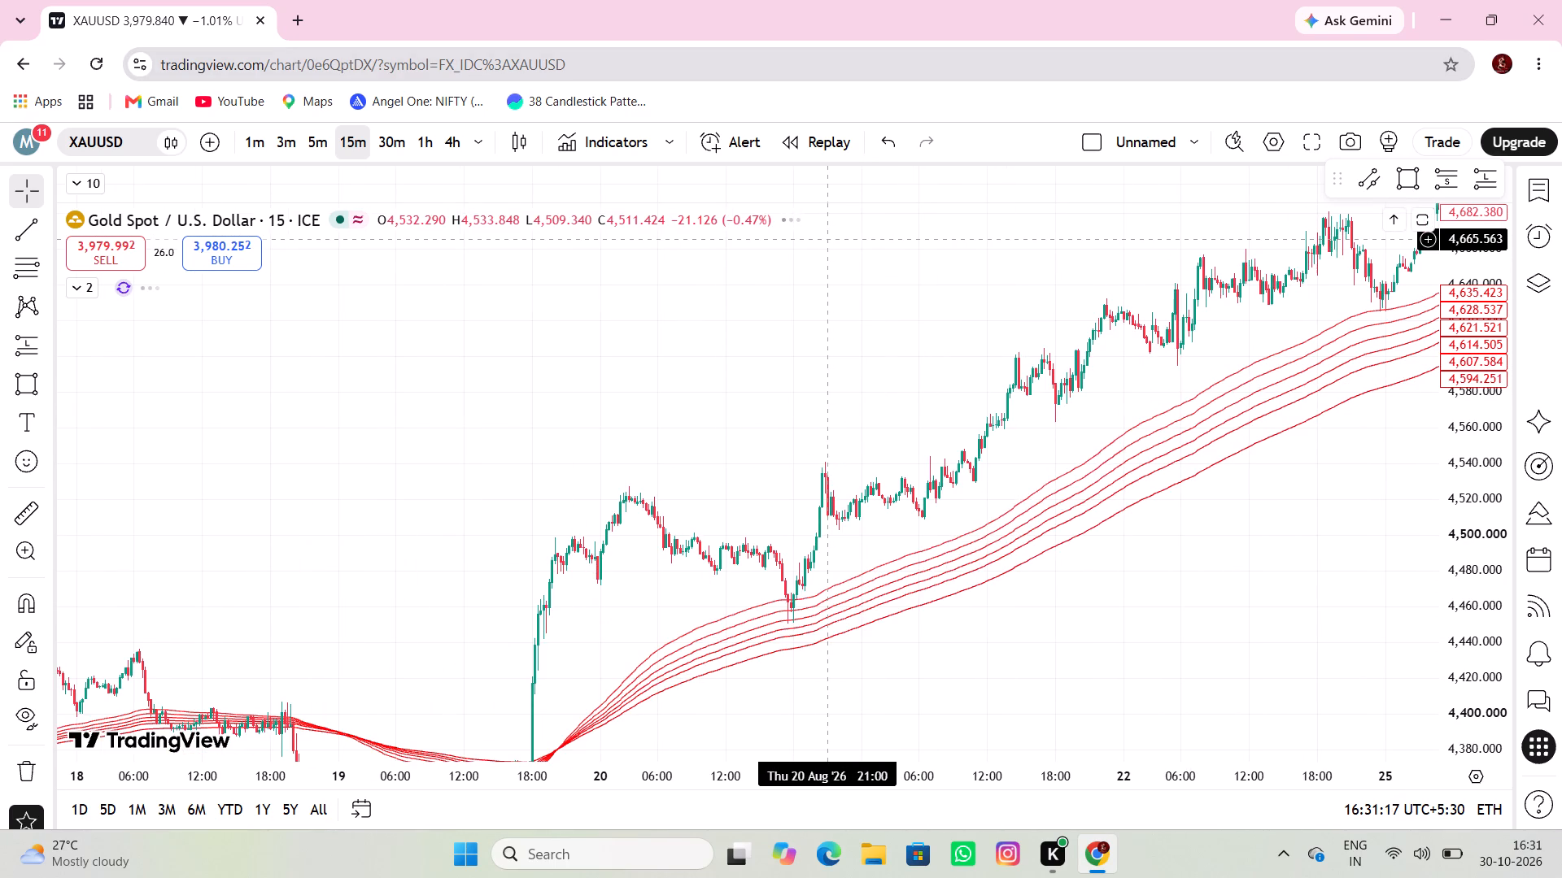
left_click_drag(777, 217, 1072, 133)
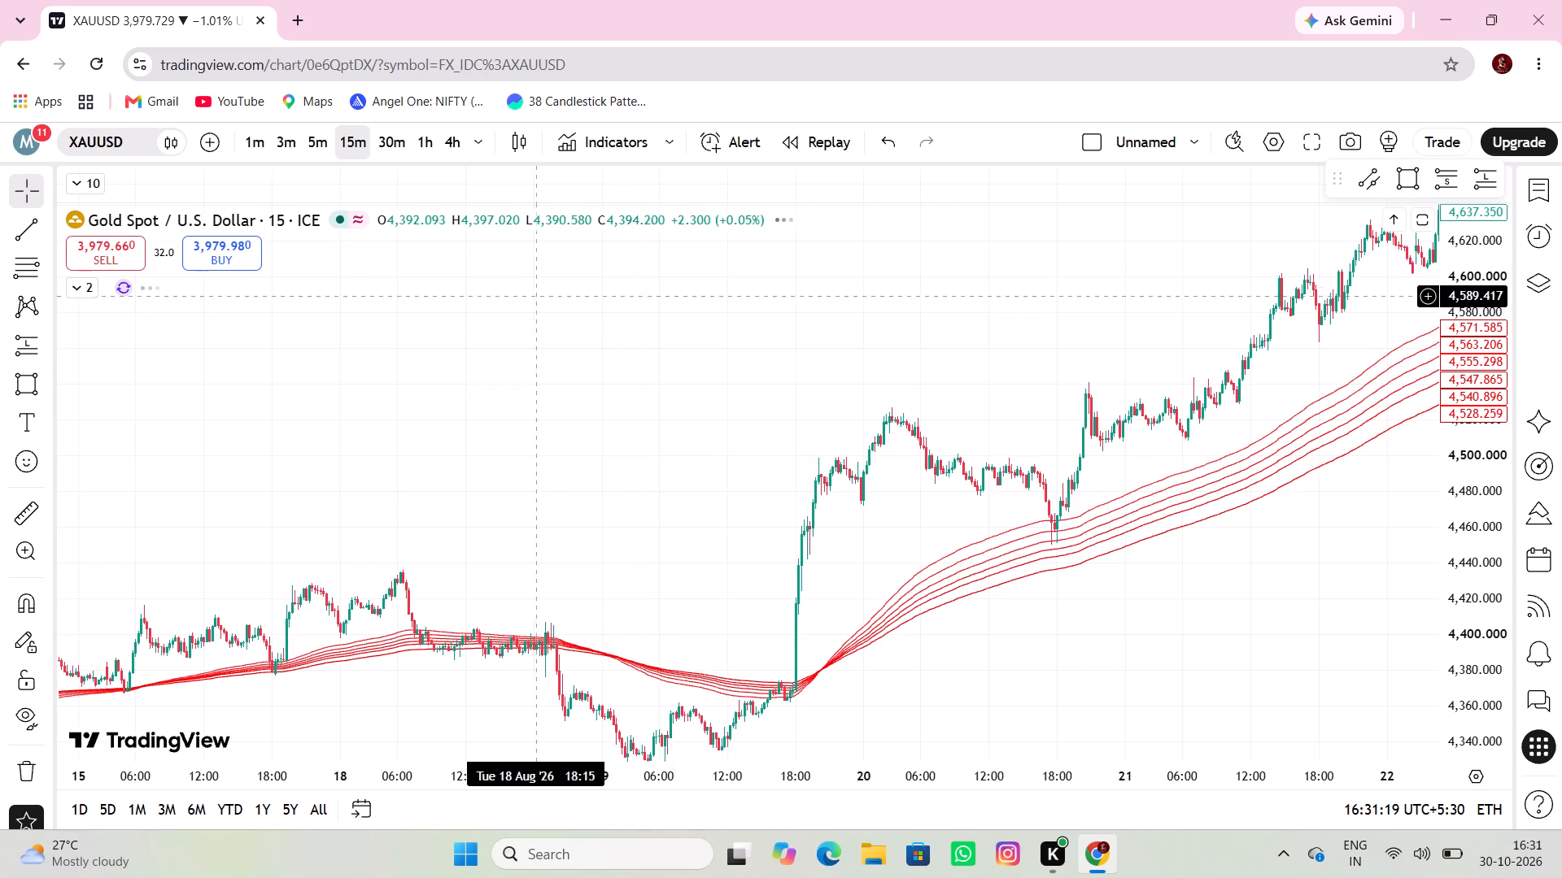
Measure the price rise from the breakout at 19 Aug 18:30, about 4,414, up to the early 20 August high.
scroll(538, 296, "up", 3)
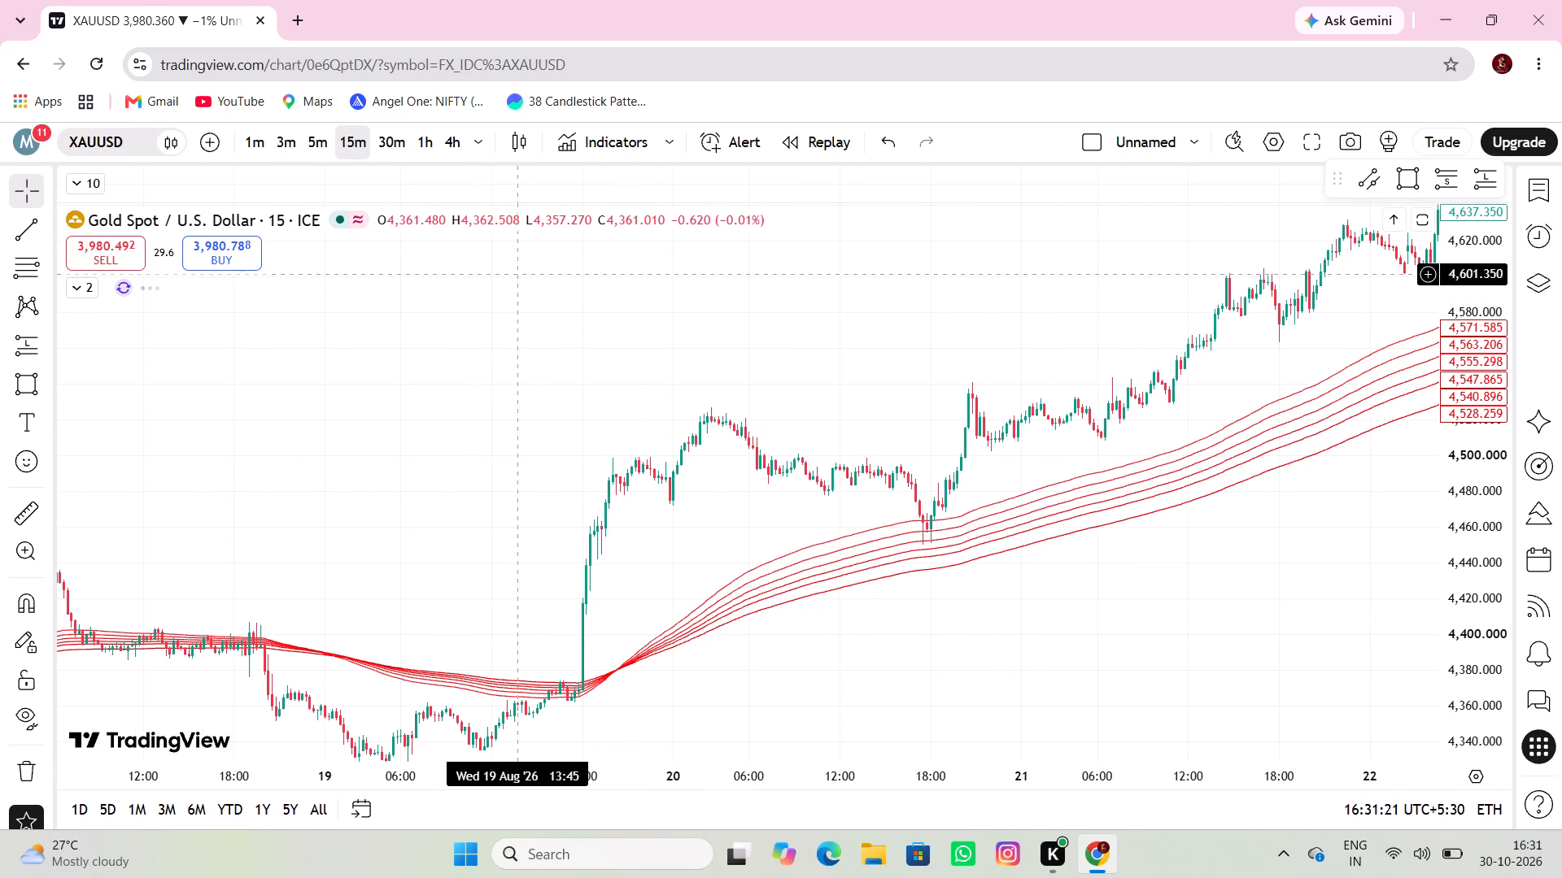
left_click_drag(482, 225, 566, 211)
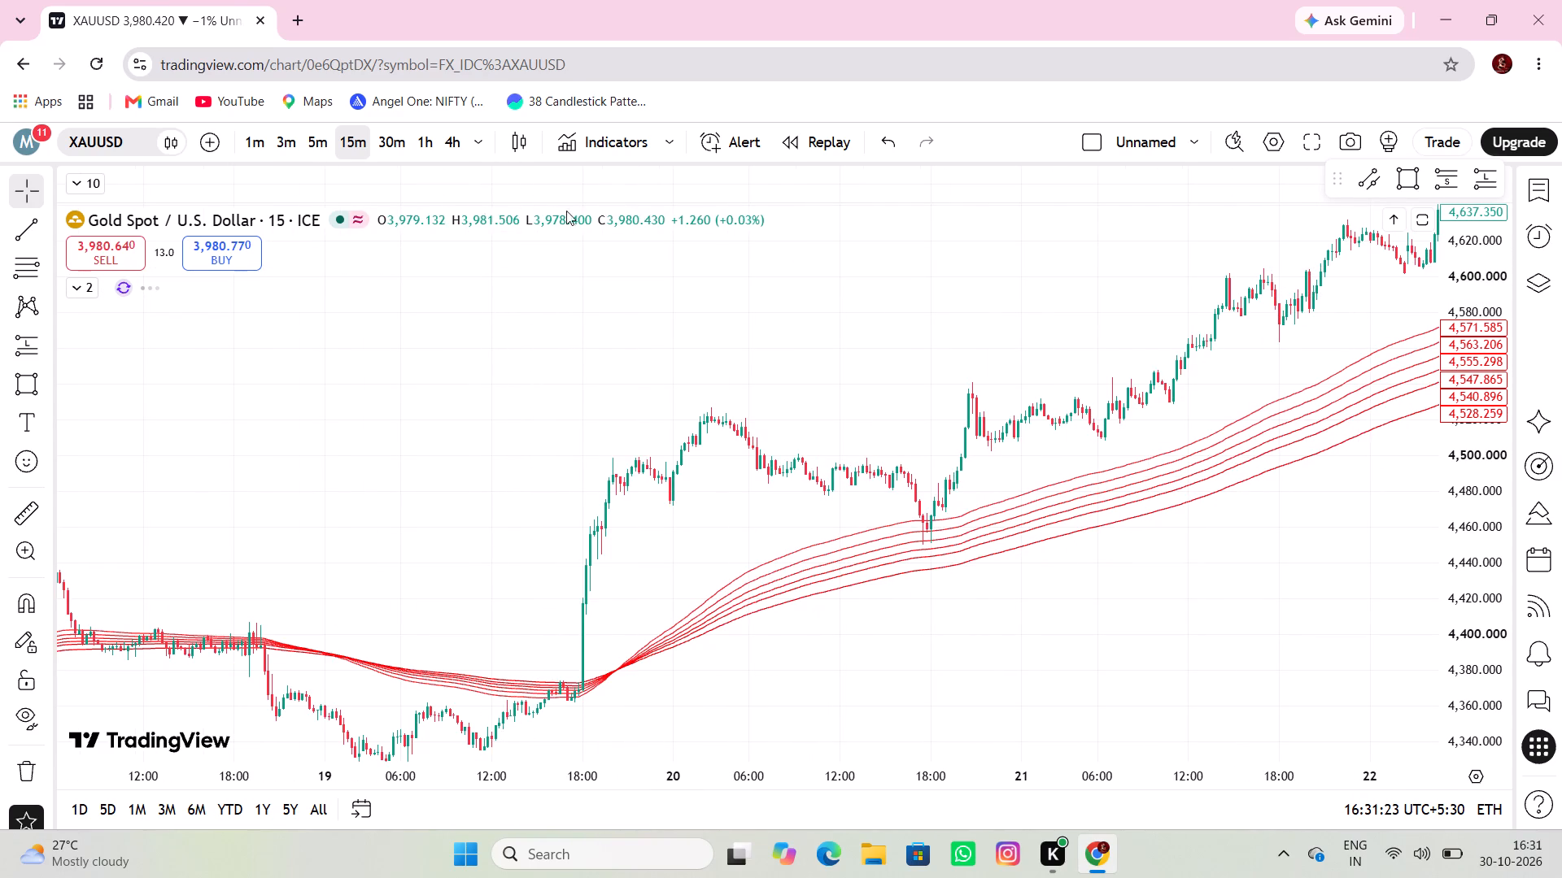
left_click_drag(566, 211, 677, 193)
left_click_drag(533, 346, 728, 304)
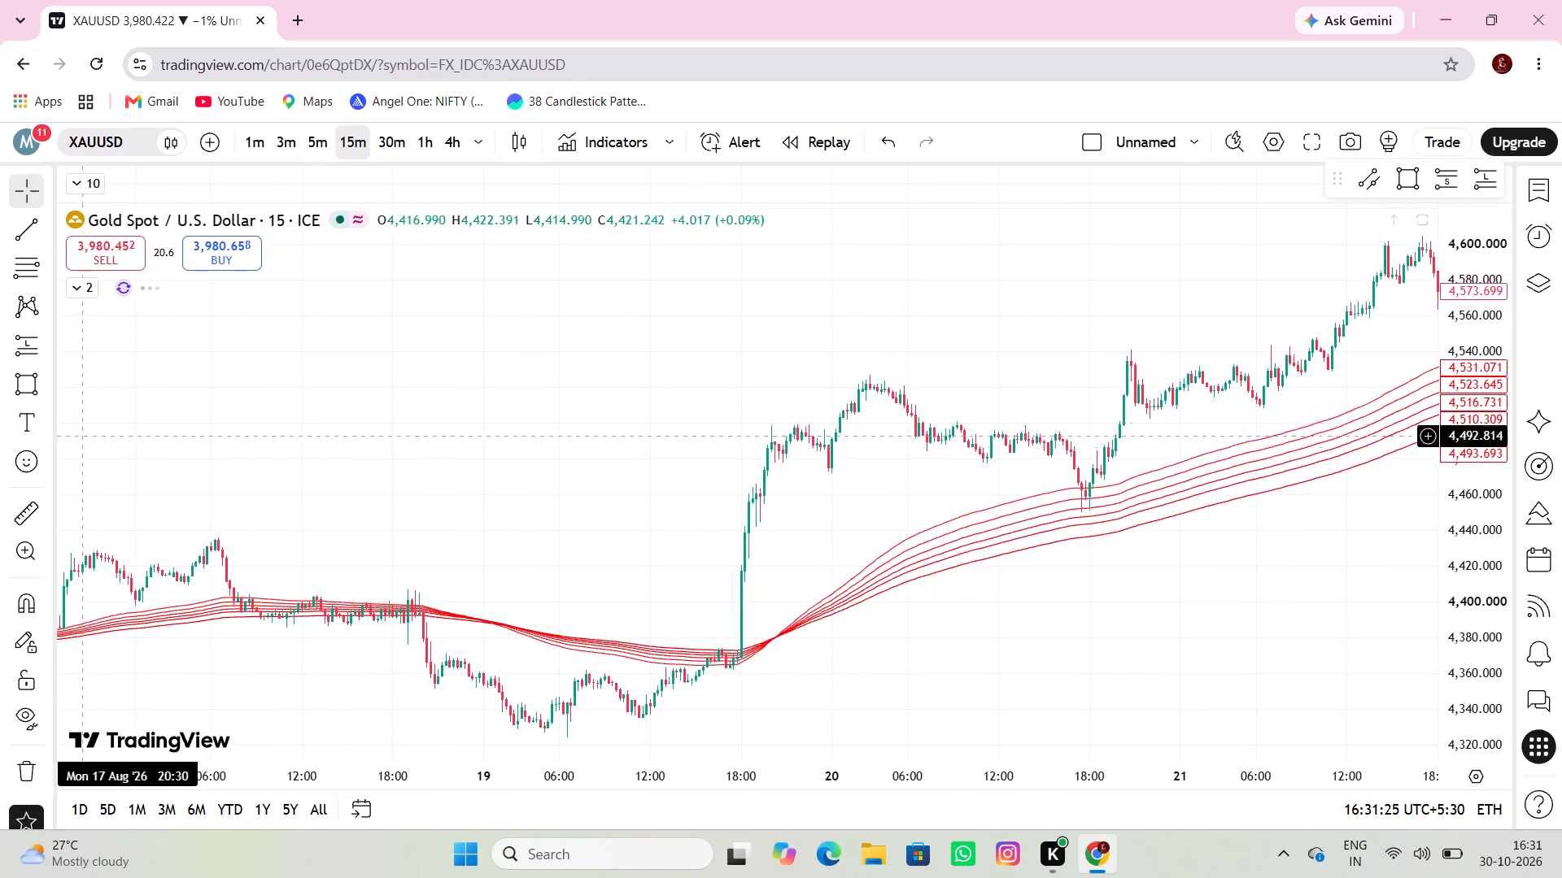
left_click(29, 511)
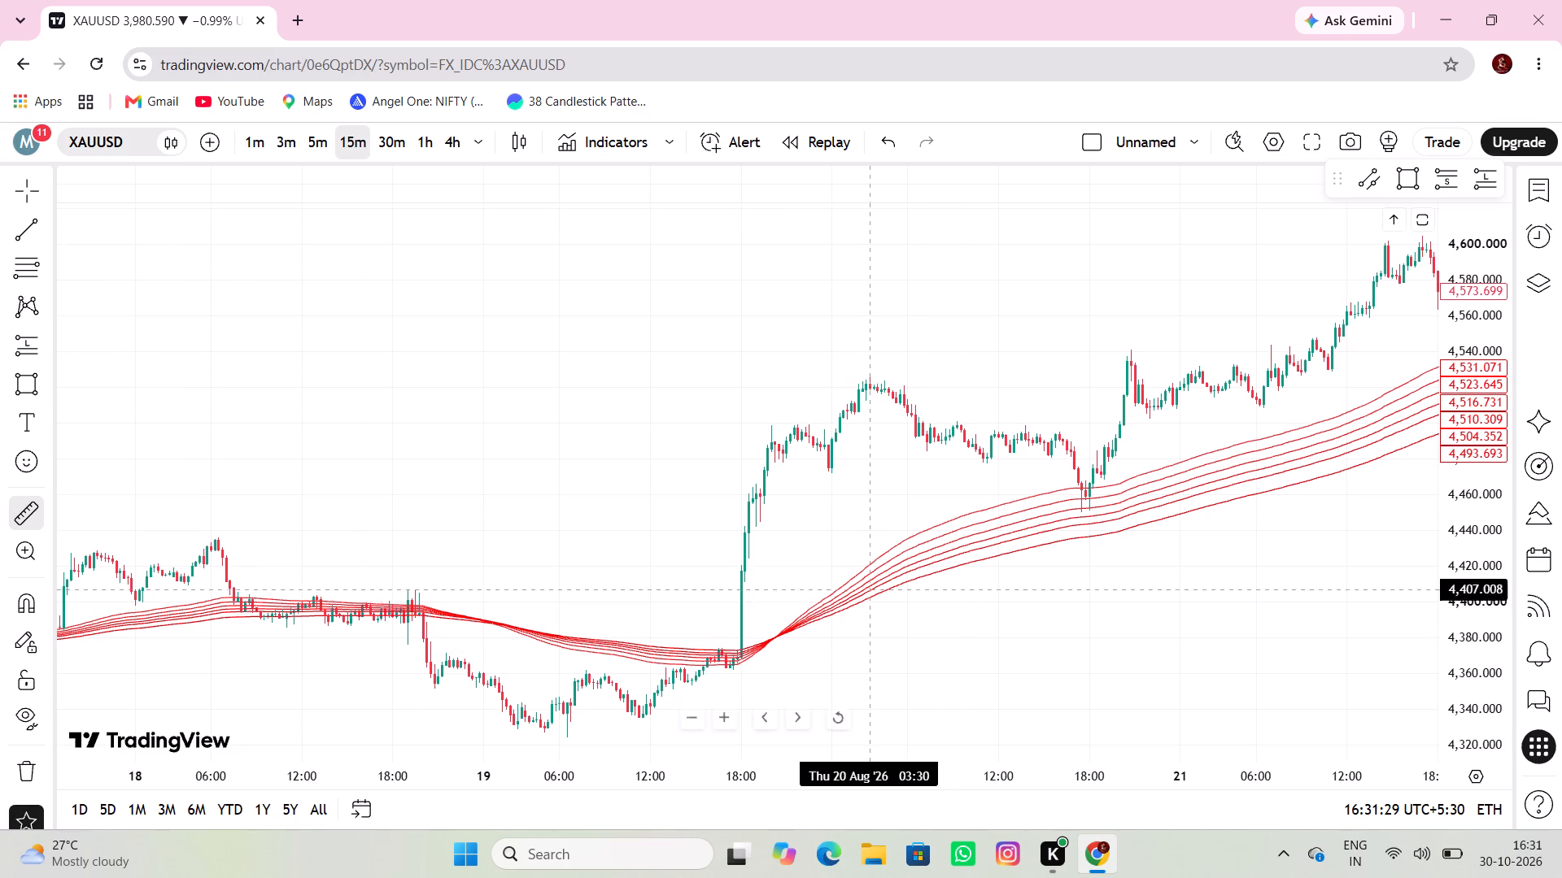
left_click(747, 576)
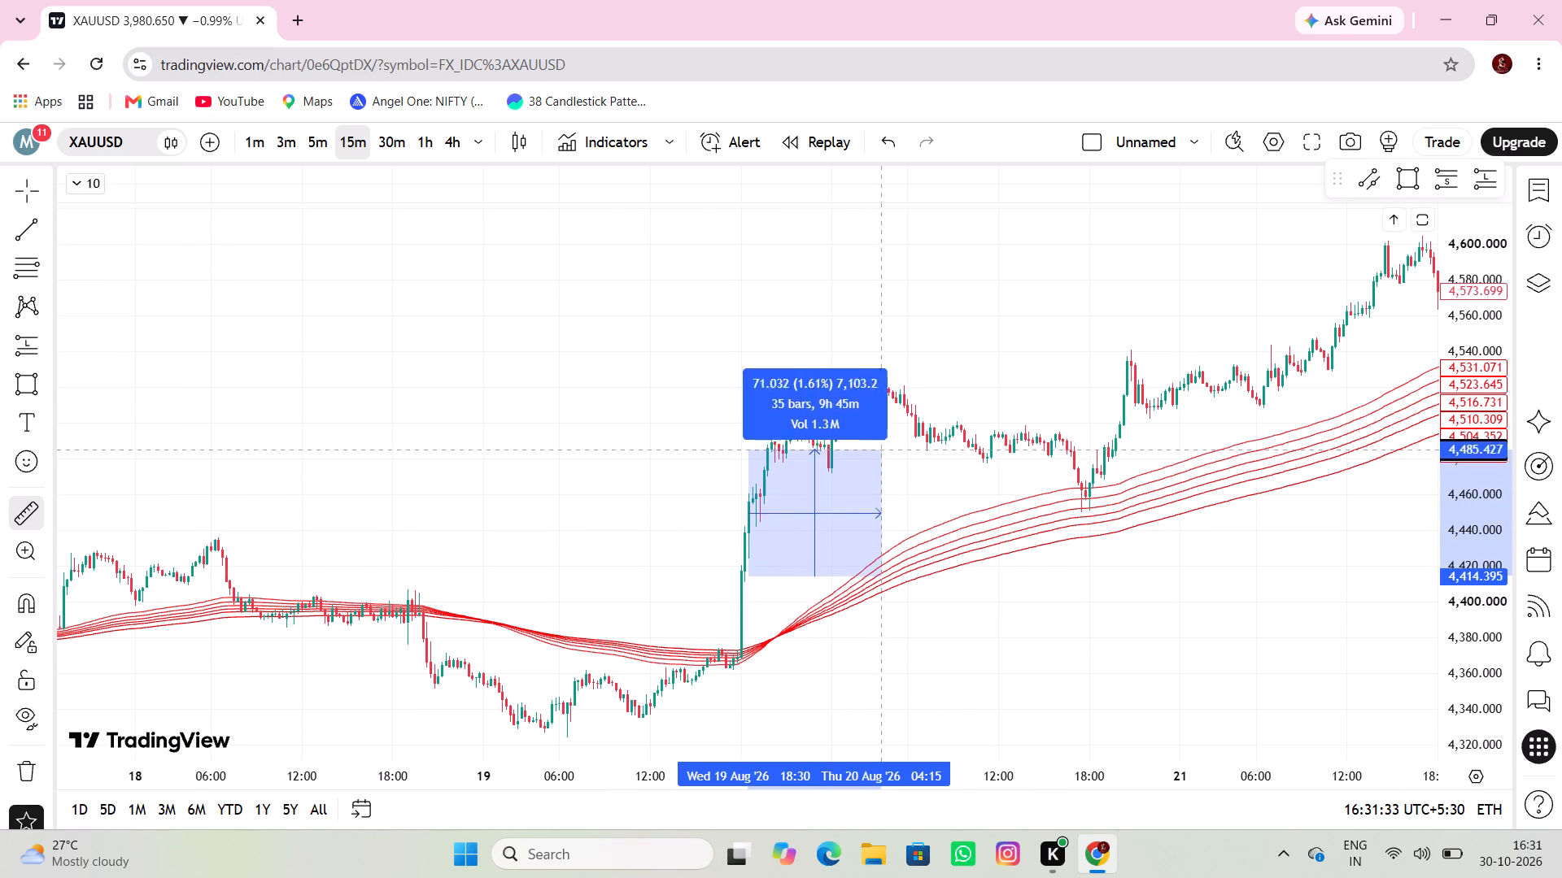
left_click(906, 380)
Examine the price action and moving-average ribbon from 21 August back to 14 August.
left_click_drag(1004, 356, 1108, 338)
left_click_drag(1074, 337, 1085, 347)
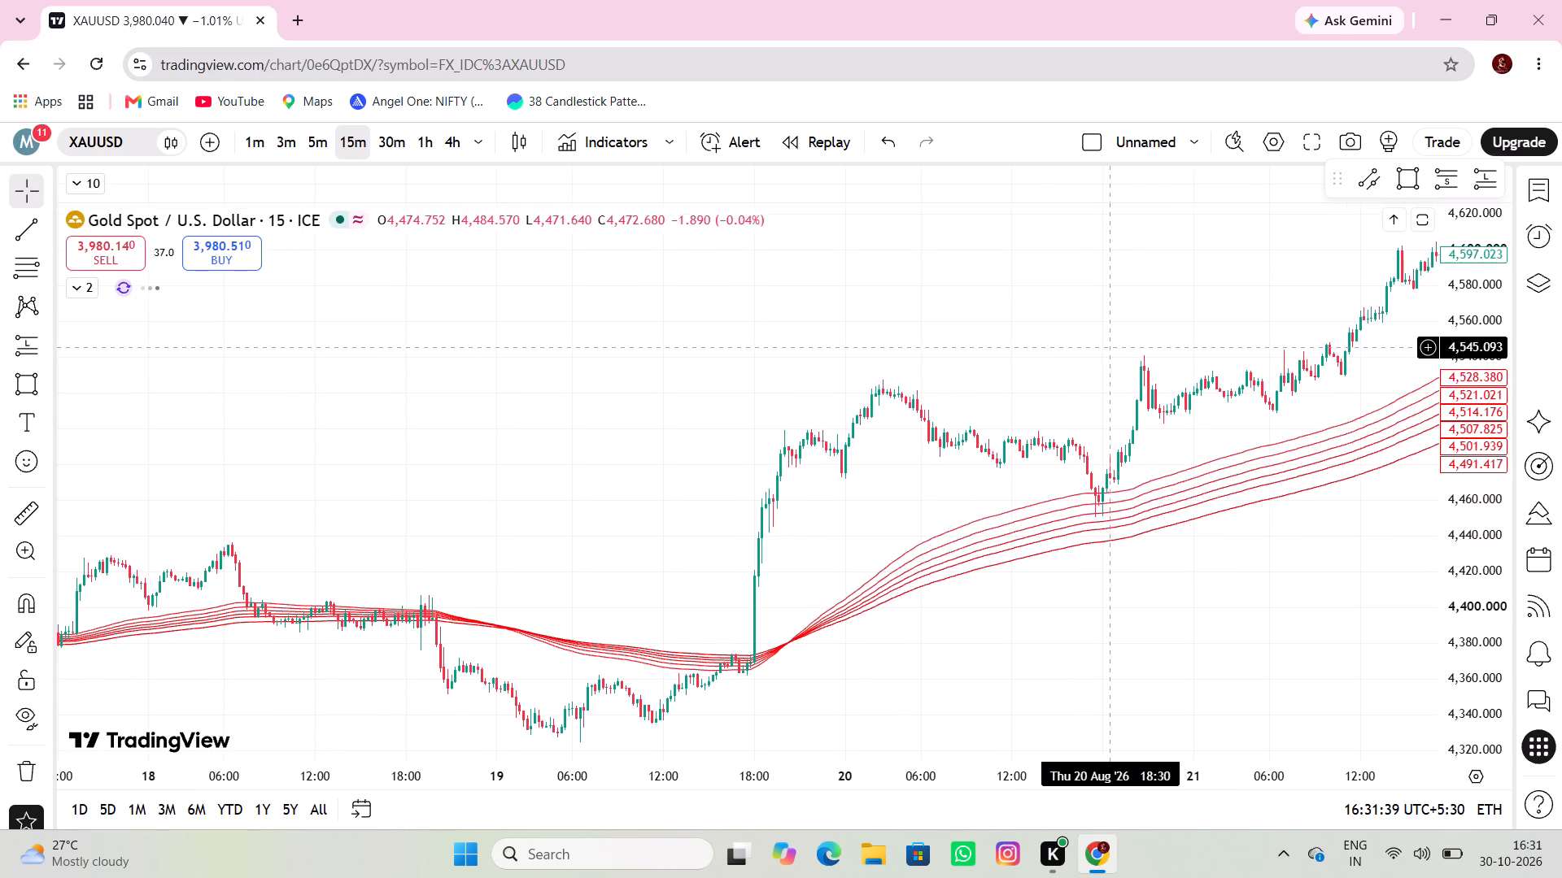
left_click(1134, 369)
left_click(1141, 368)
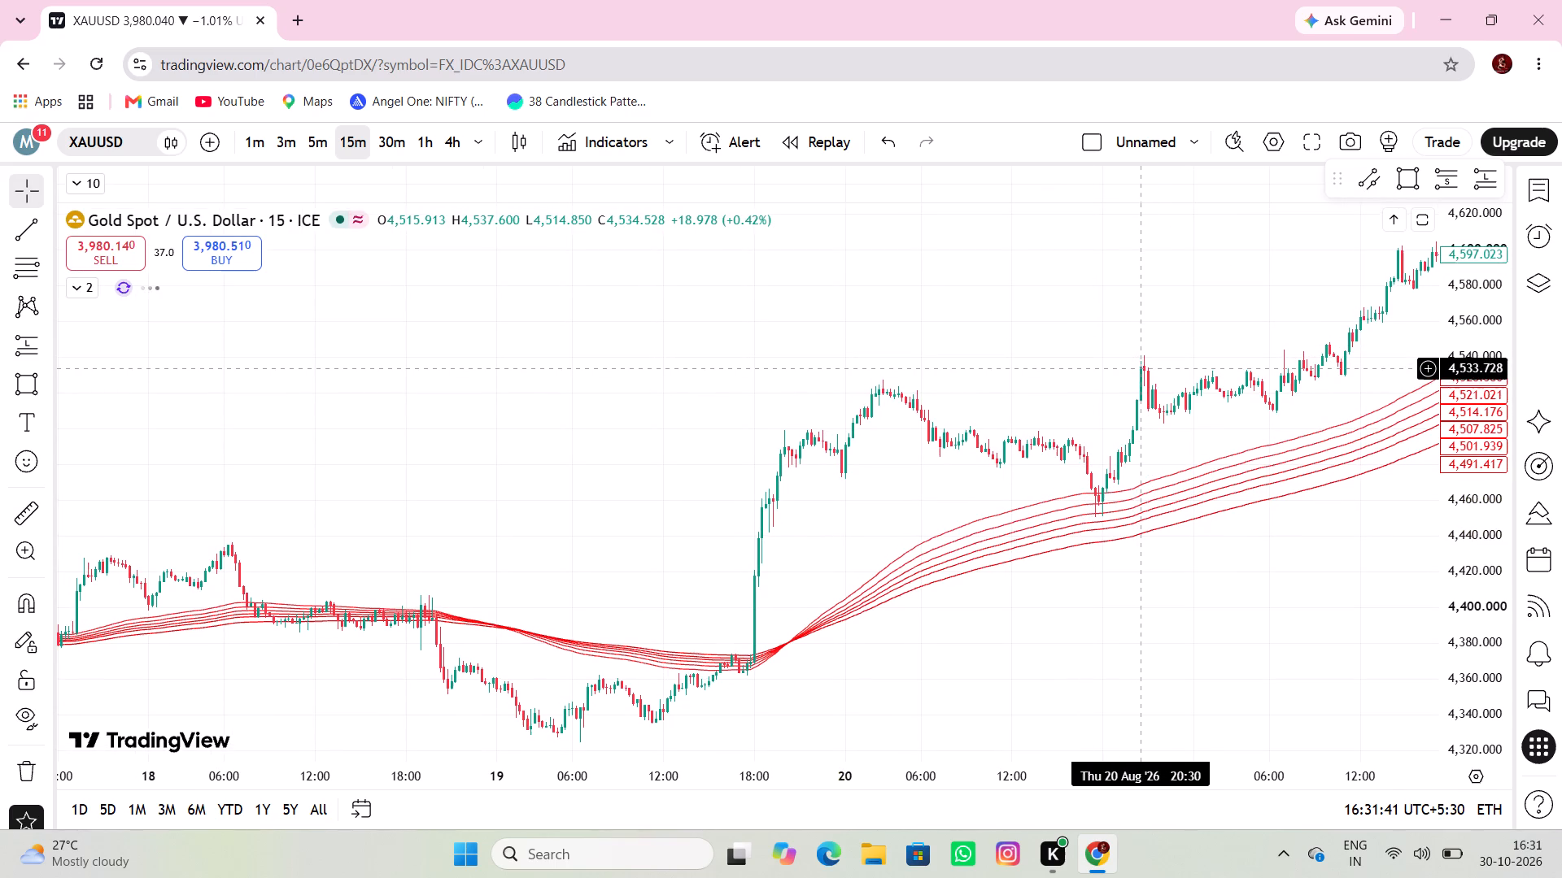
left_click_drag(1132, 371, 925, 375)
left_click_drag(937, 345, 1114, 344)
left_click_drag(723, 389, 939, 380)
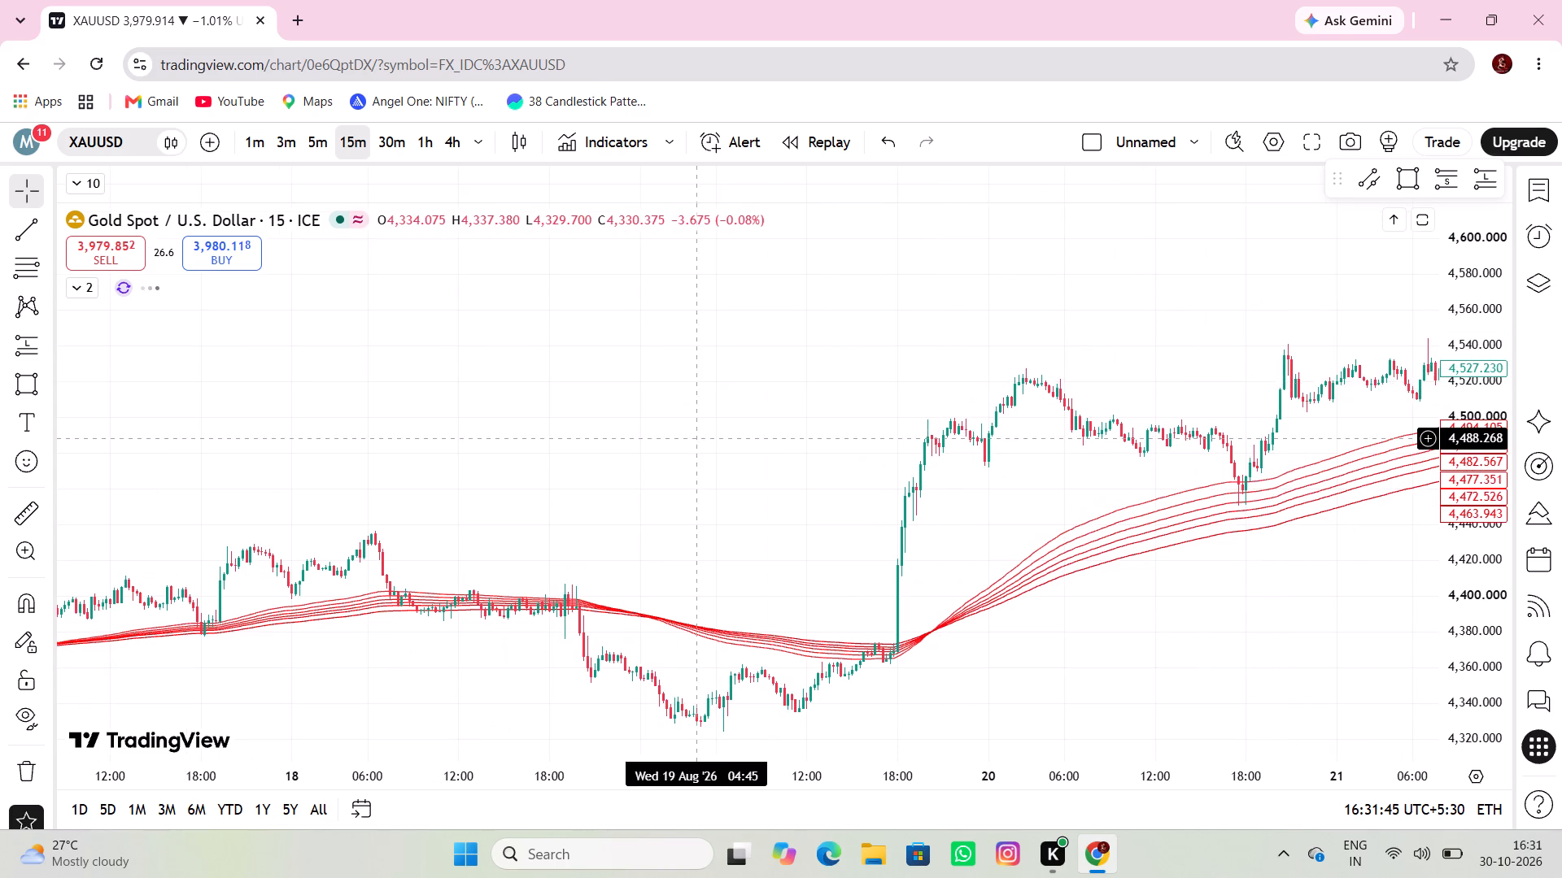
left_click_drag(696, 438, 877, 406)
left_click_drag(630, 472, 817, 396)
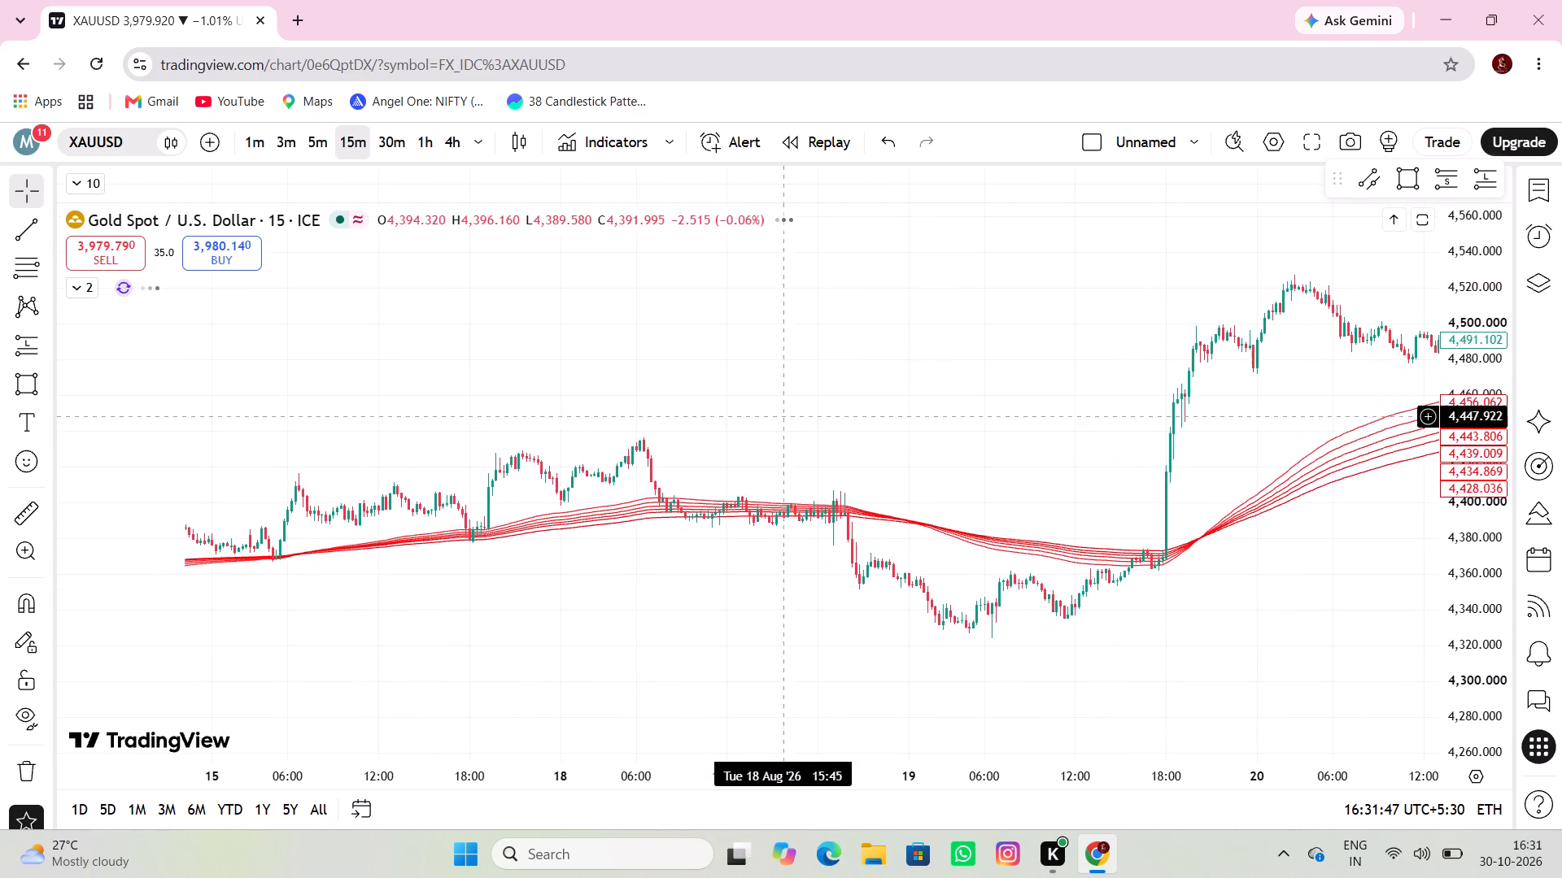
left_click_drag(485, 398, 704, 342)
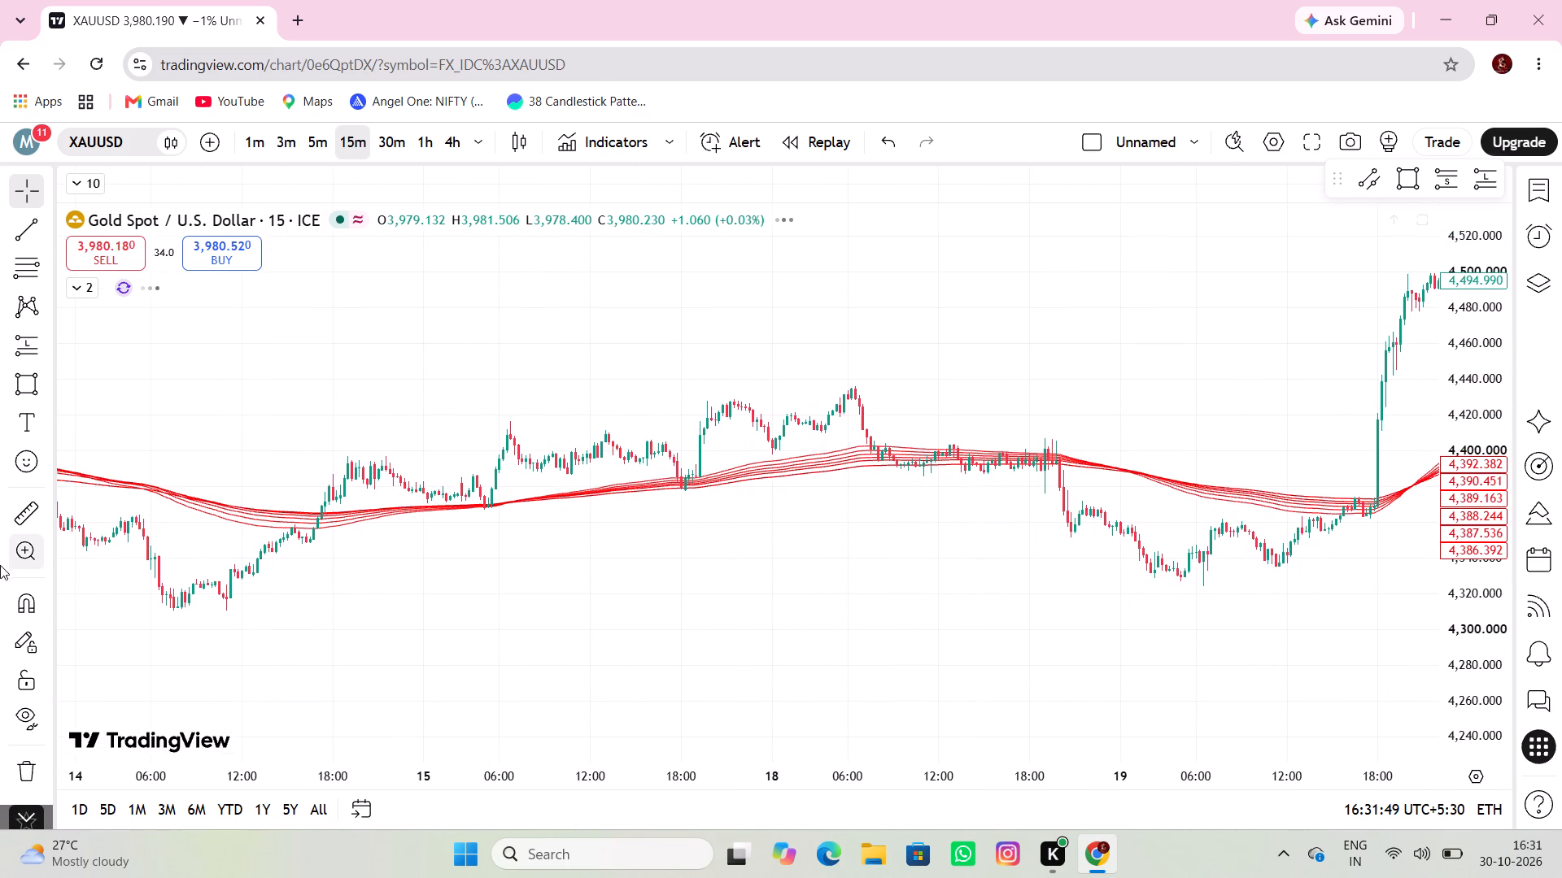
Measure the price rise from the early 17 August low, about 4,371, up to about 4,409 at 09:45.
left_click(19, 506)
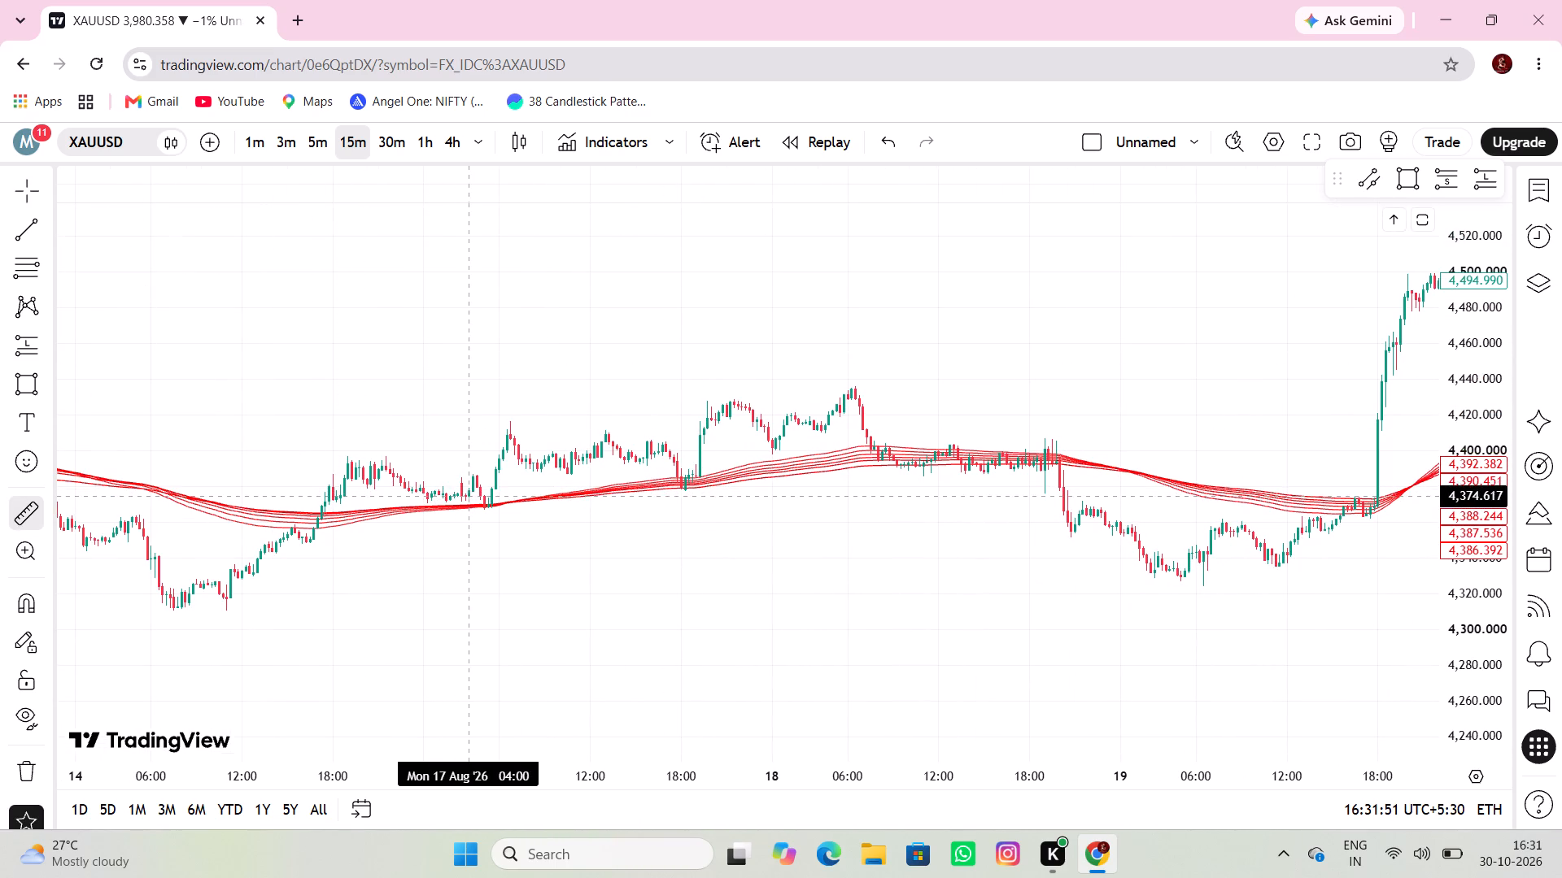
left_click(474, 503)
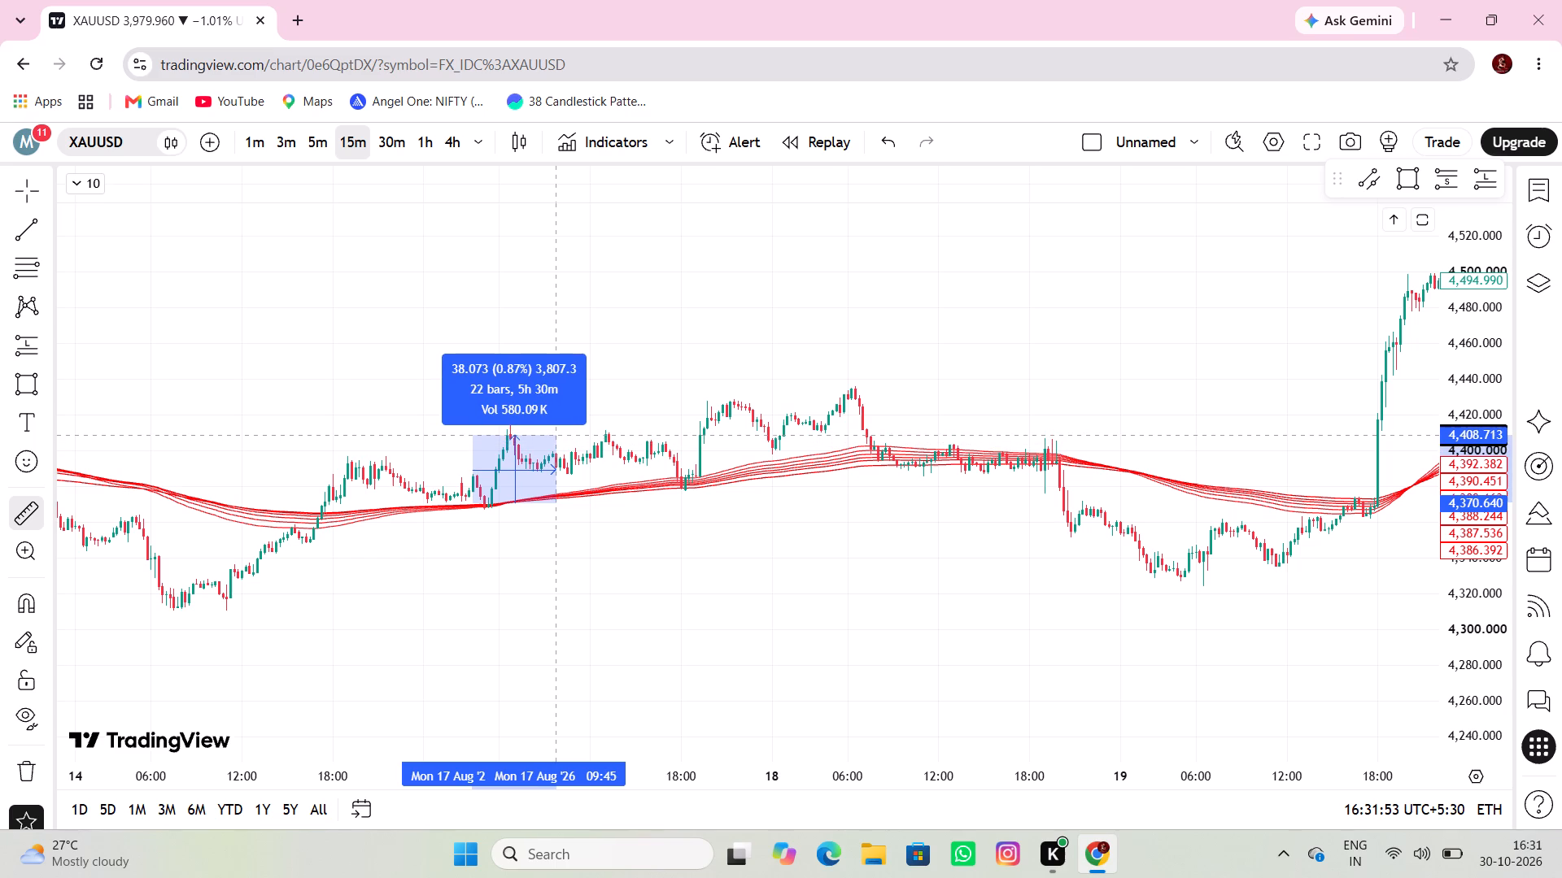
left_click(558, 435)
Measure the price rise from 17 Aug 19:30, about 4,388, up to about 4,425 at 18 Aug 00:30.
left_click(21, 515)
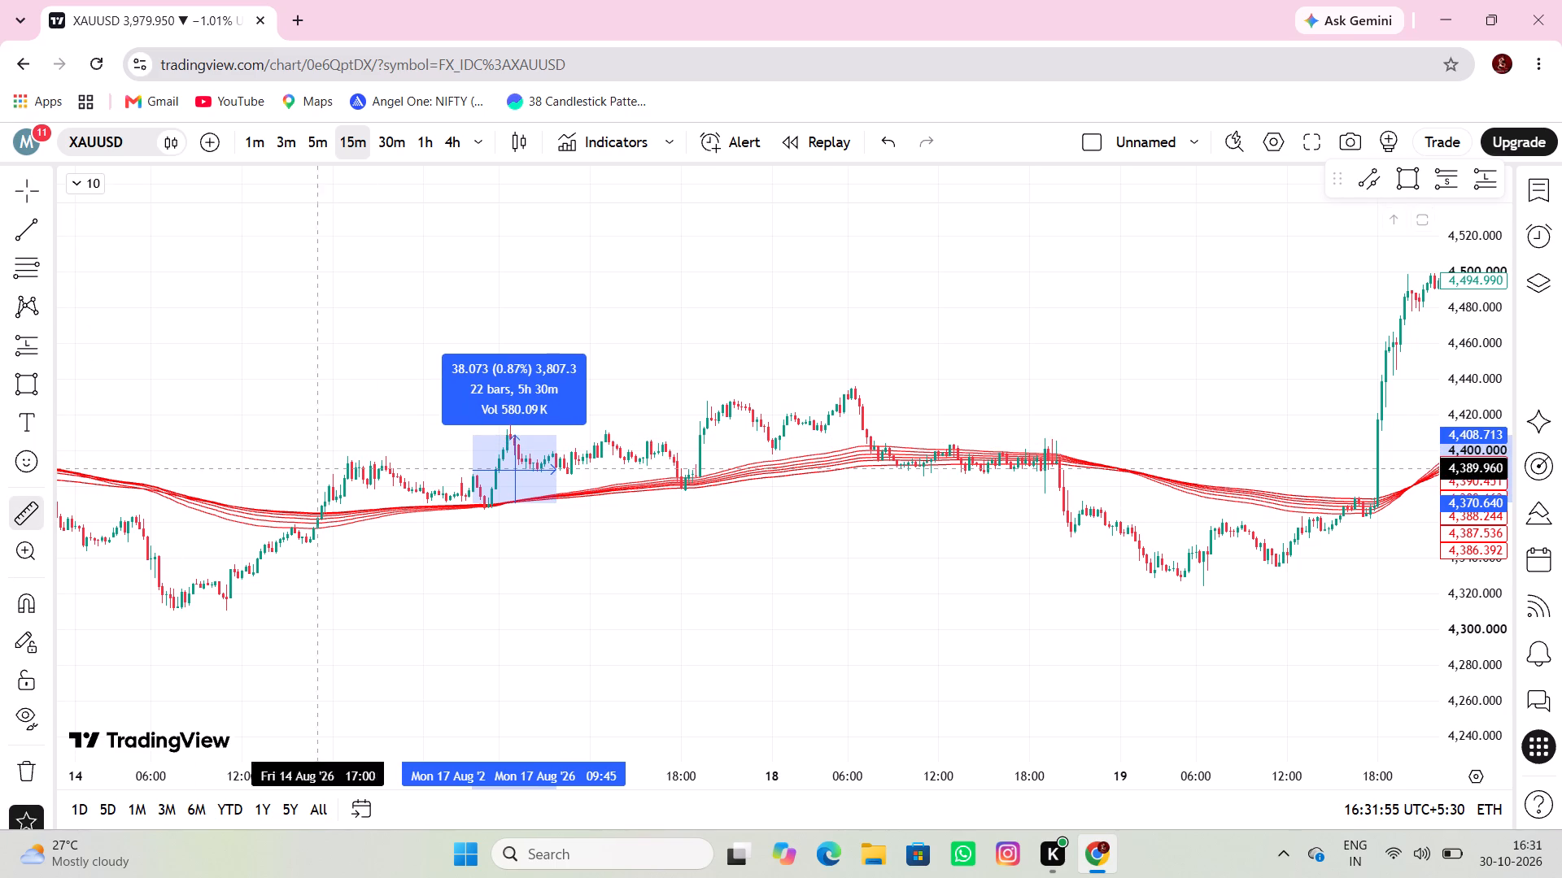
left_click(701, 472)
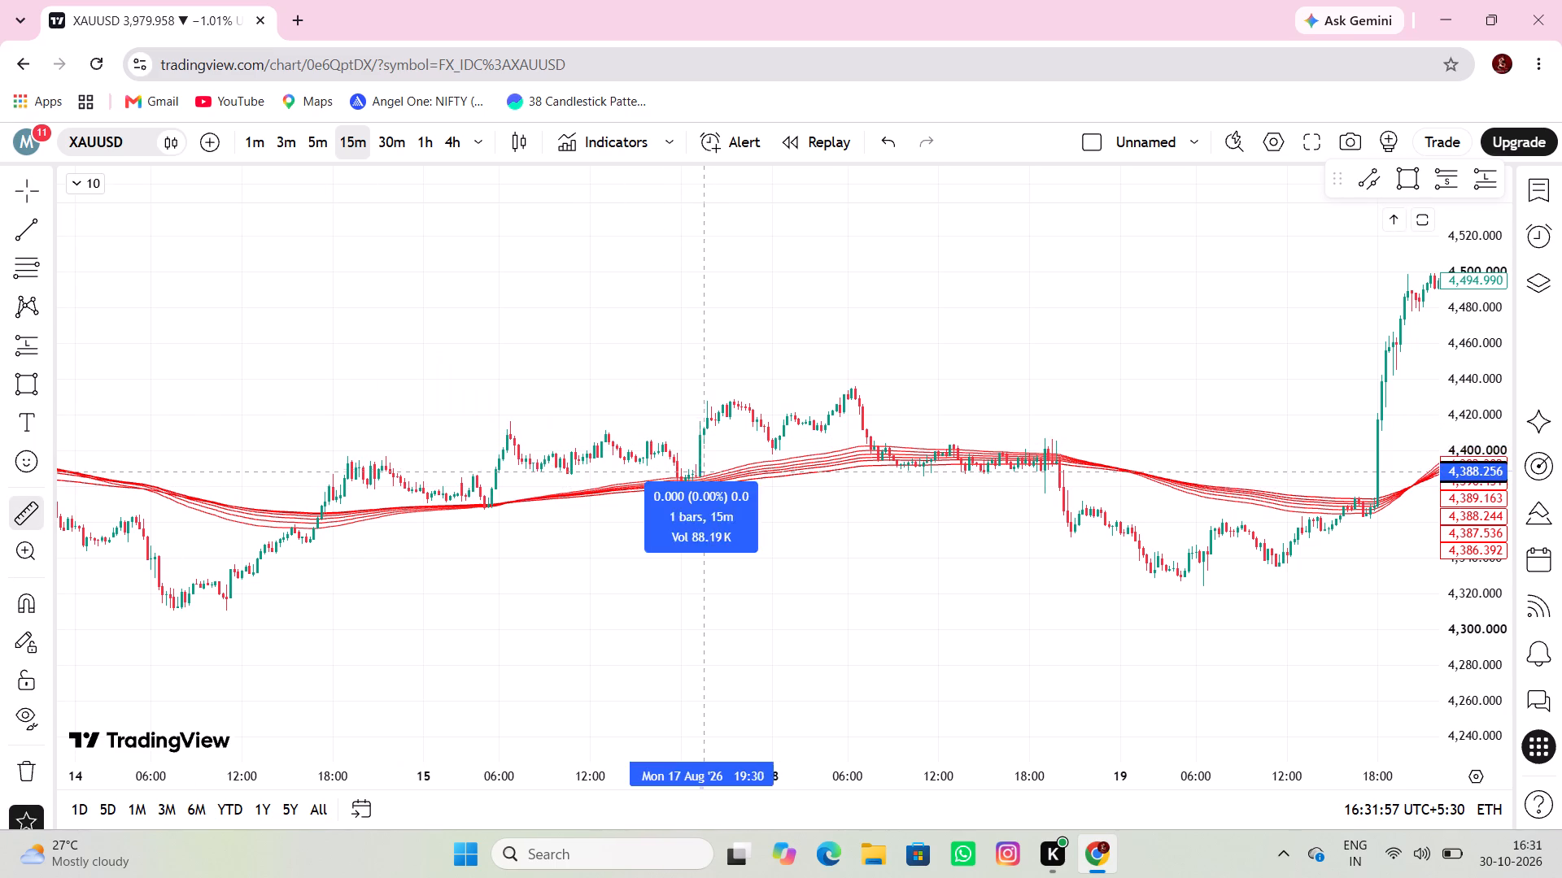
left_click(779, 406)
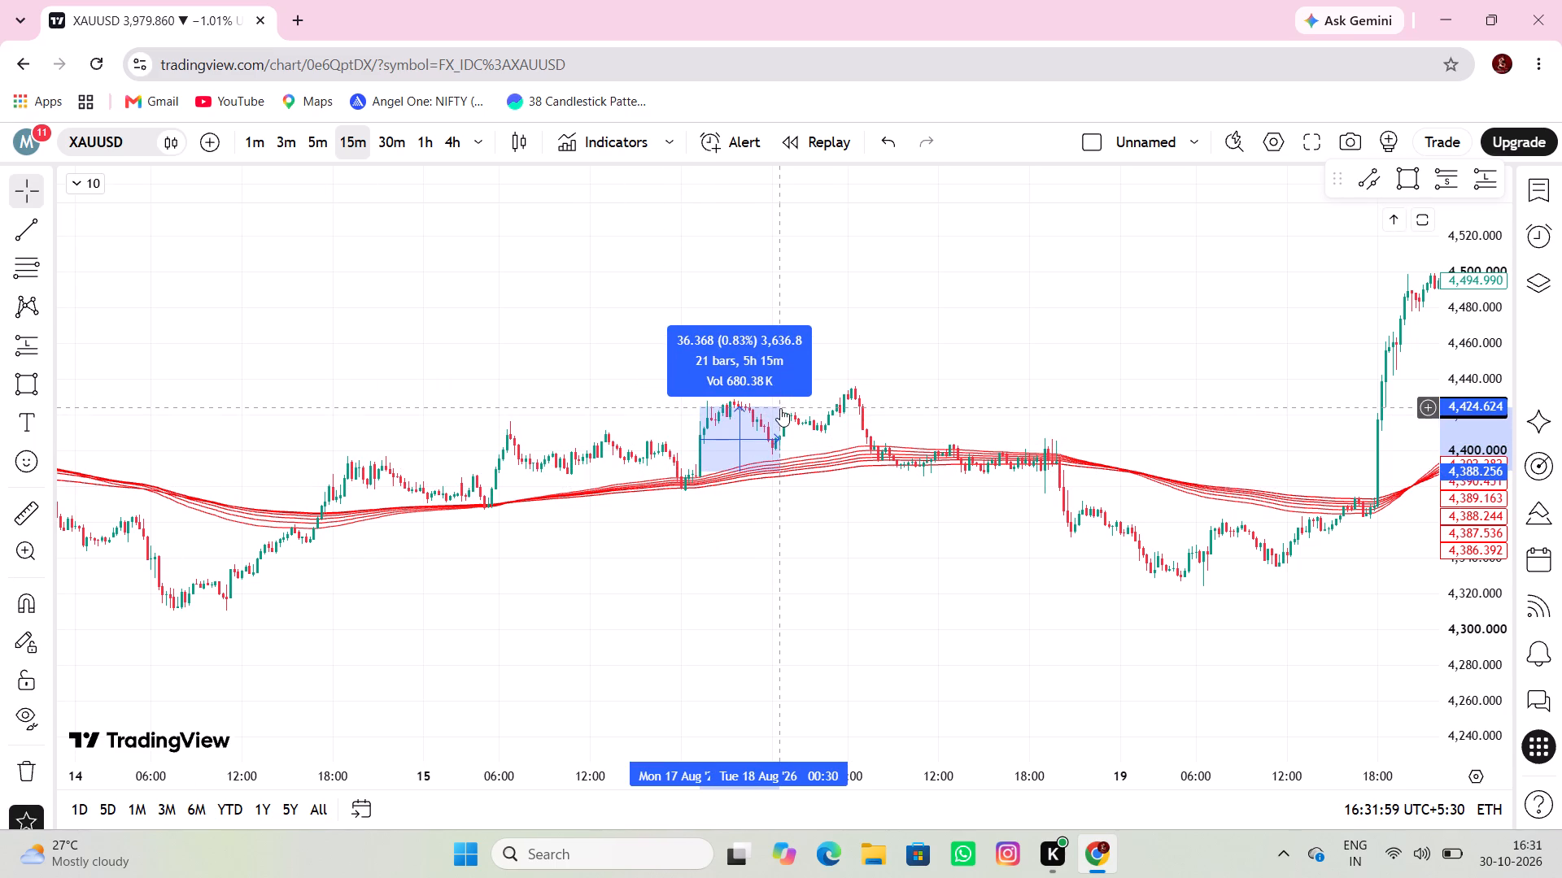
Measure the price drop from 18 Aug 20:00, about 4,376, down to just below the 19 August lows.
left_click(7, 505)
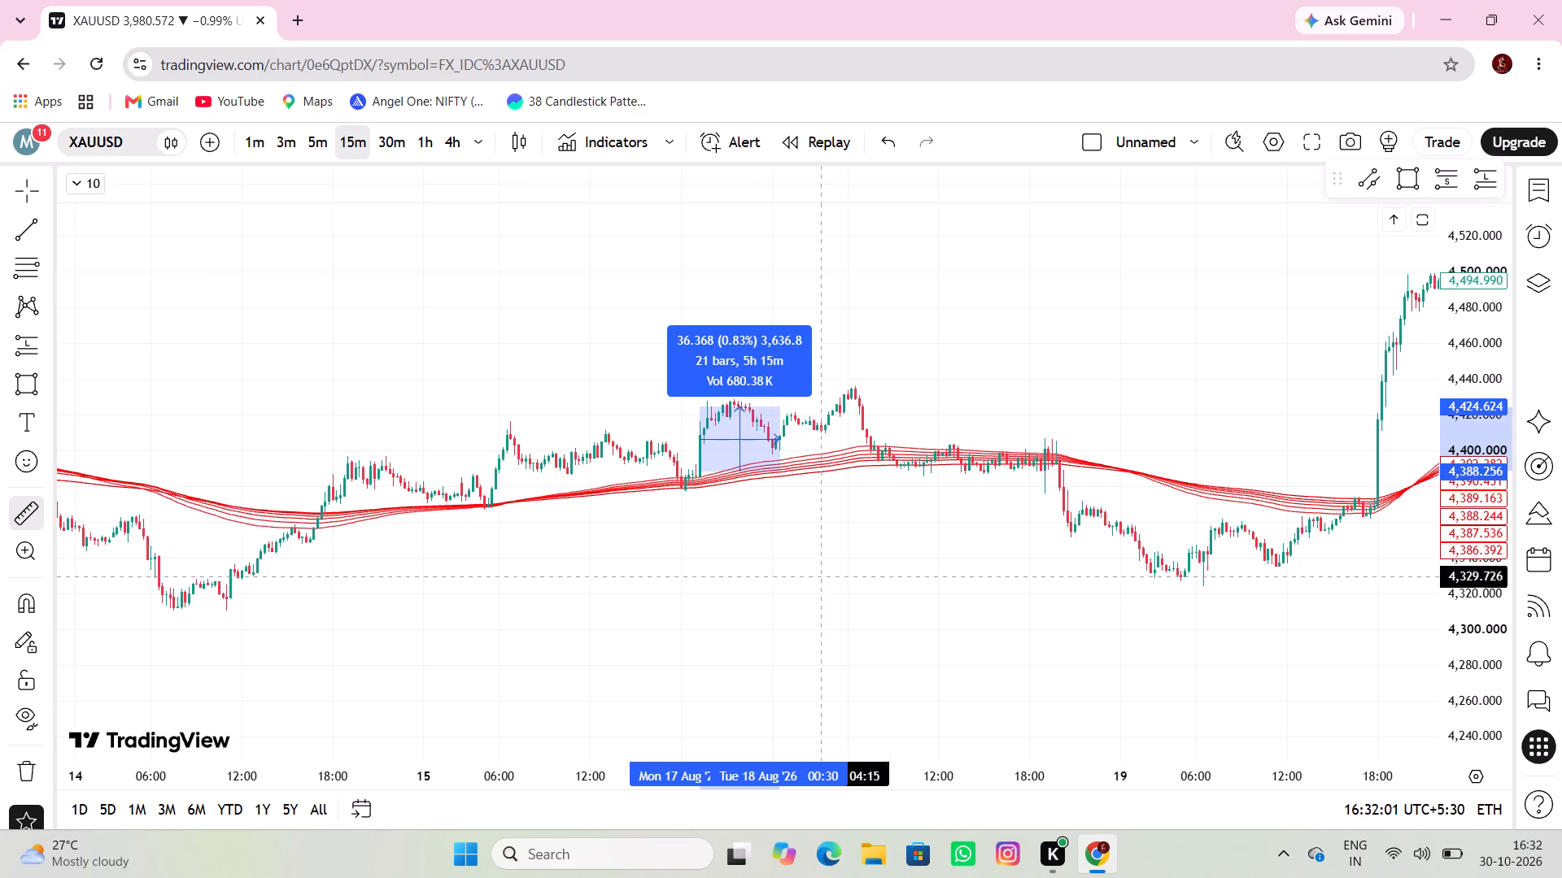
left_click(1060, 494)
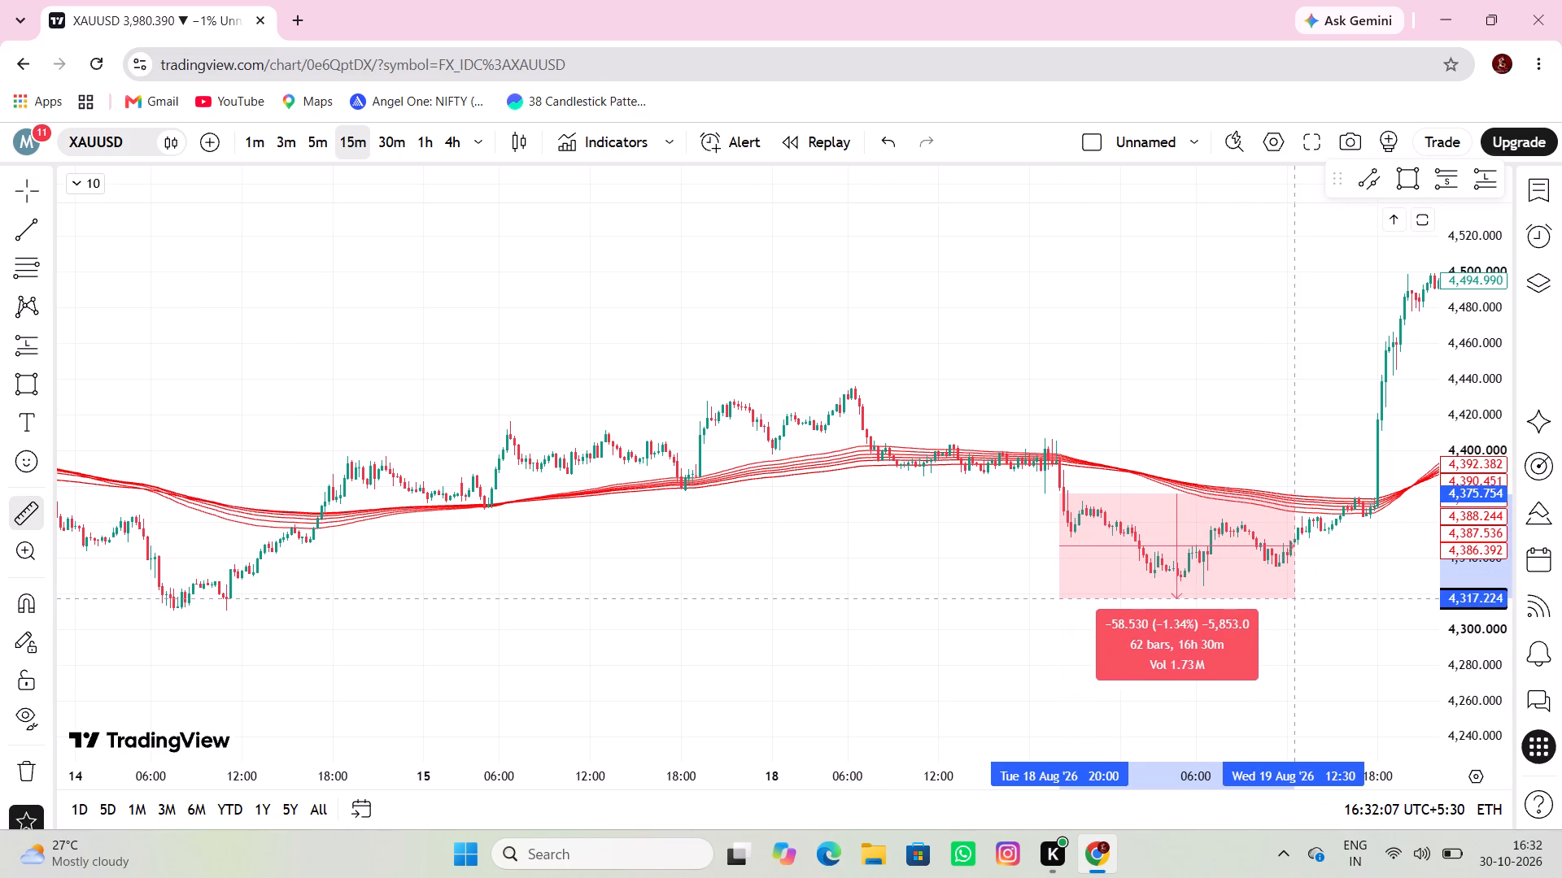
left_click(1302, 586)
Examine the price action on a wider time span from 19 August back to 7 August.
left_click_drag(1315, 612, 1250, 636)
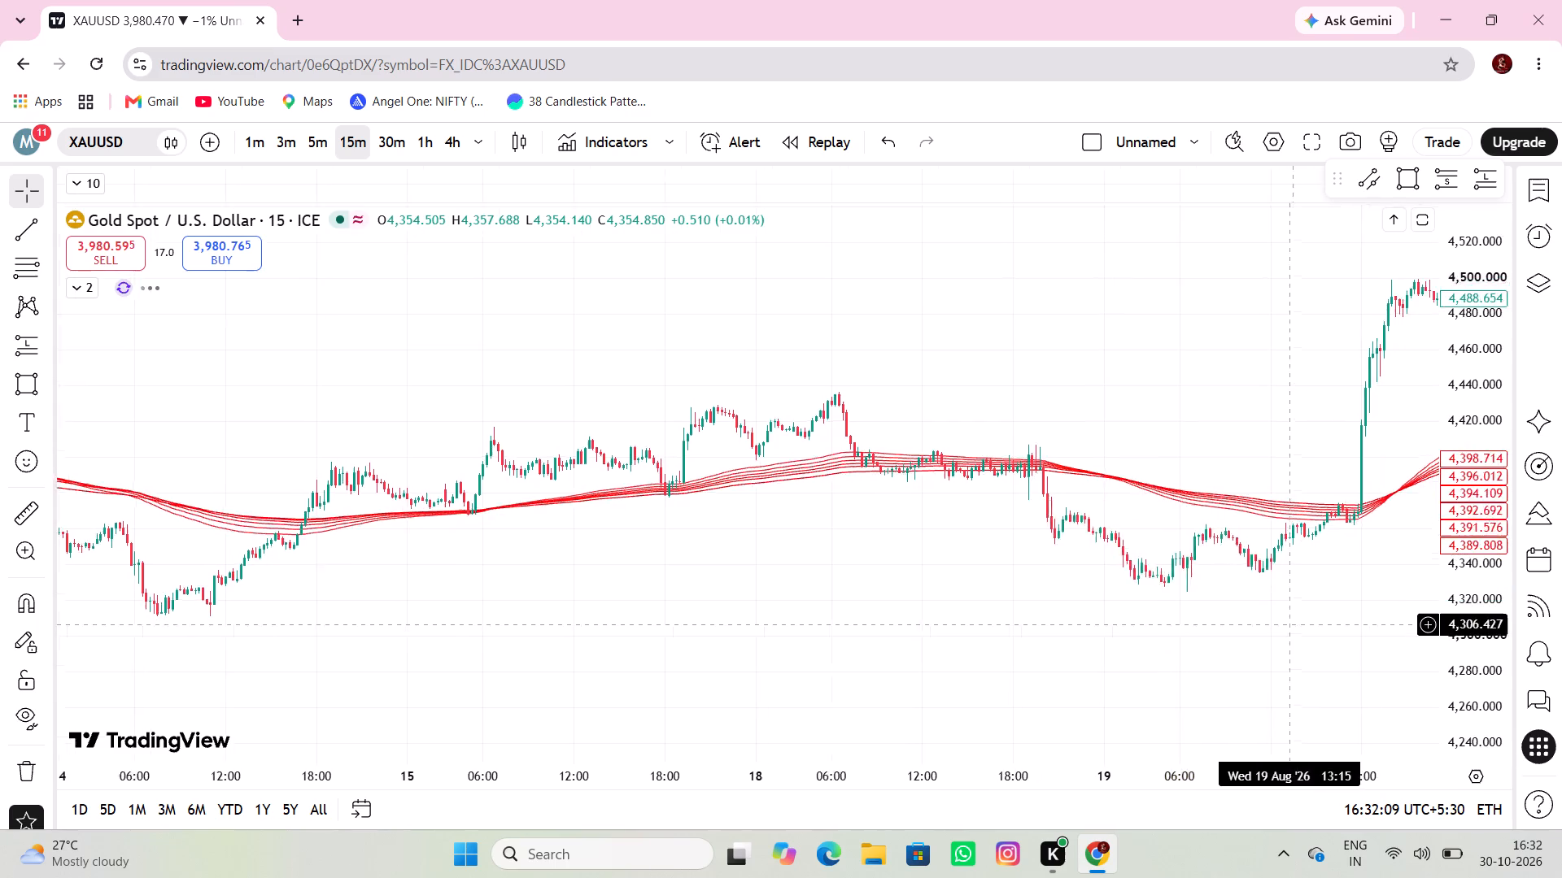
left_click_drag(1250, 636, 990, 631)
scroll(961, 622, "down", 4)
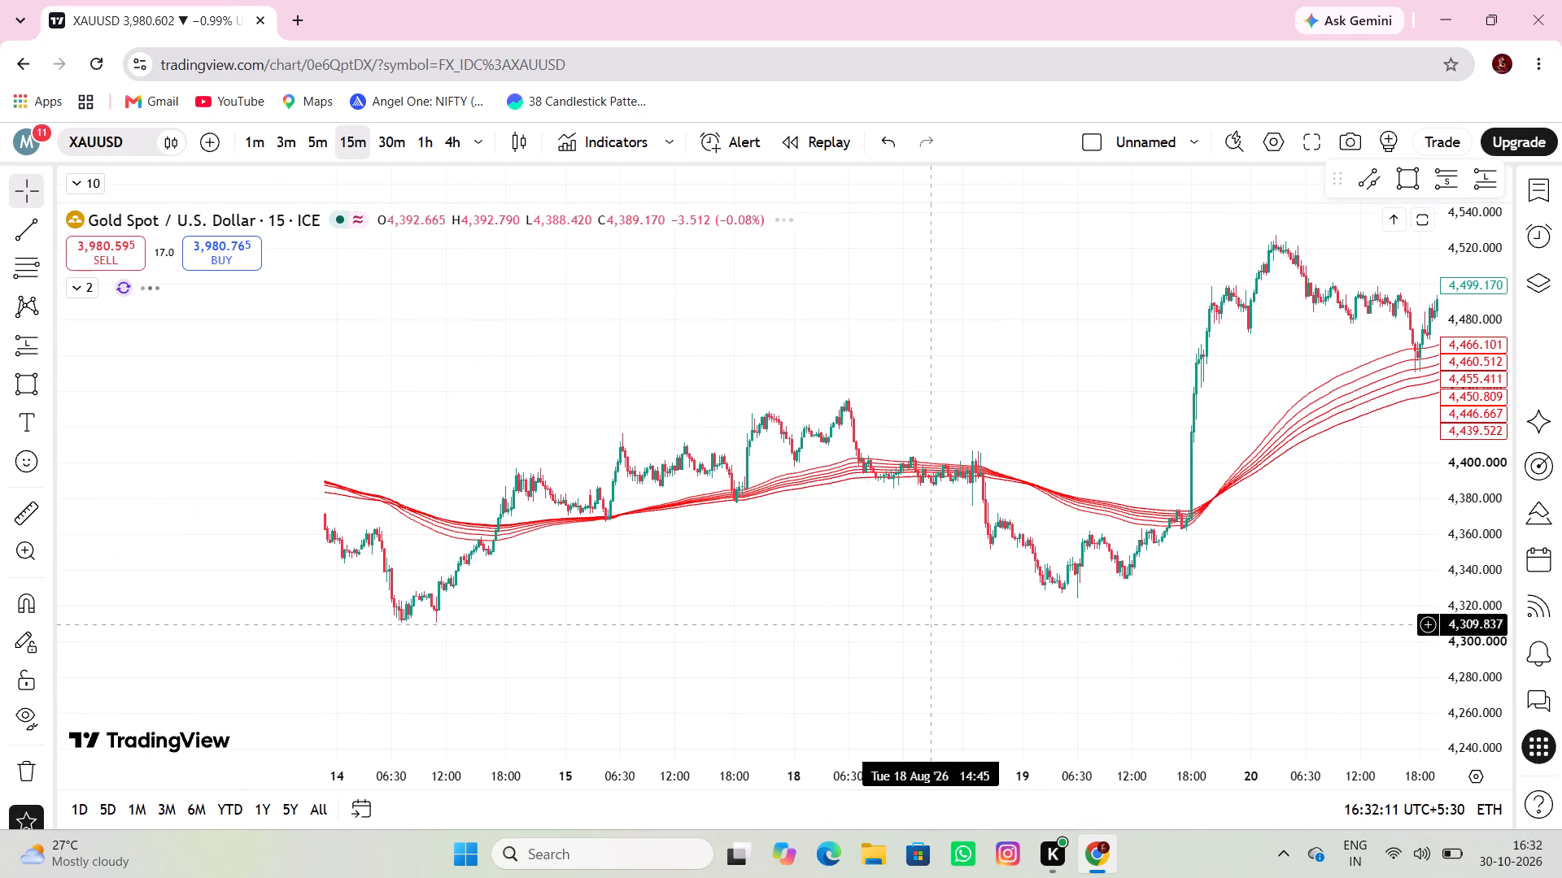
left_click_drag(1006, 603, 1188, 591)
left_click_drag(933, 609, 1167, 562)
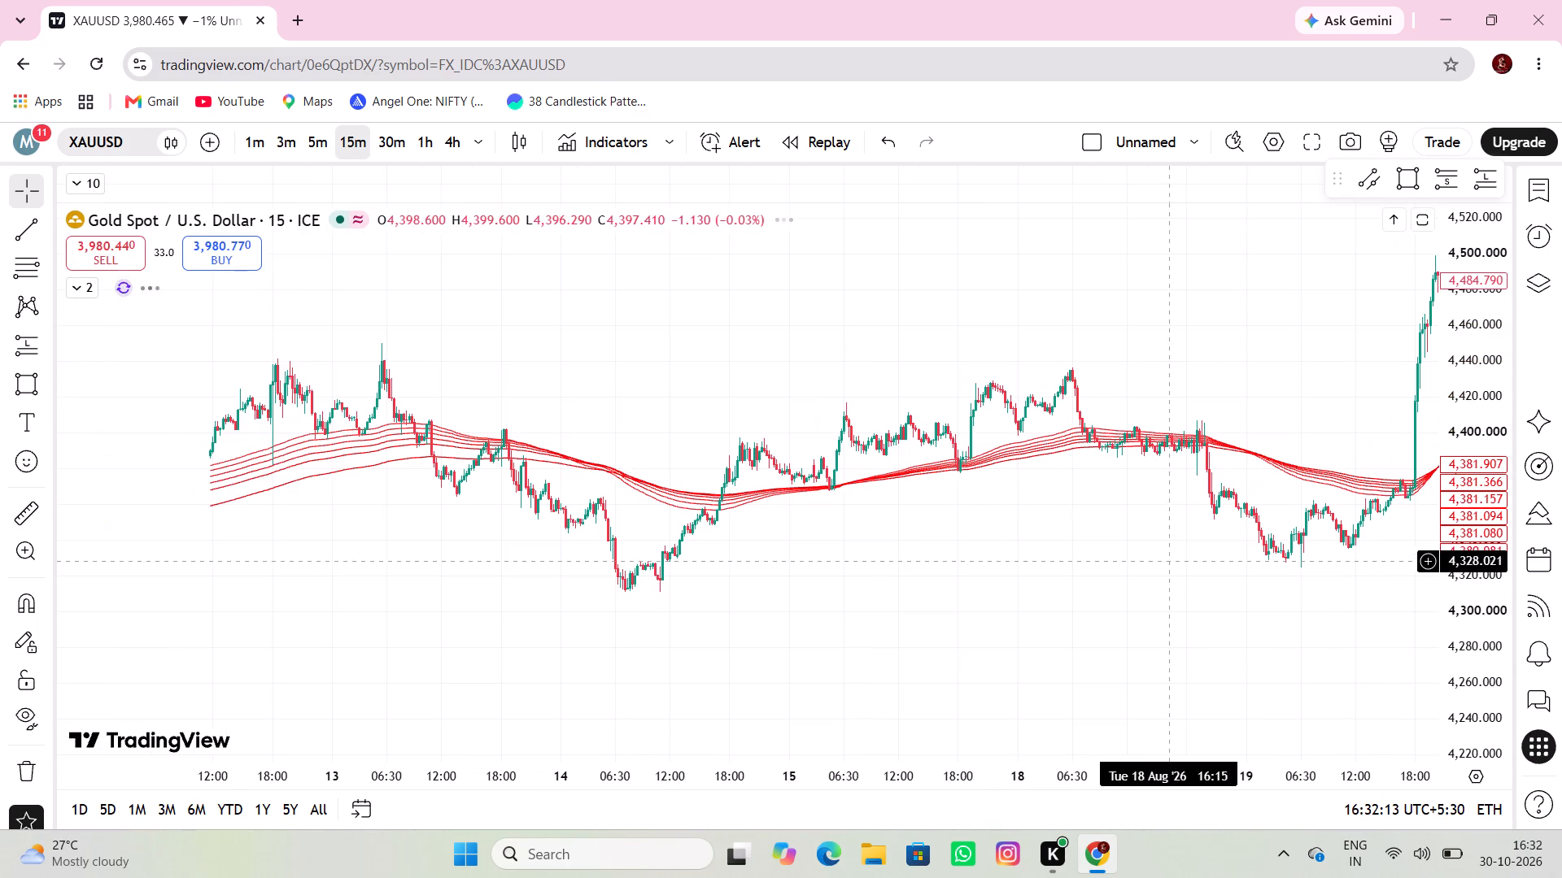
left_click_drag(657, 592, 1103, 593)
left_click_drag(940, 584, 1269, 554)
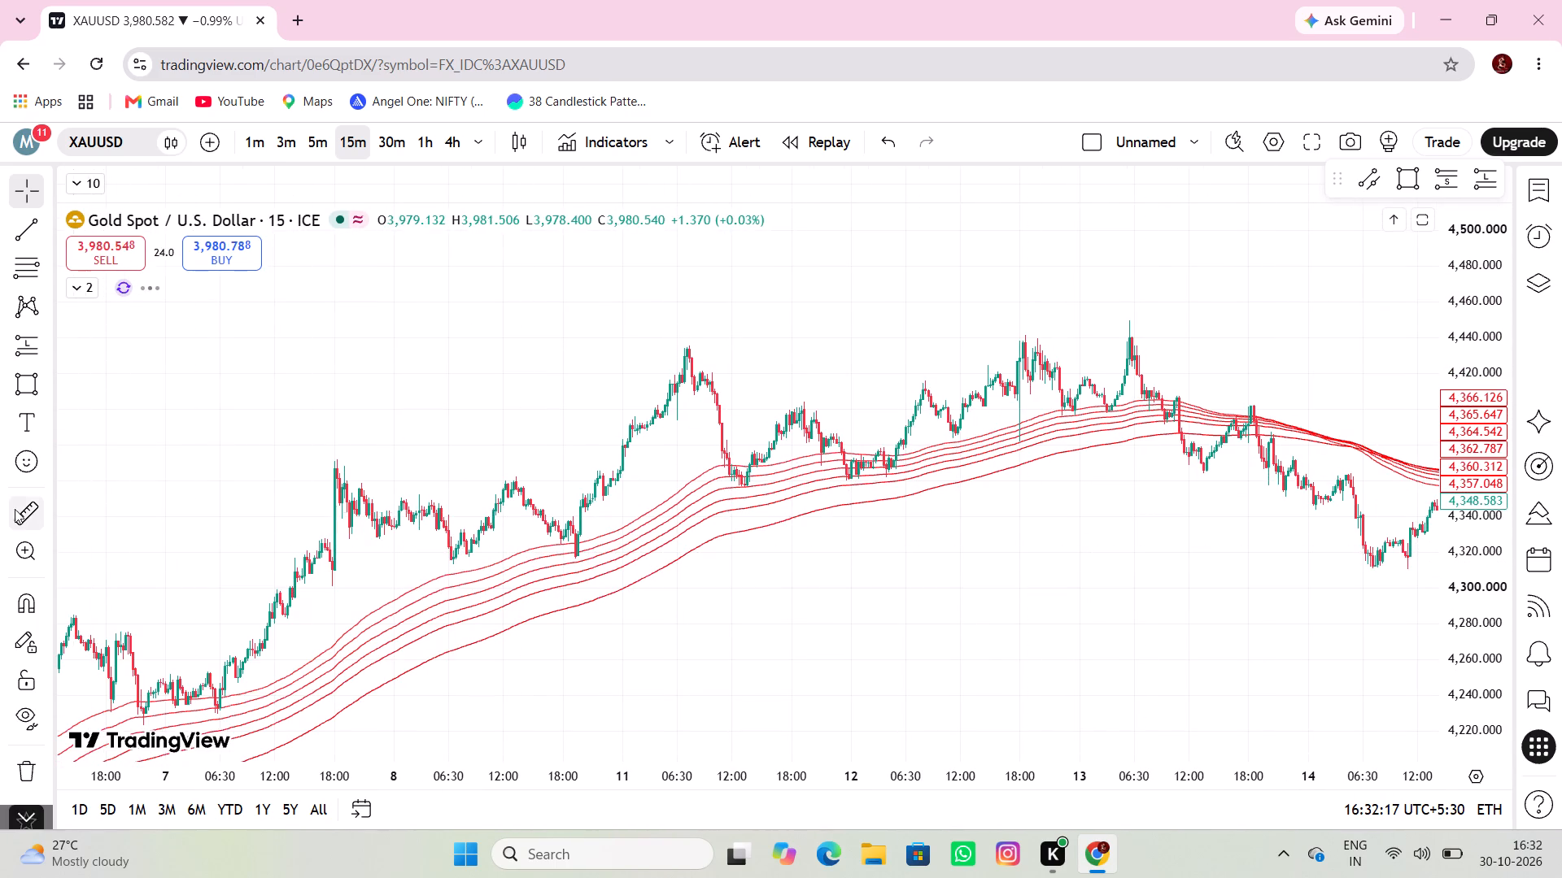
Measure the price rise from 10 Aug 20:15, about 4,350, up to the 11 August high, about 4,436.
left_click(19, 505)
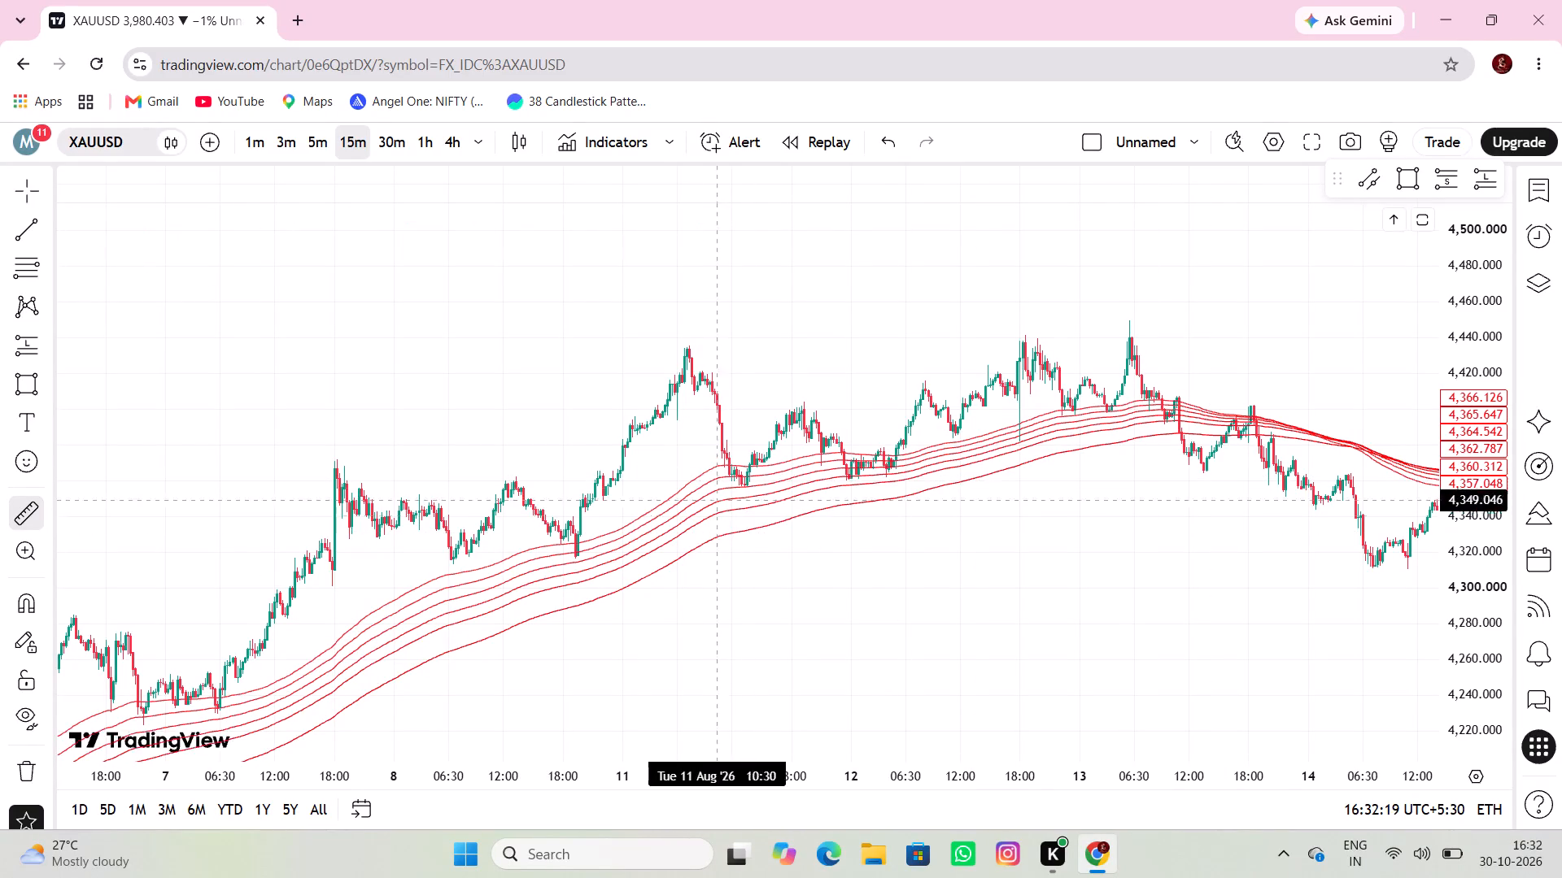
left_click(586, 499)
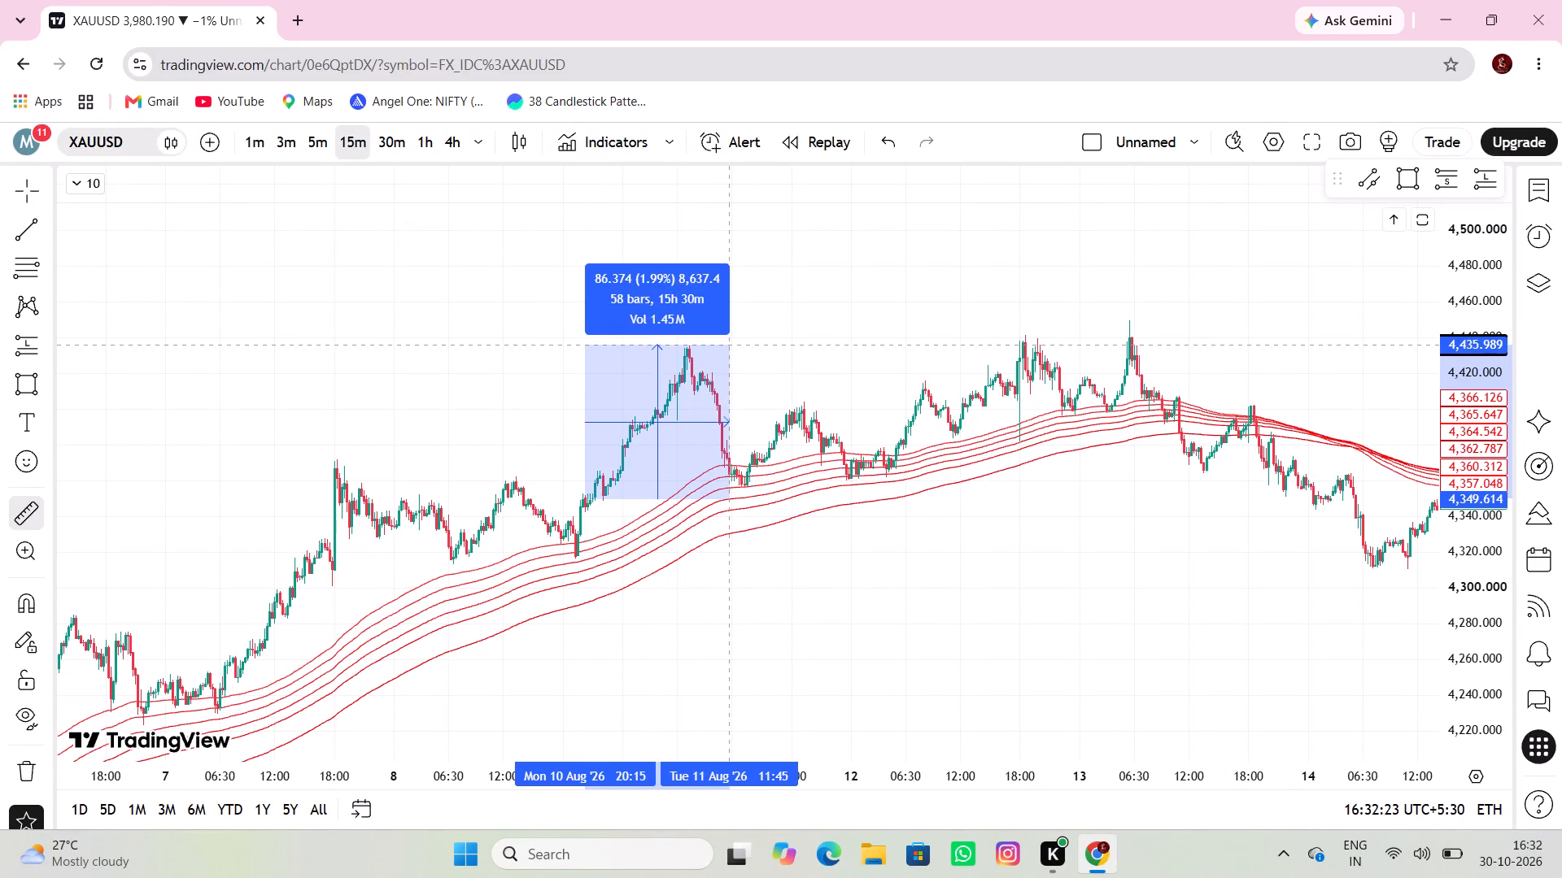
left_click(731, 345)
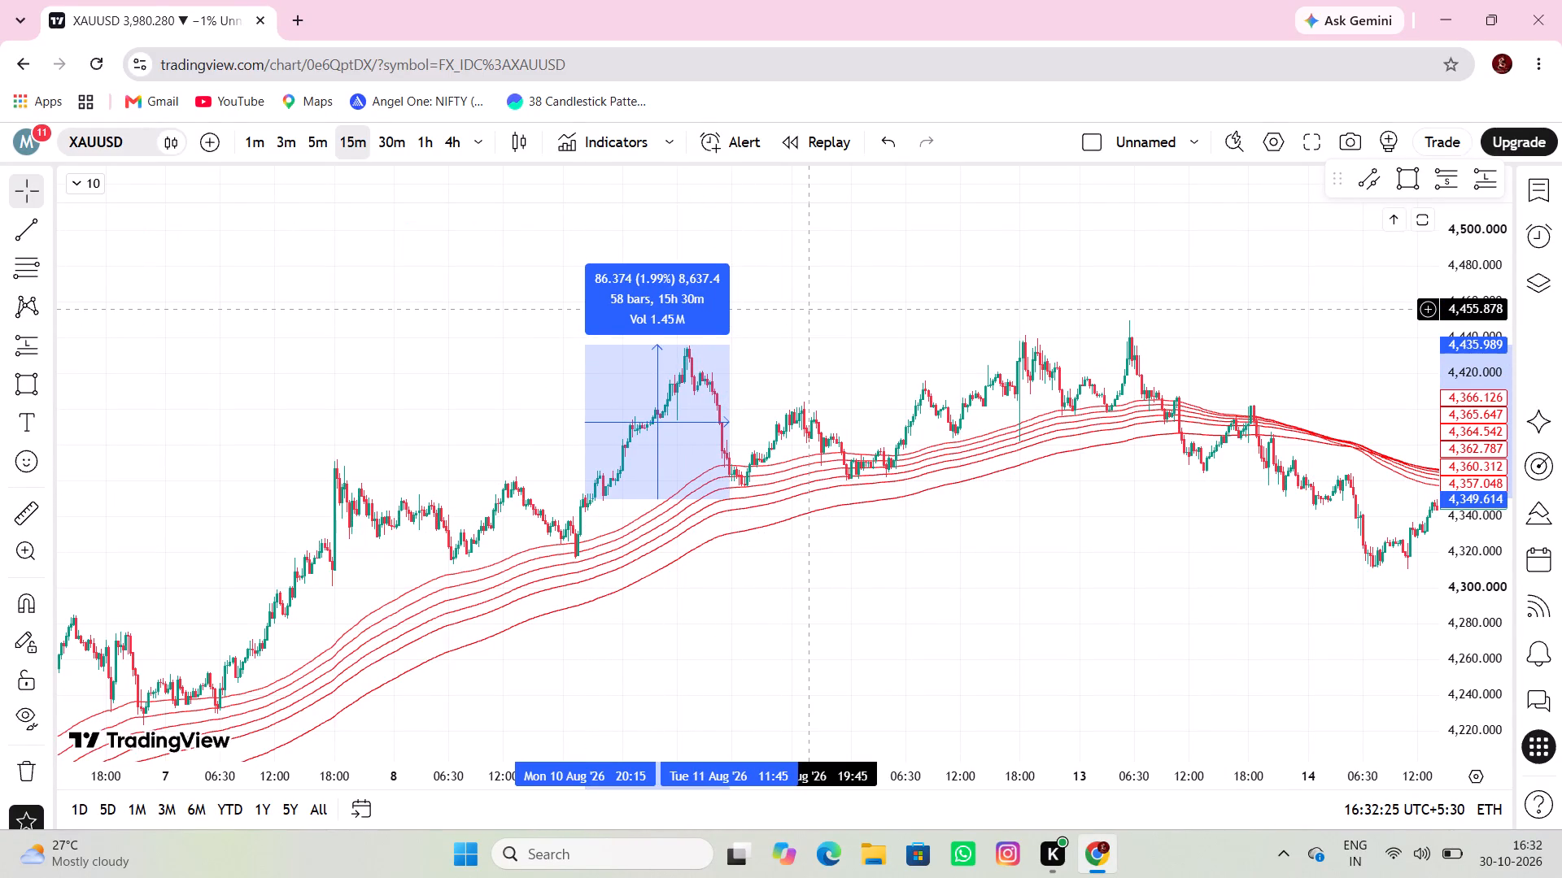
Measure the price rise from 7 Aug 07:30, about 4,253, up to that evening's peak, about 4,368.
left_click_drag(809, 310, 200, 356)
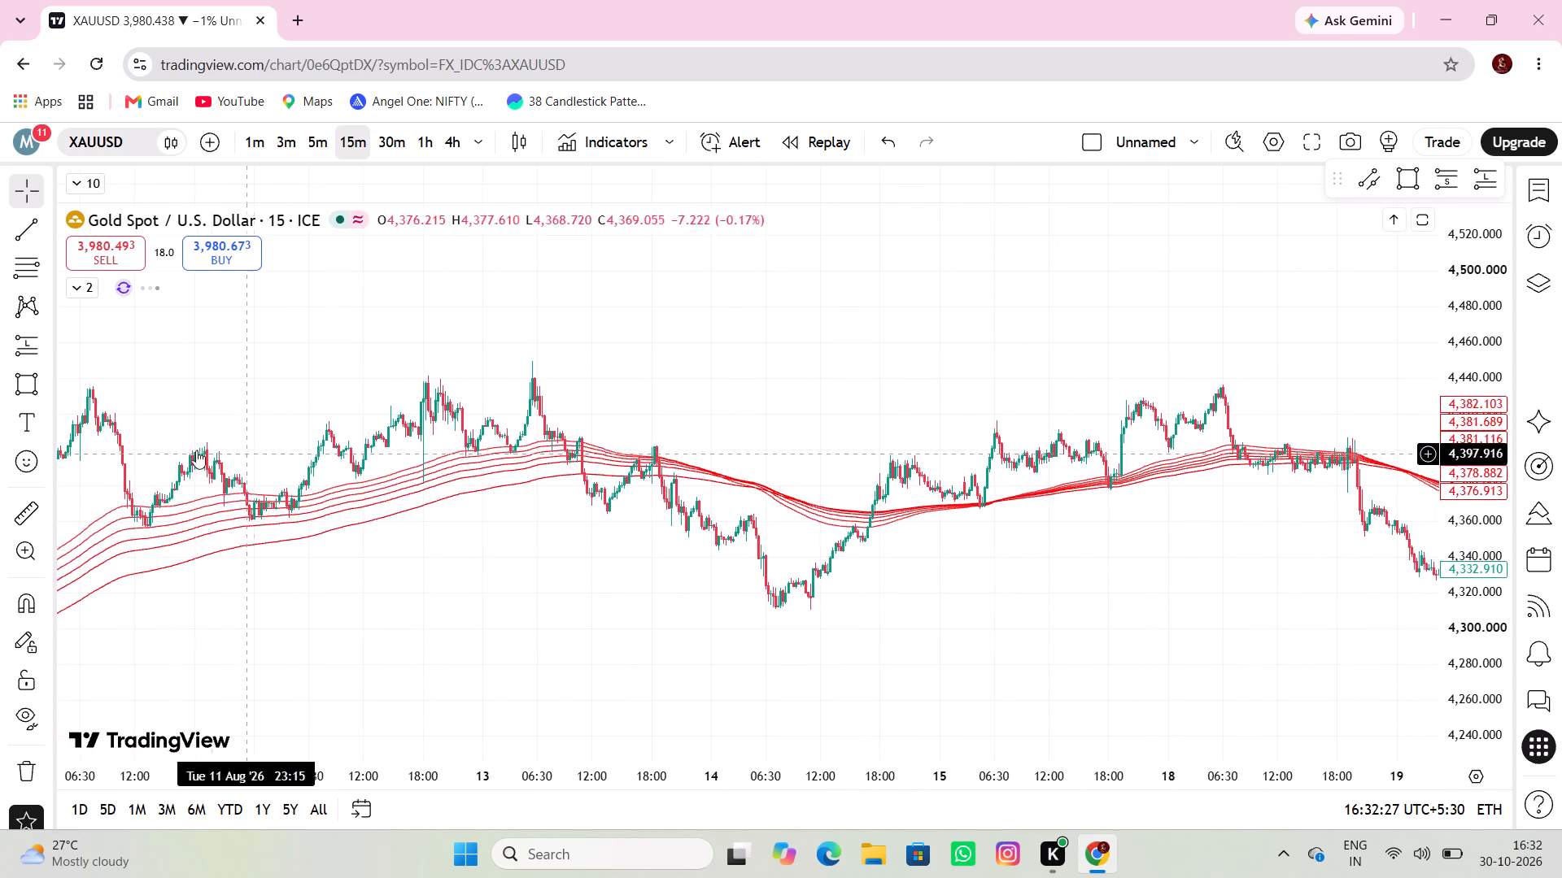
left_click_drag(194, 395, 653, 340)
left_click_drag(511, 363, 584, 339)
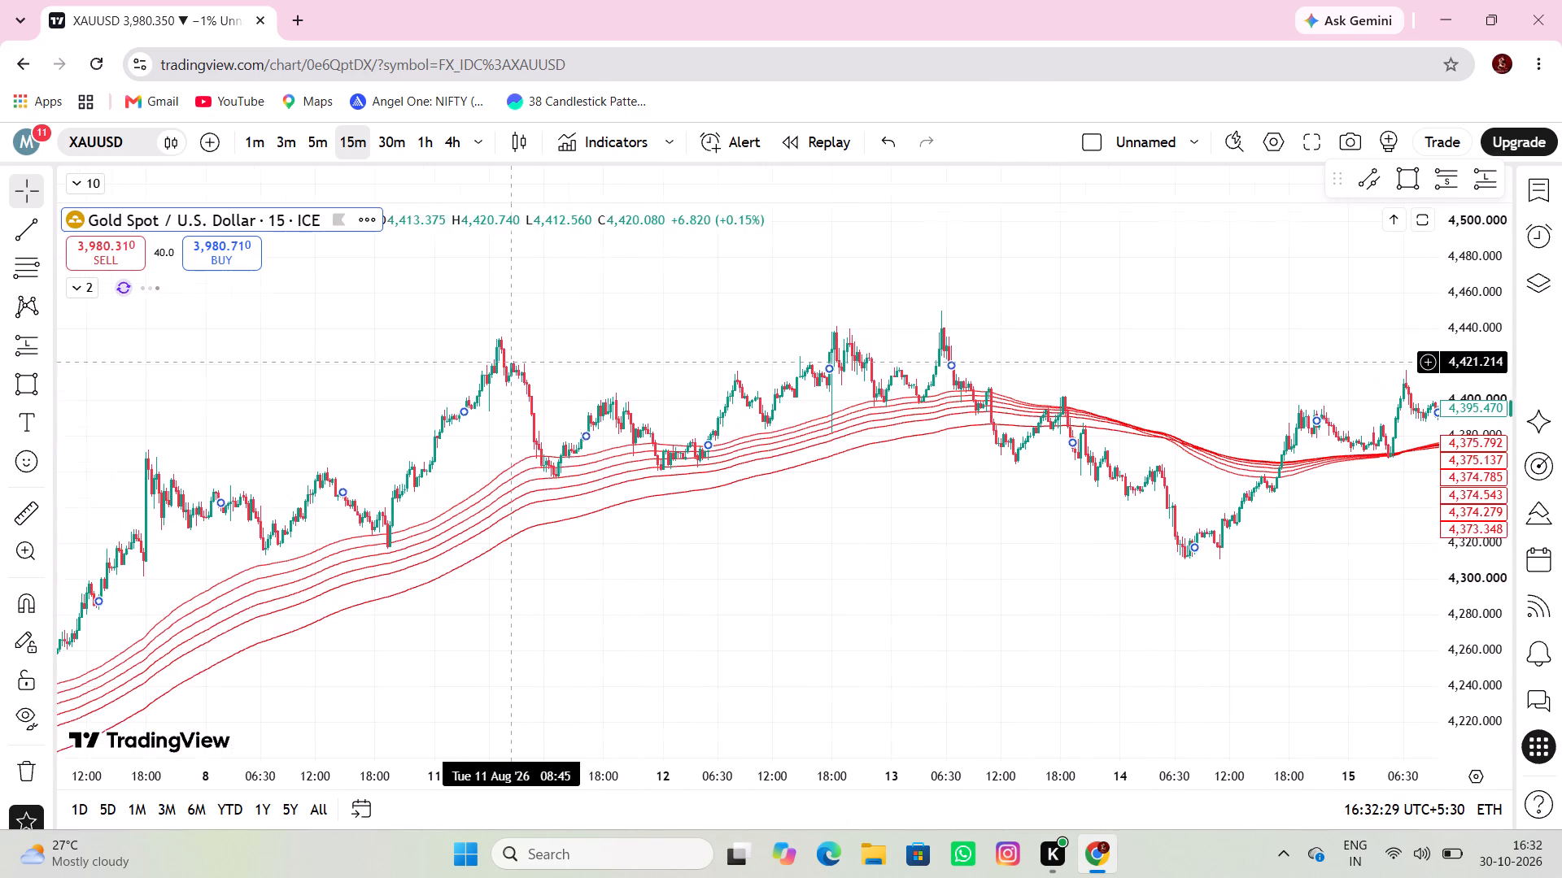
left_click_drag(584, 339, 818, 302)
left_click(36, 503)
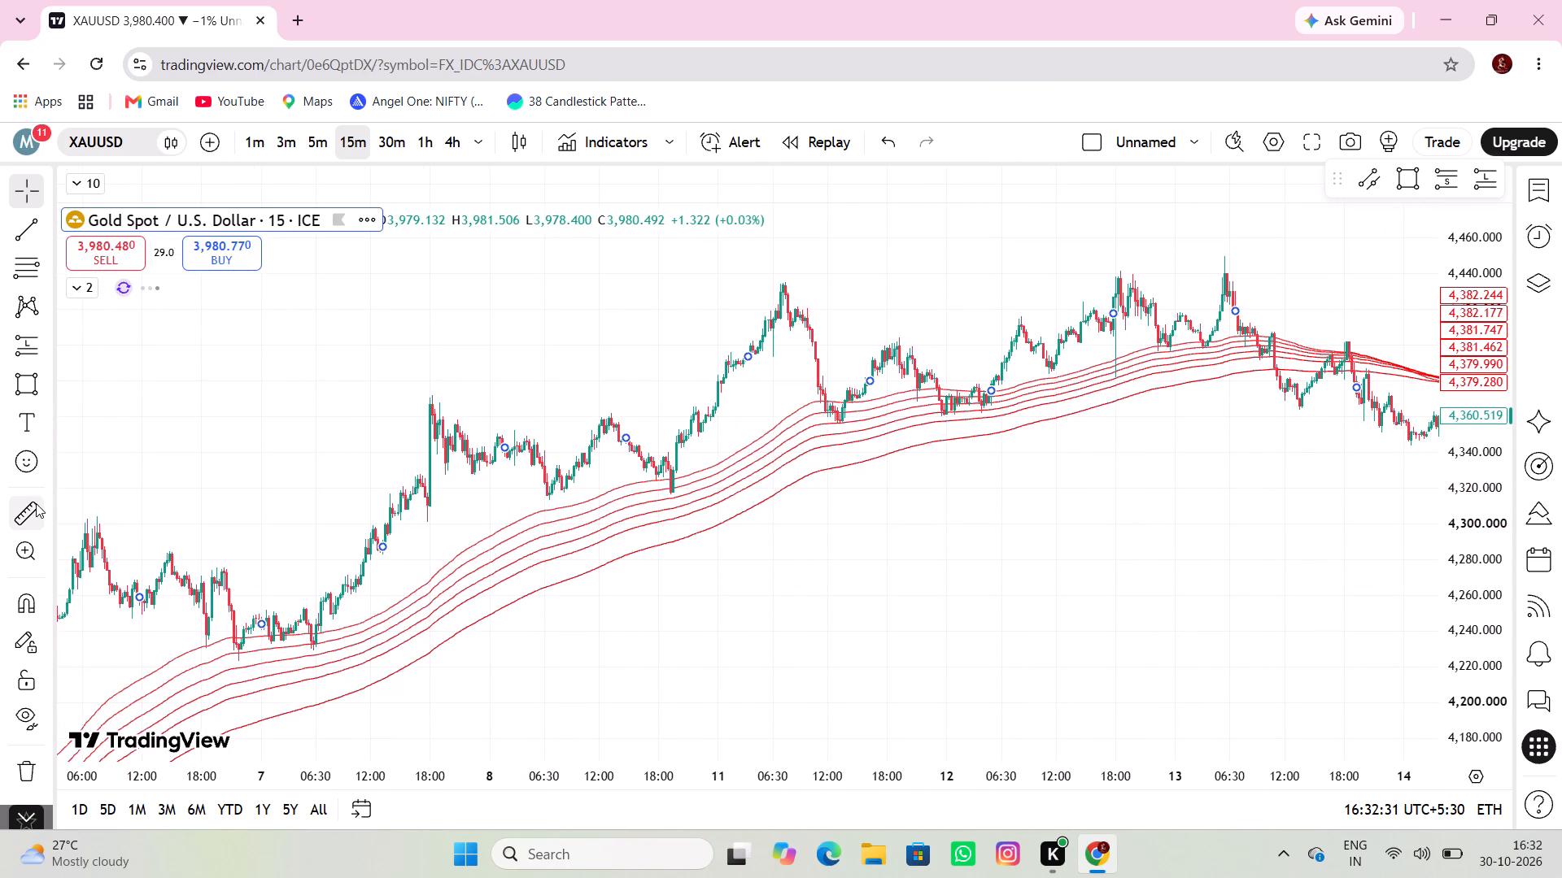
left_click(325, 608)
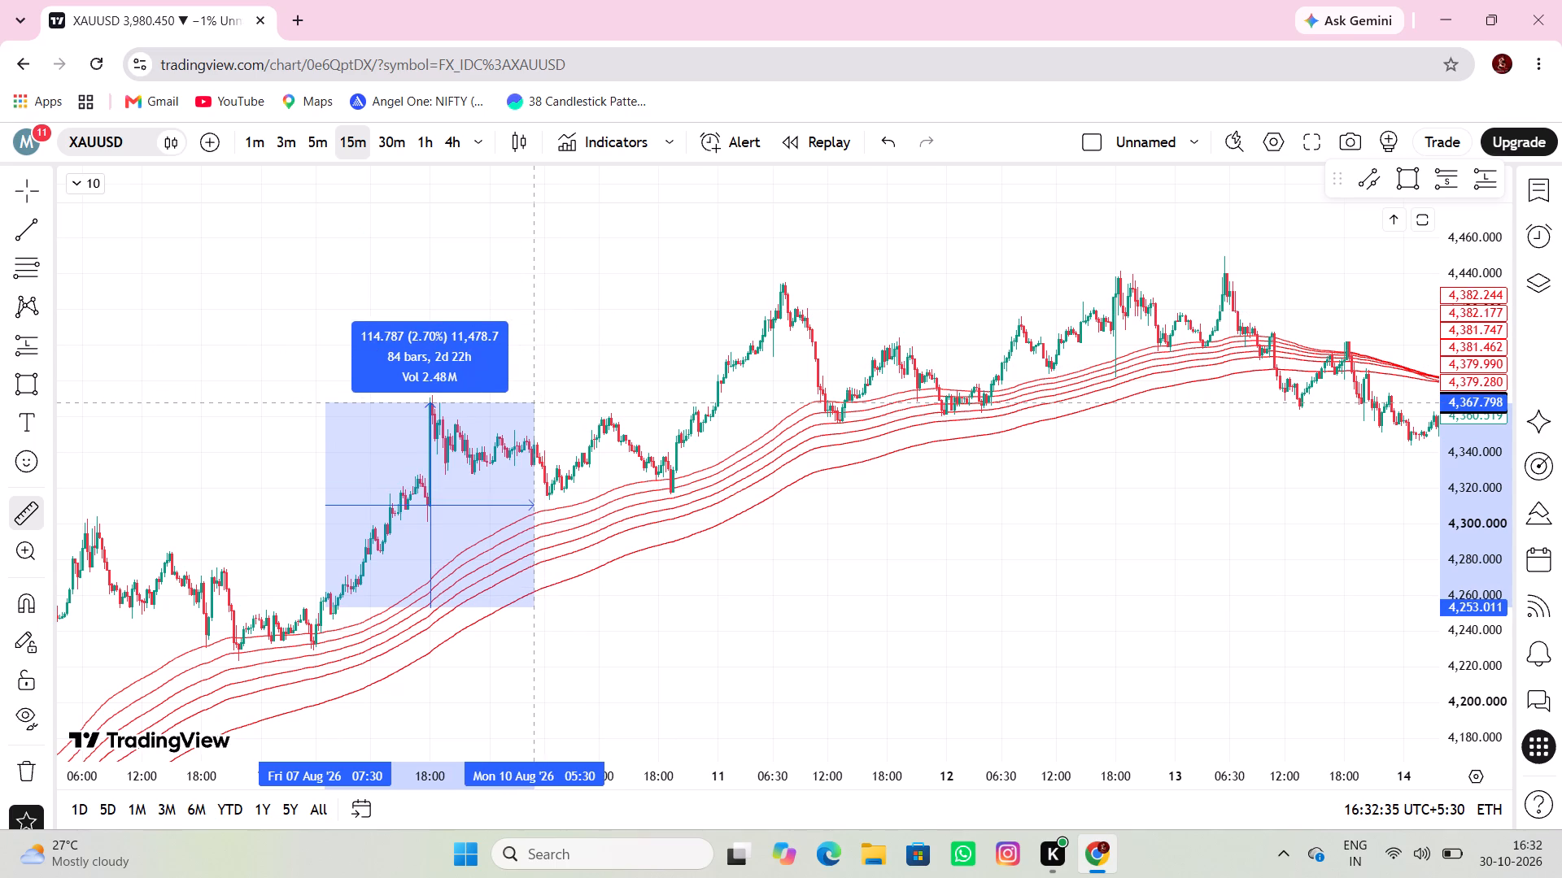
left_click(537, 398)
Examine the earliest loaded price action, from 10 August back to 6 August.
left_click_drag(584, 354, 639, 344)
left_click_drag(651, 385, 915, 336)
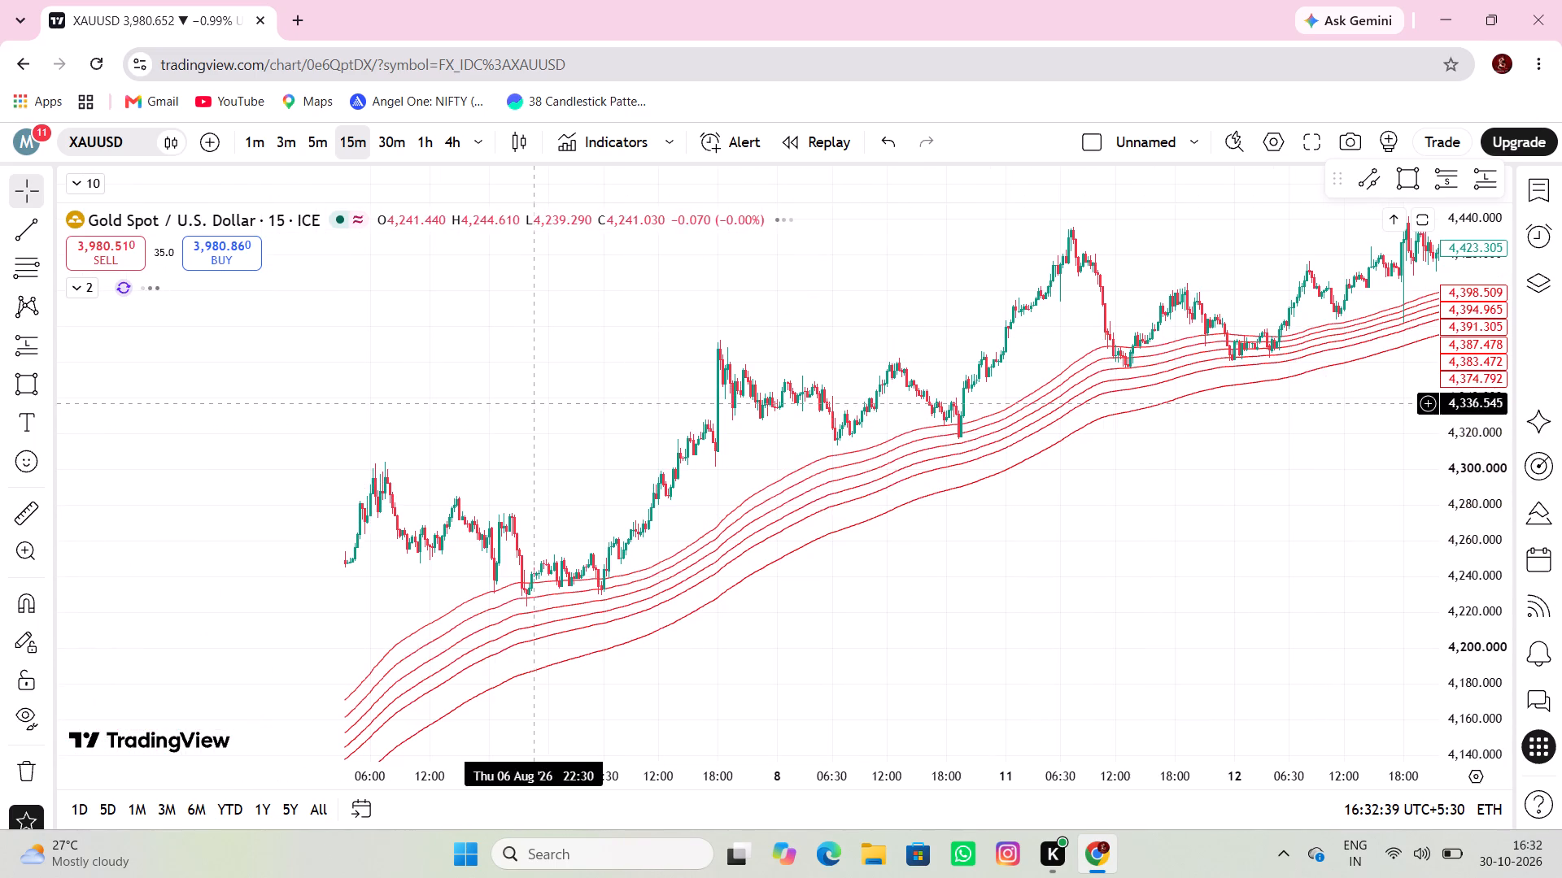
left_click_drag(542, 404, 962, 363)
scroll(726, 599, "up", 2)
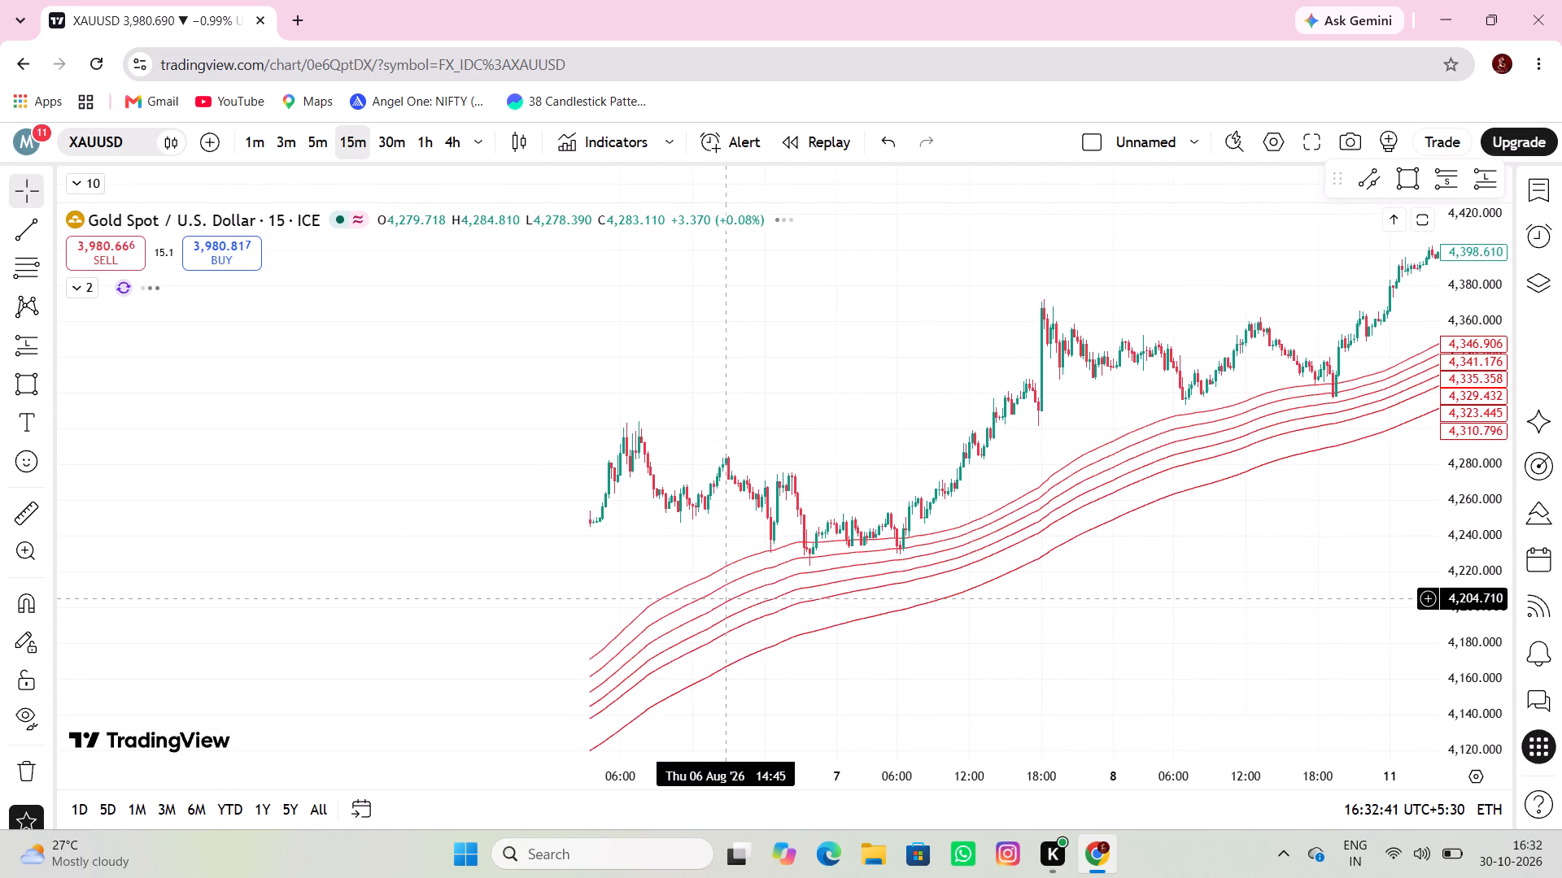
scroll(726, 599, "down", 4)
left_click_drag(723, 599, 1107, 415)
scroll(1073, 444, "up", 4)
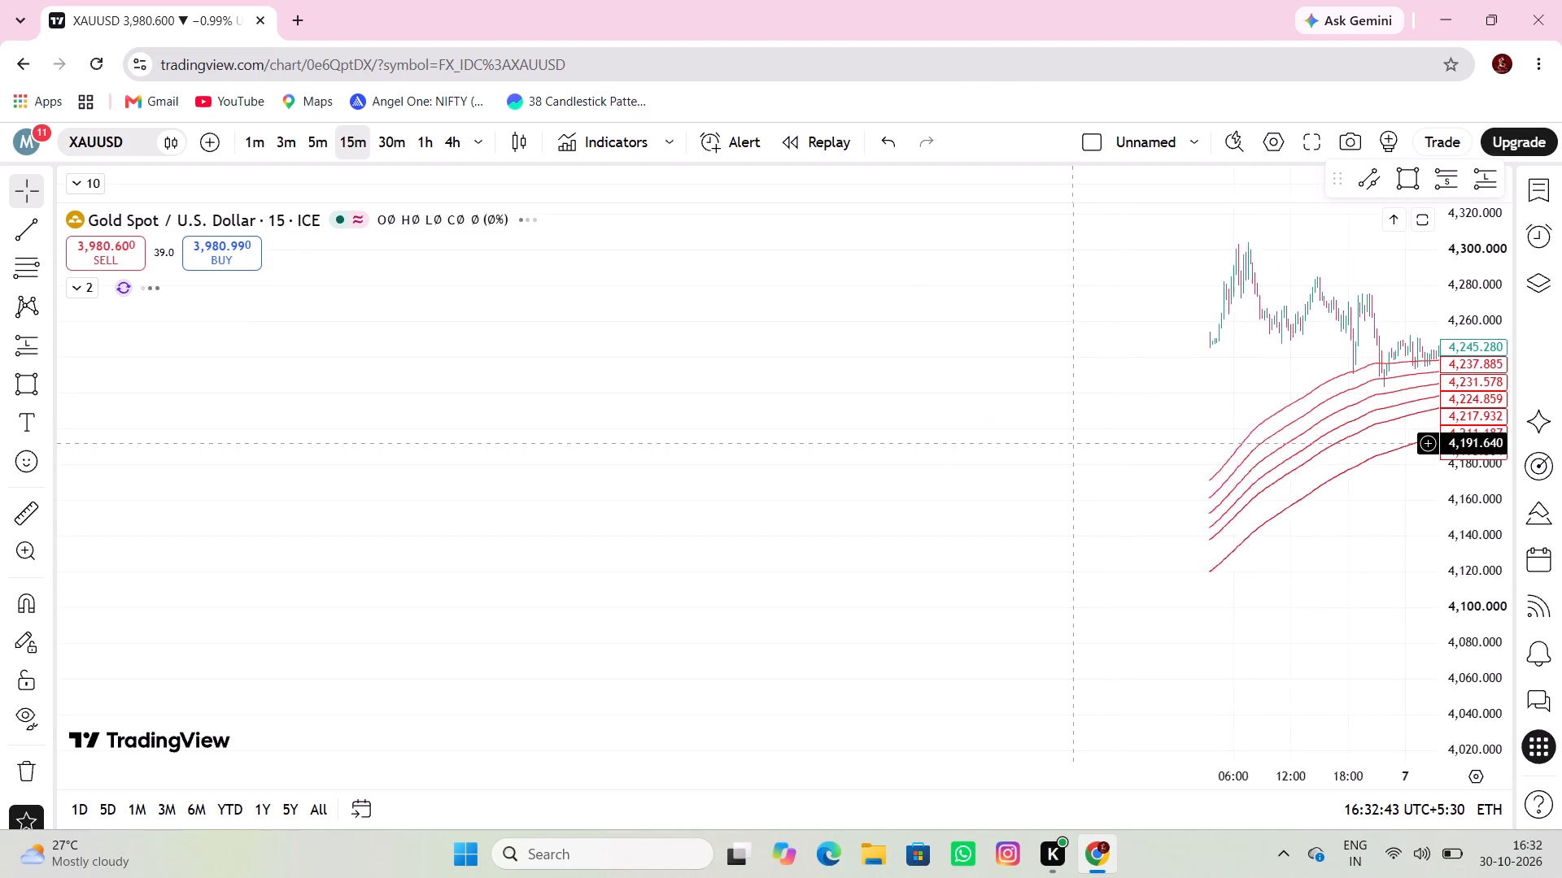
scroll(1073, 444, "up", 2)
Review the price action forward from 8 August to 27 August, returning to the 20 to 26 August range.
left_click_drag(1087, 584, 338, 581)
left_click_drag(855, 537, 242, 877)
left_click_drag(530, 747, 234, 745)
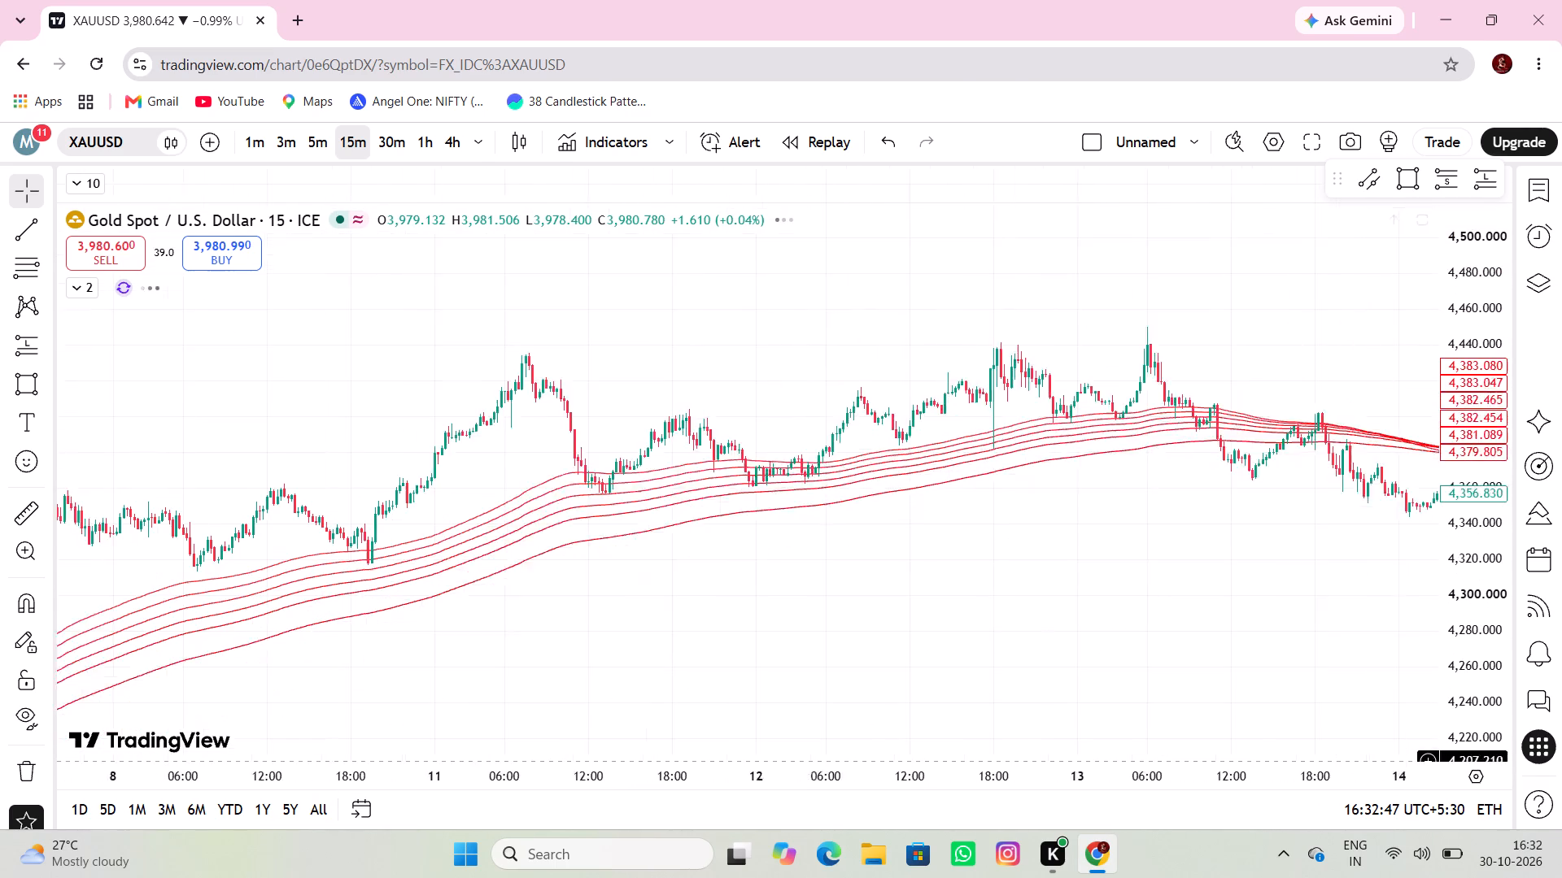
left_click_drag(234, 745, 212, 691)
left_click(680, 656)
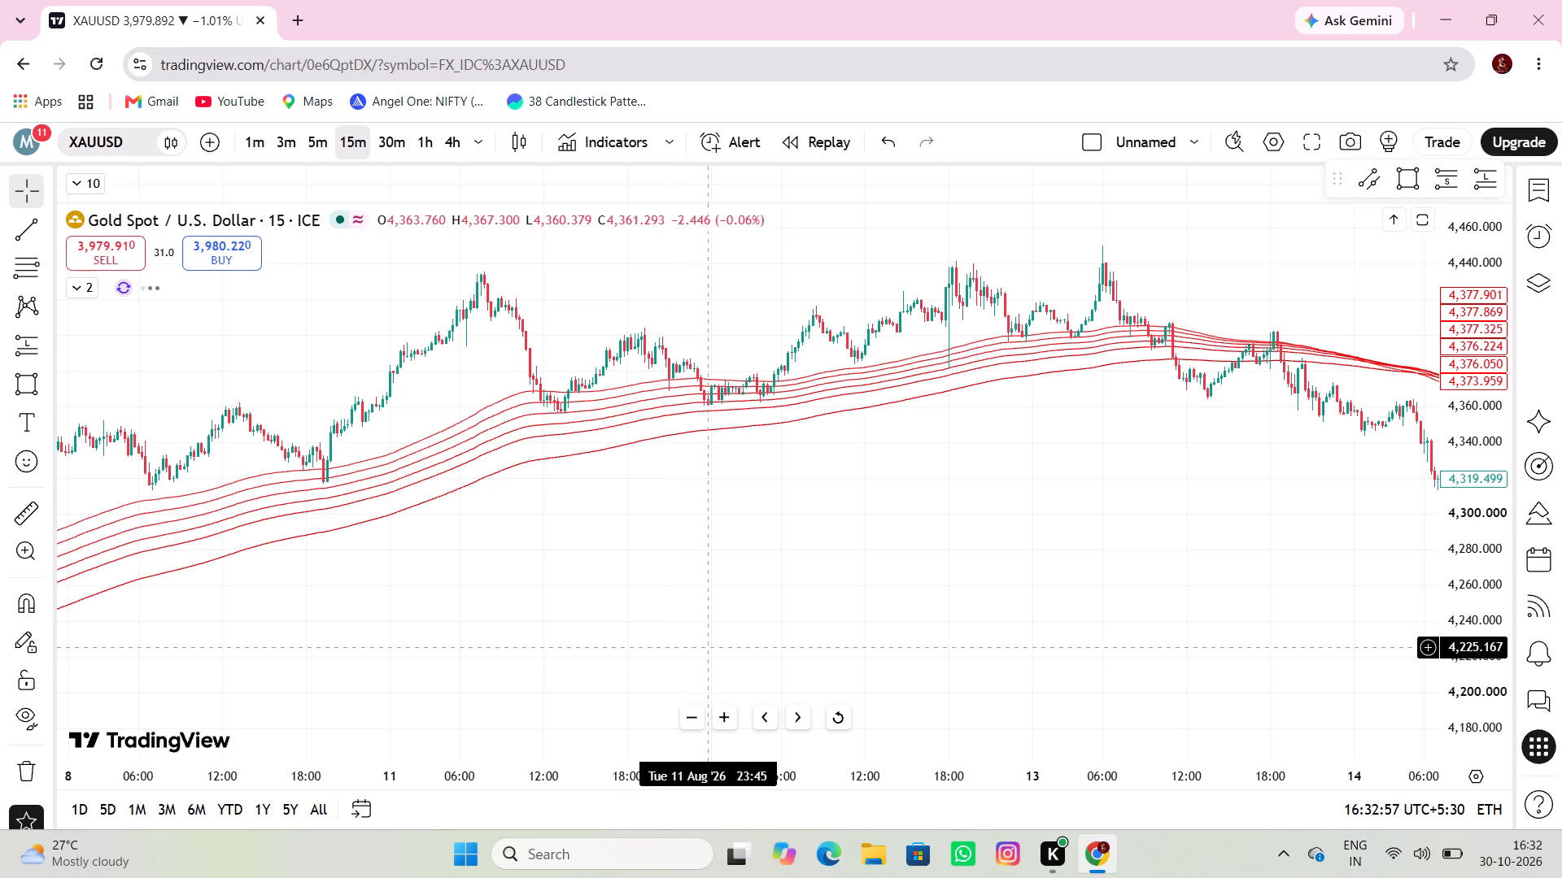
left_click_drag(906, 647, 417, 667)
left_click_drag(717, 605, 329, 664)
left_click_drag(591, 712, 0, 639)
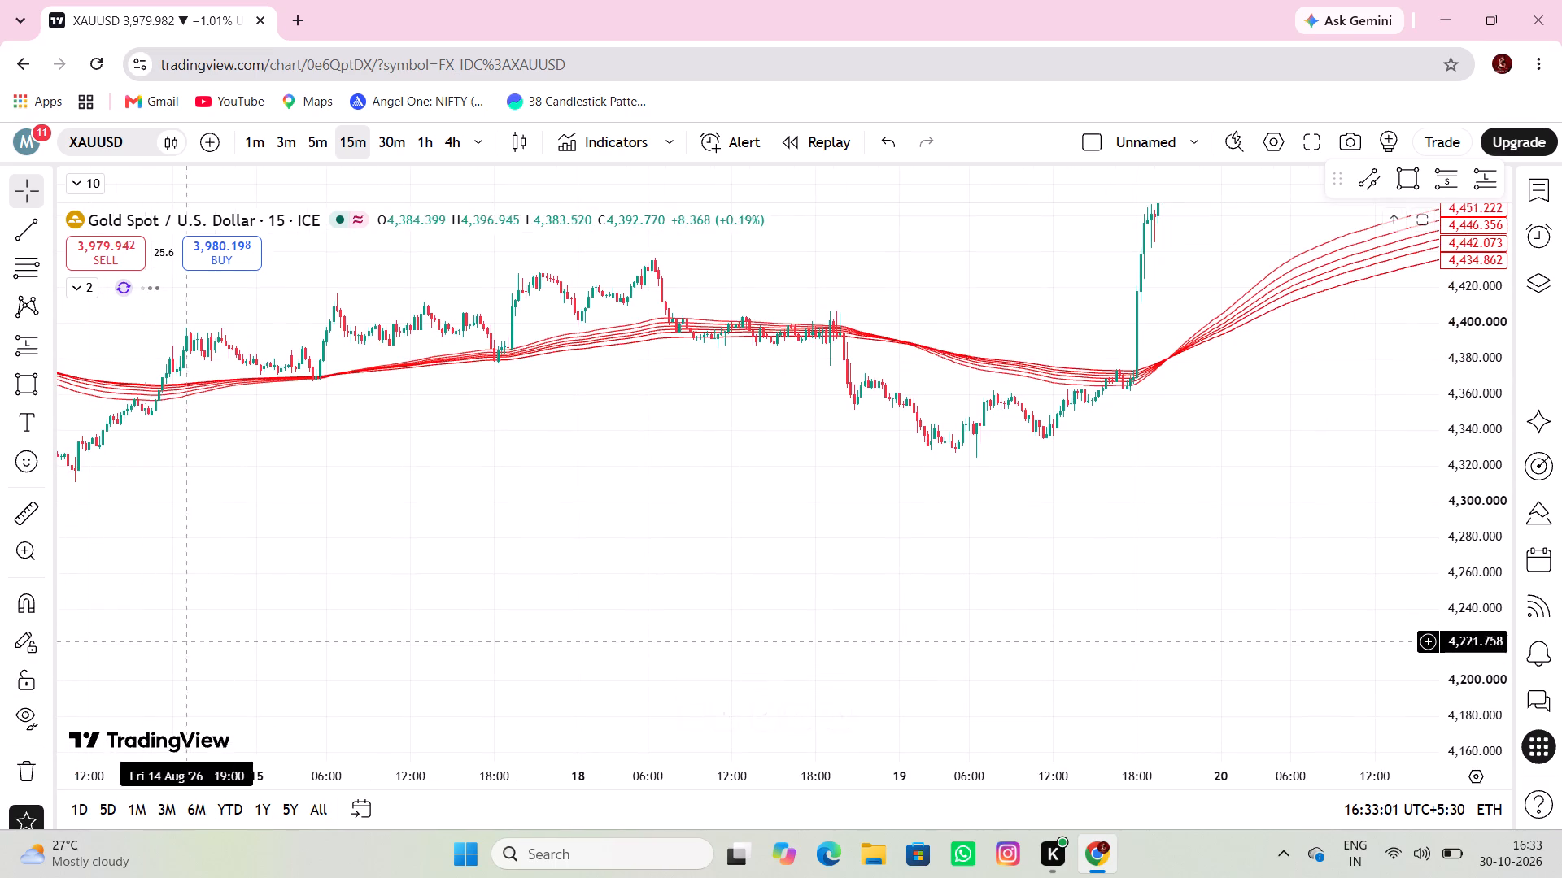
left_click_drag(288, 700, 2, 820)
left_click_drag(429, 752, 11, 778)
left_click_drag(382, 712, 281, 819)
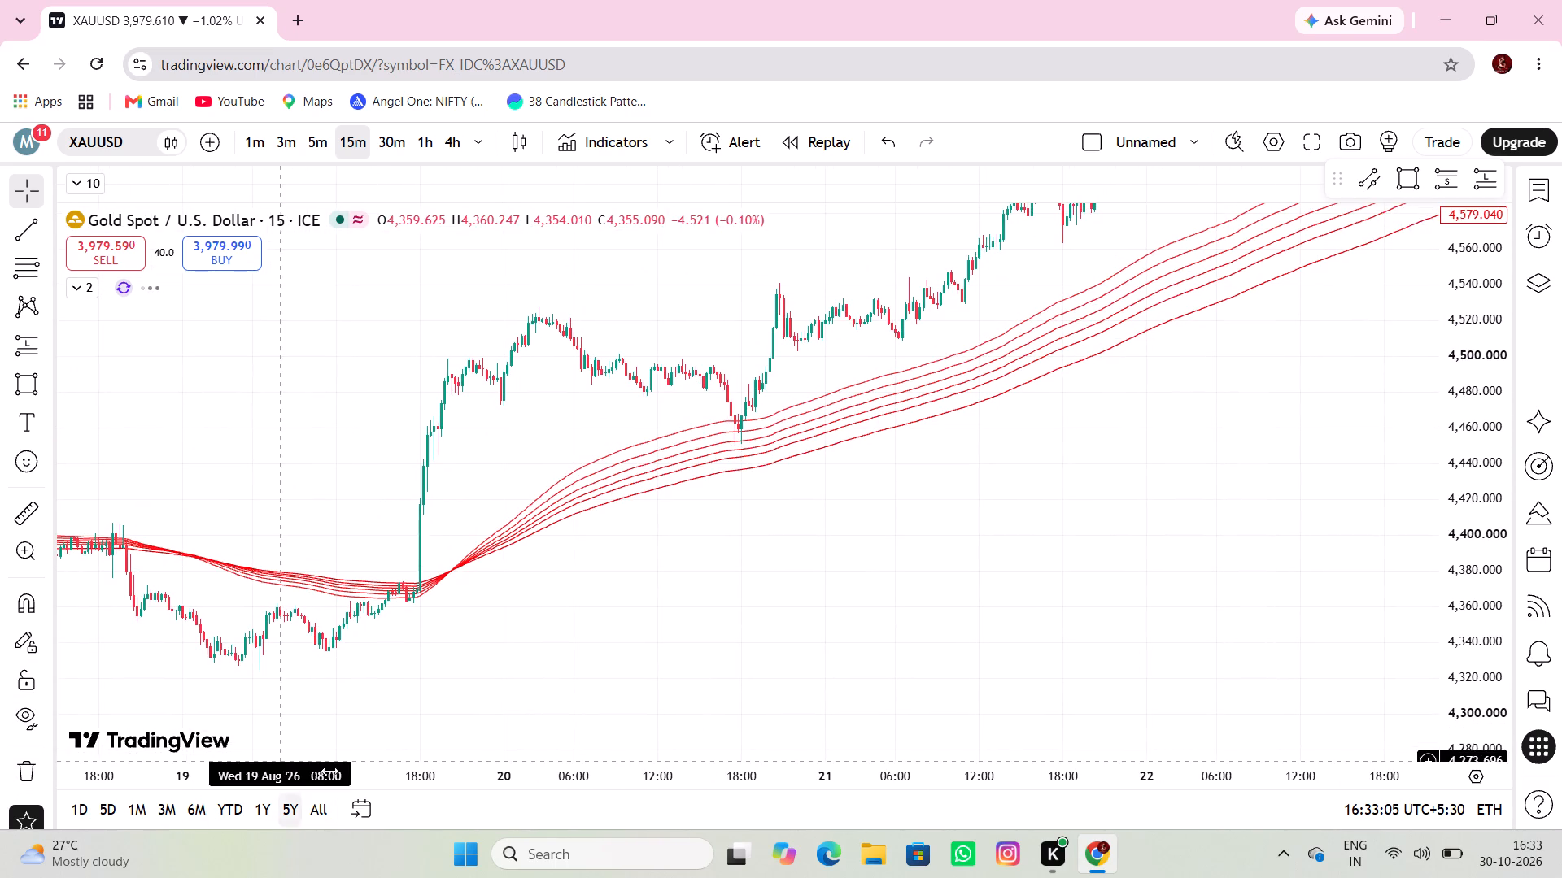
left_click_drag(622, 741, 346, 861)
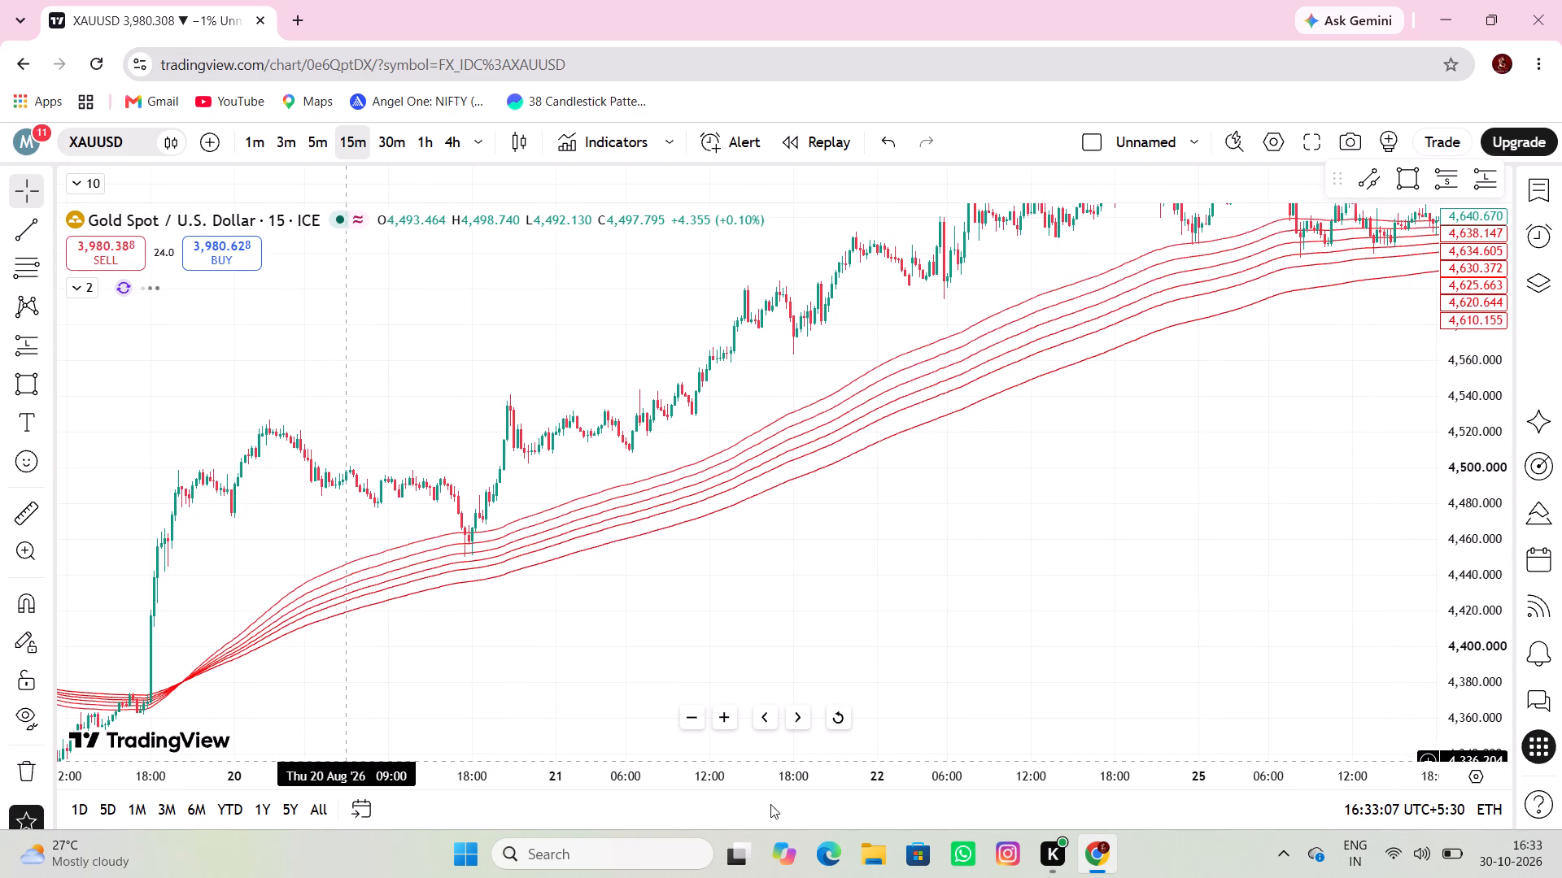
left_click_drag(770, 805, 505, 862)
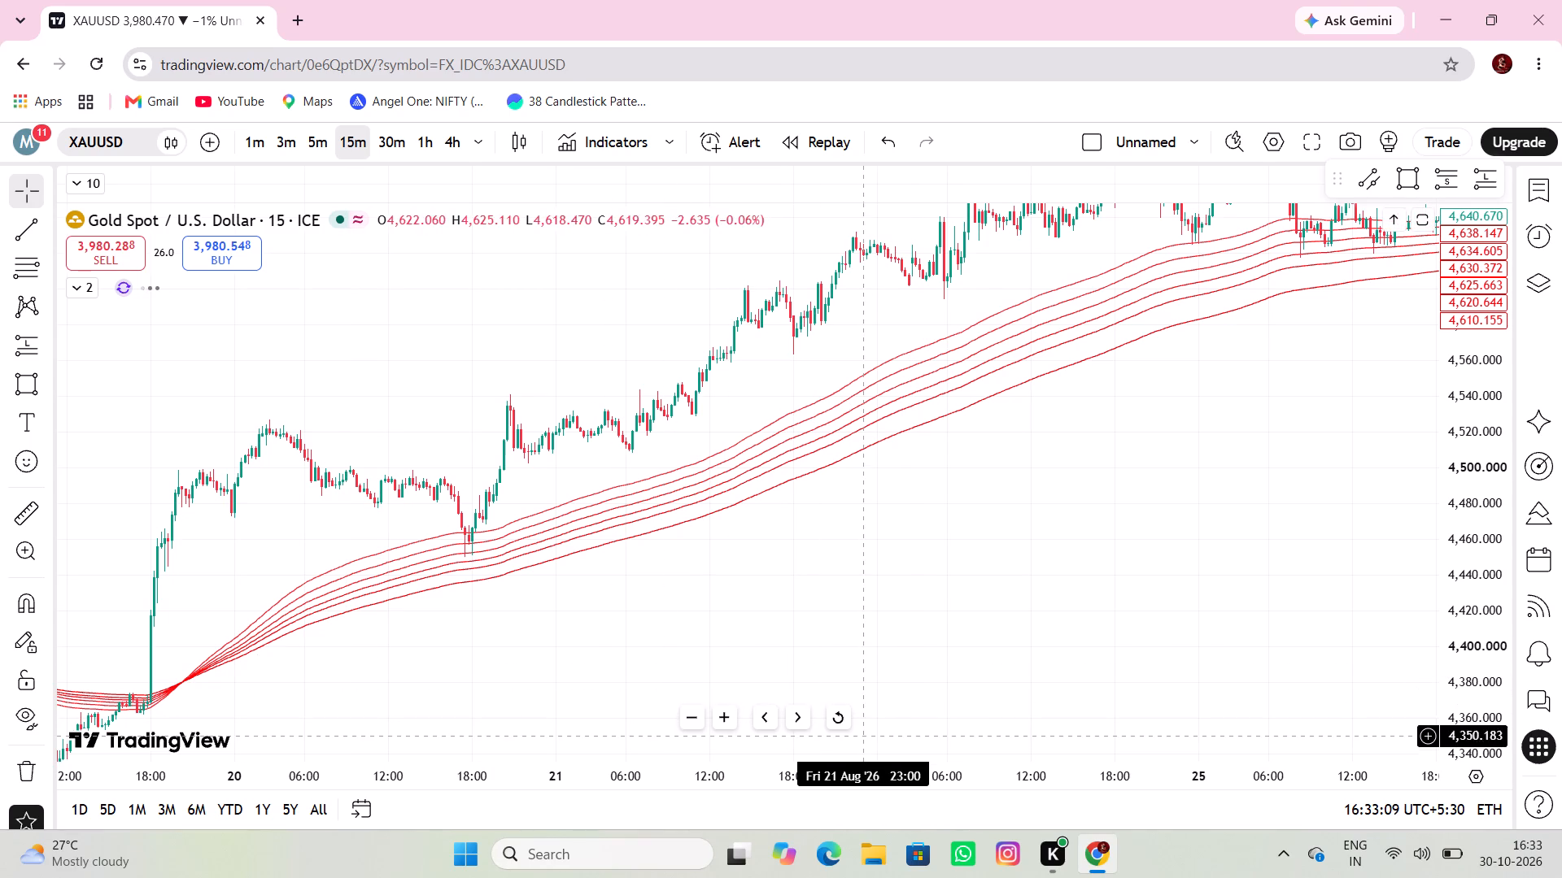
left_click_drag(878, 607, 472, 652)
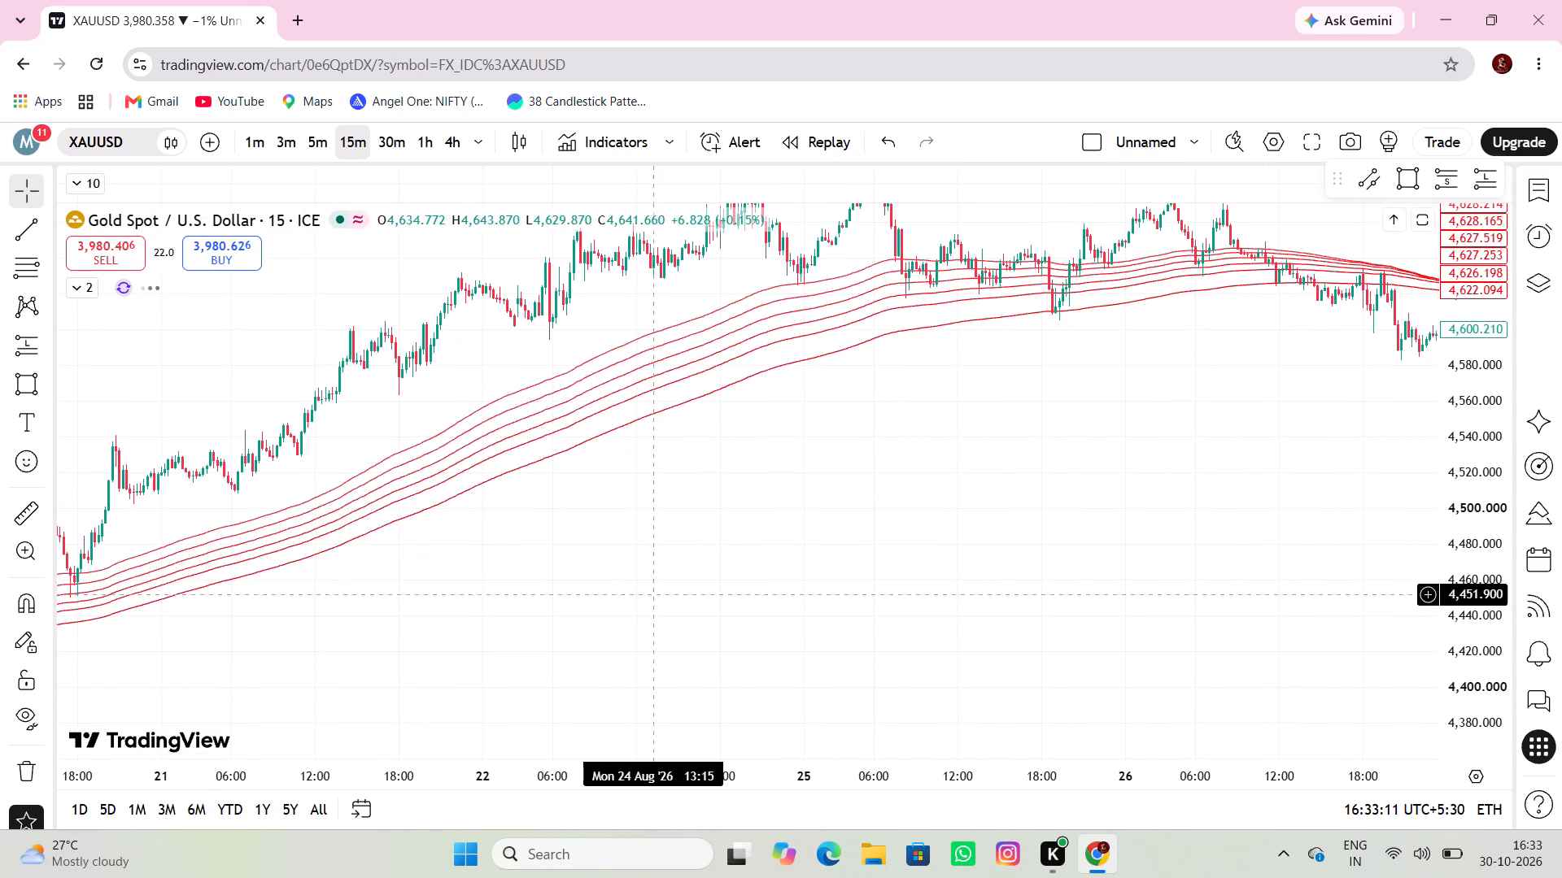
left_click_drag(612, 617, 348, 653)
left_click_drag(377, 567, 379, 567)
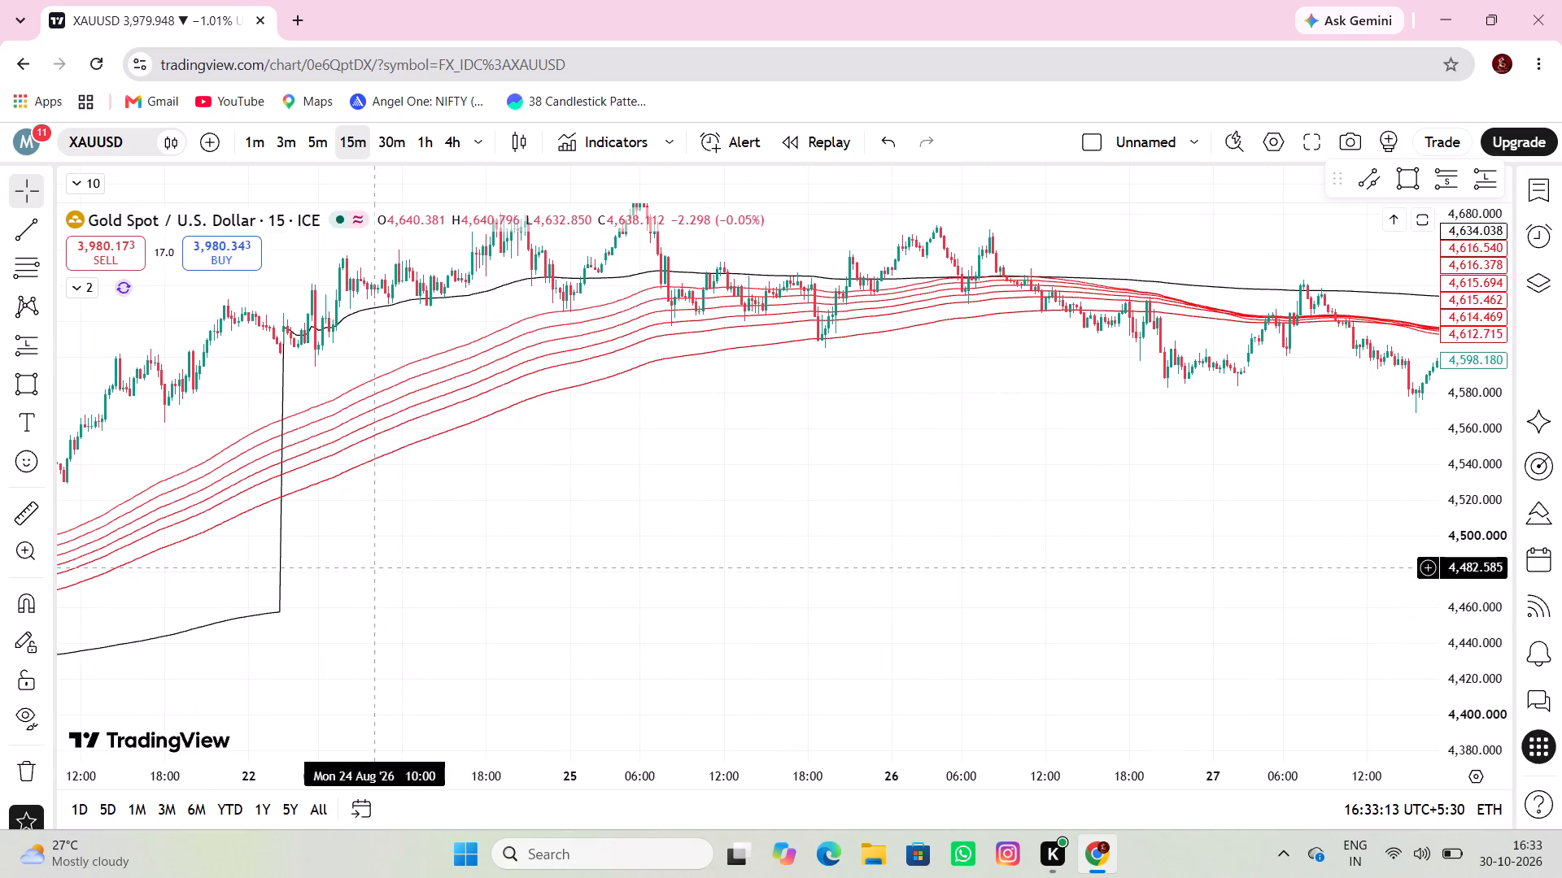
left_click_drag(379, 567, 882, 585)
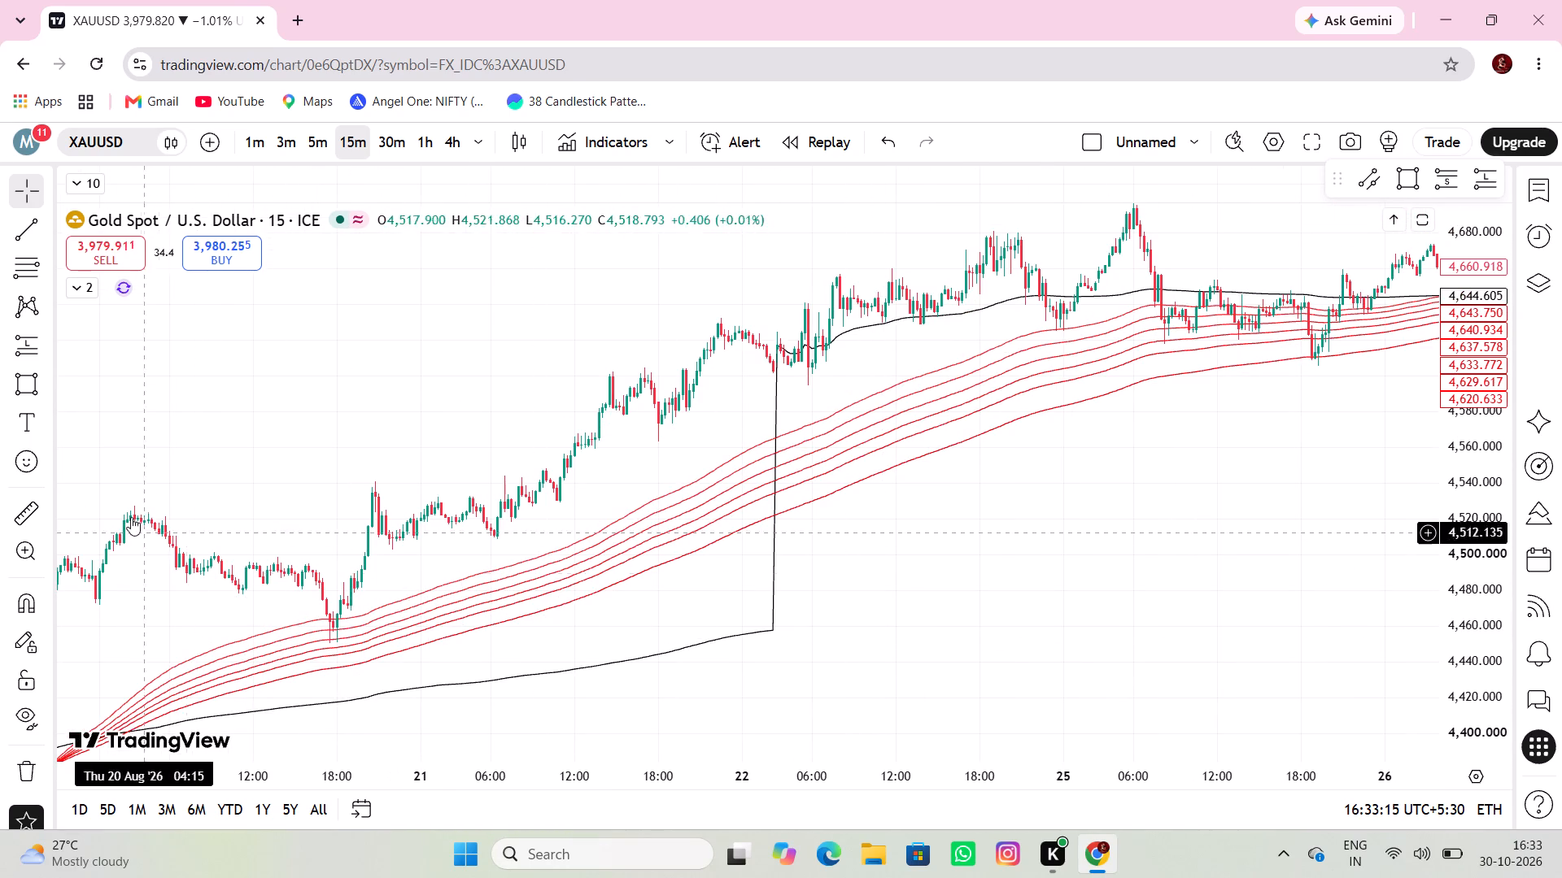
Measure the price rise from 20 Aug 19:45, about 4,476, up to 24 Aug 18:45, about 4,693.
left_click(33, 511)
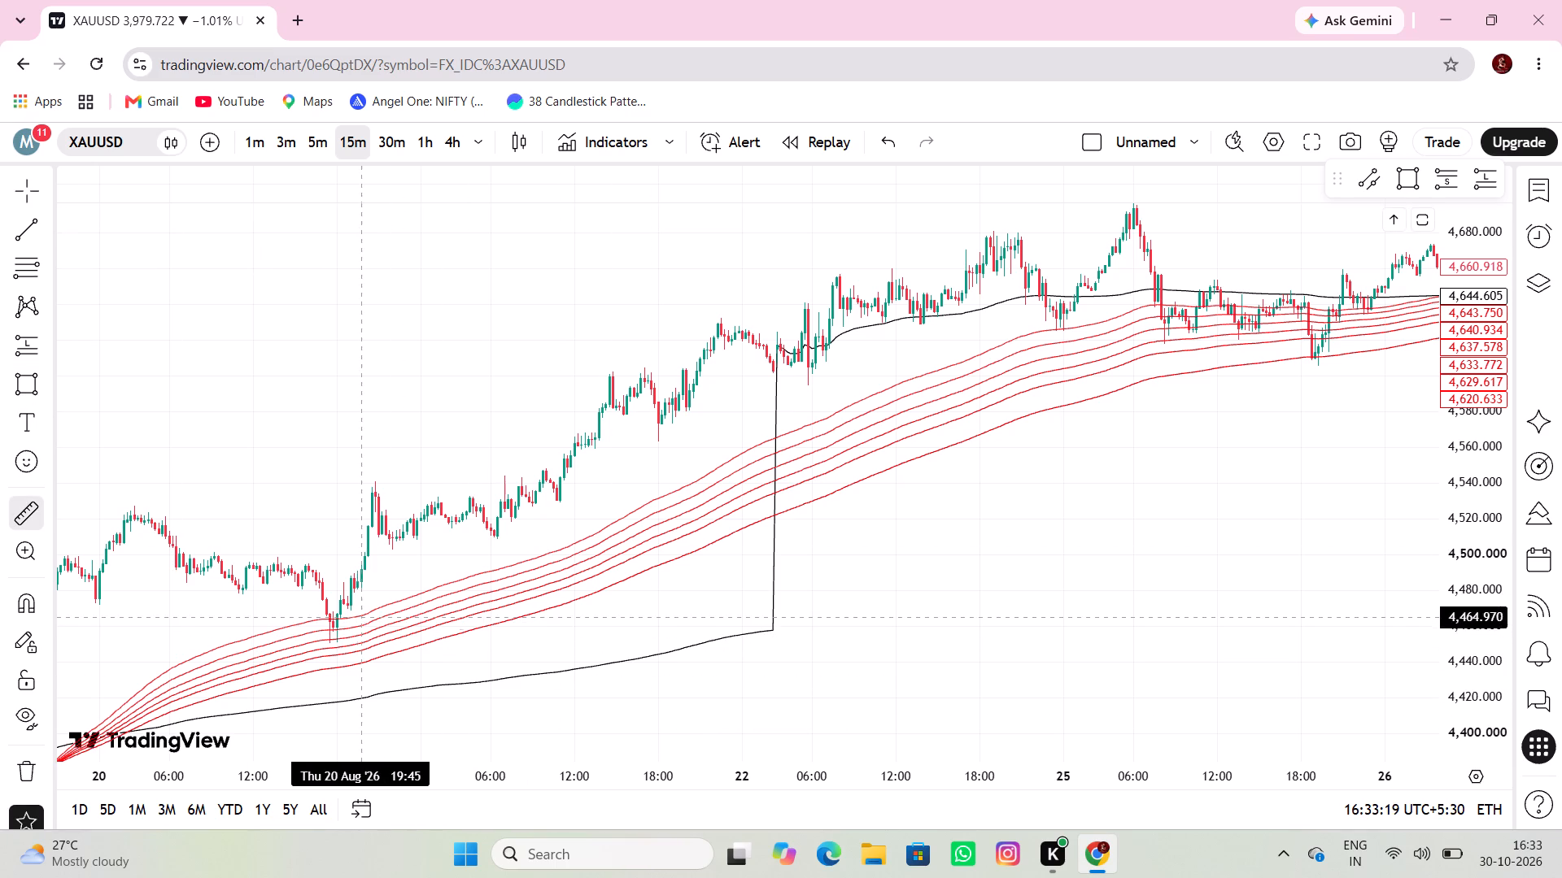
left_click(361, 598)
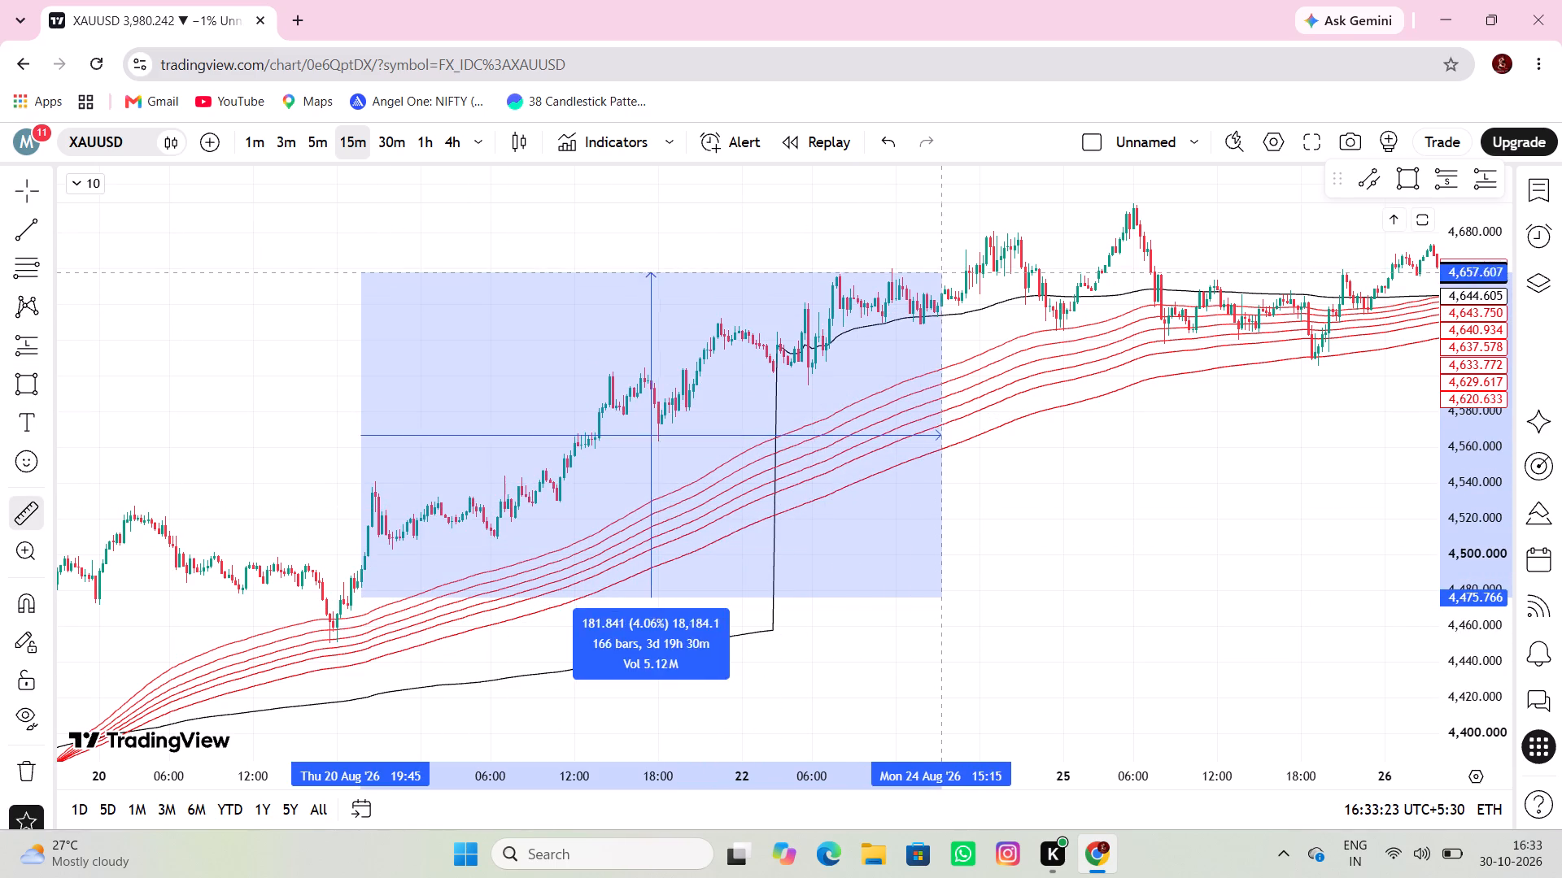
left_click(988, 209)
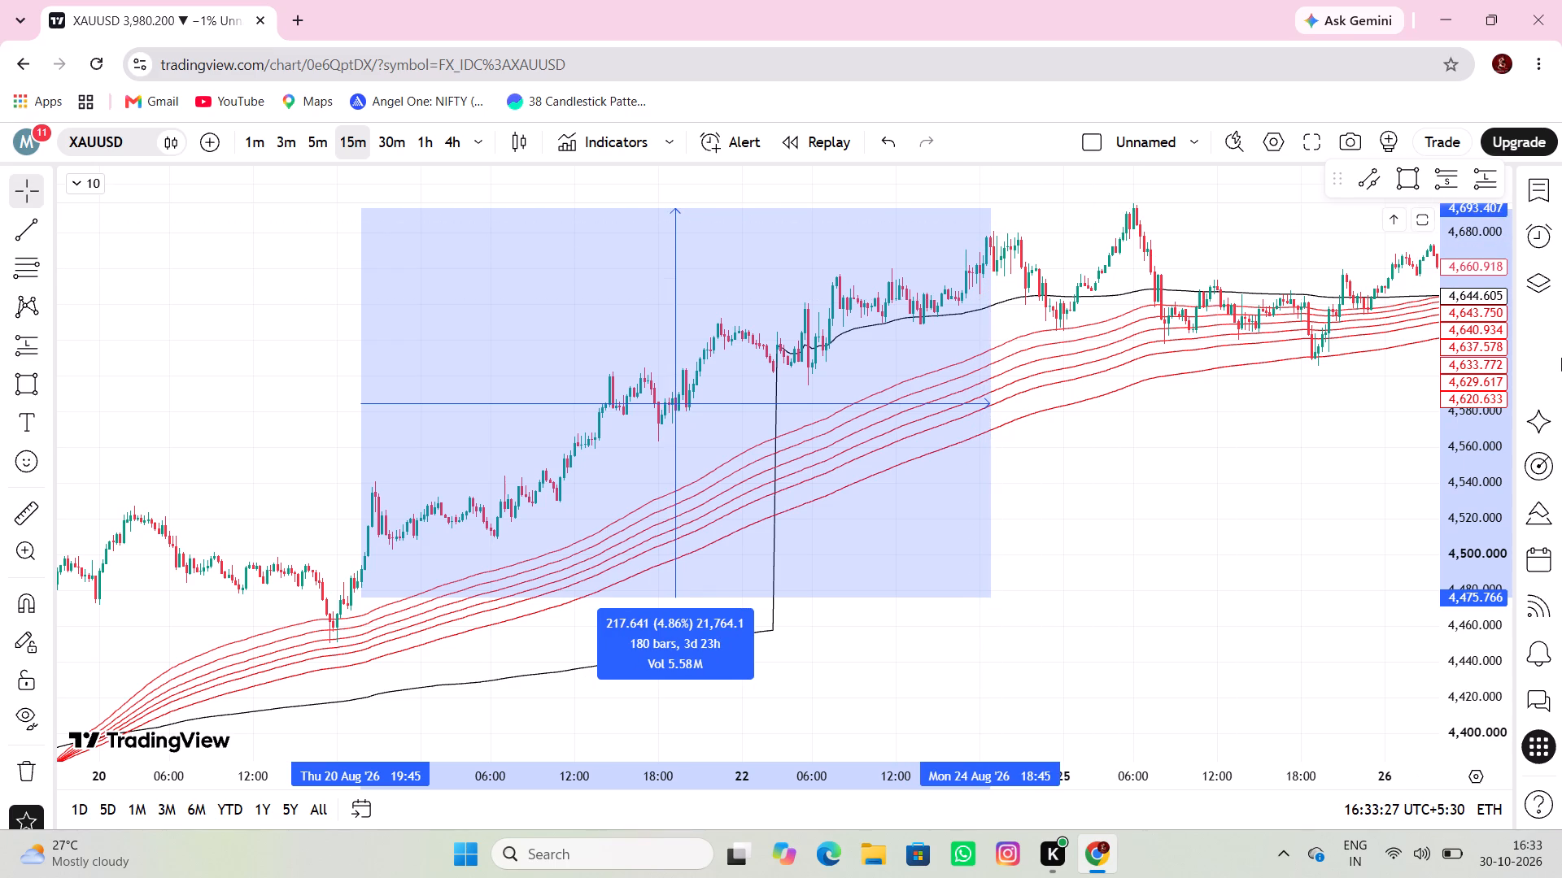
Measure the sharp 28 August price drop from about 4,579 down to about 4,407 at 23:45.
scroll(1474, 489, "up", 5)
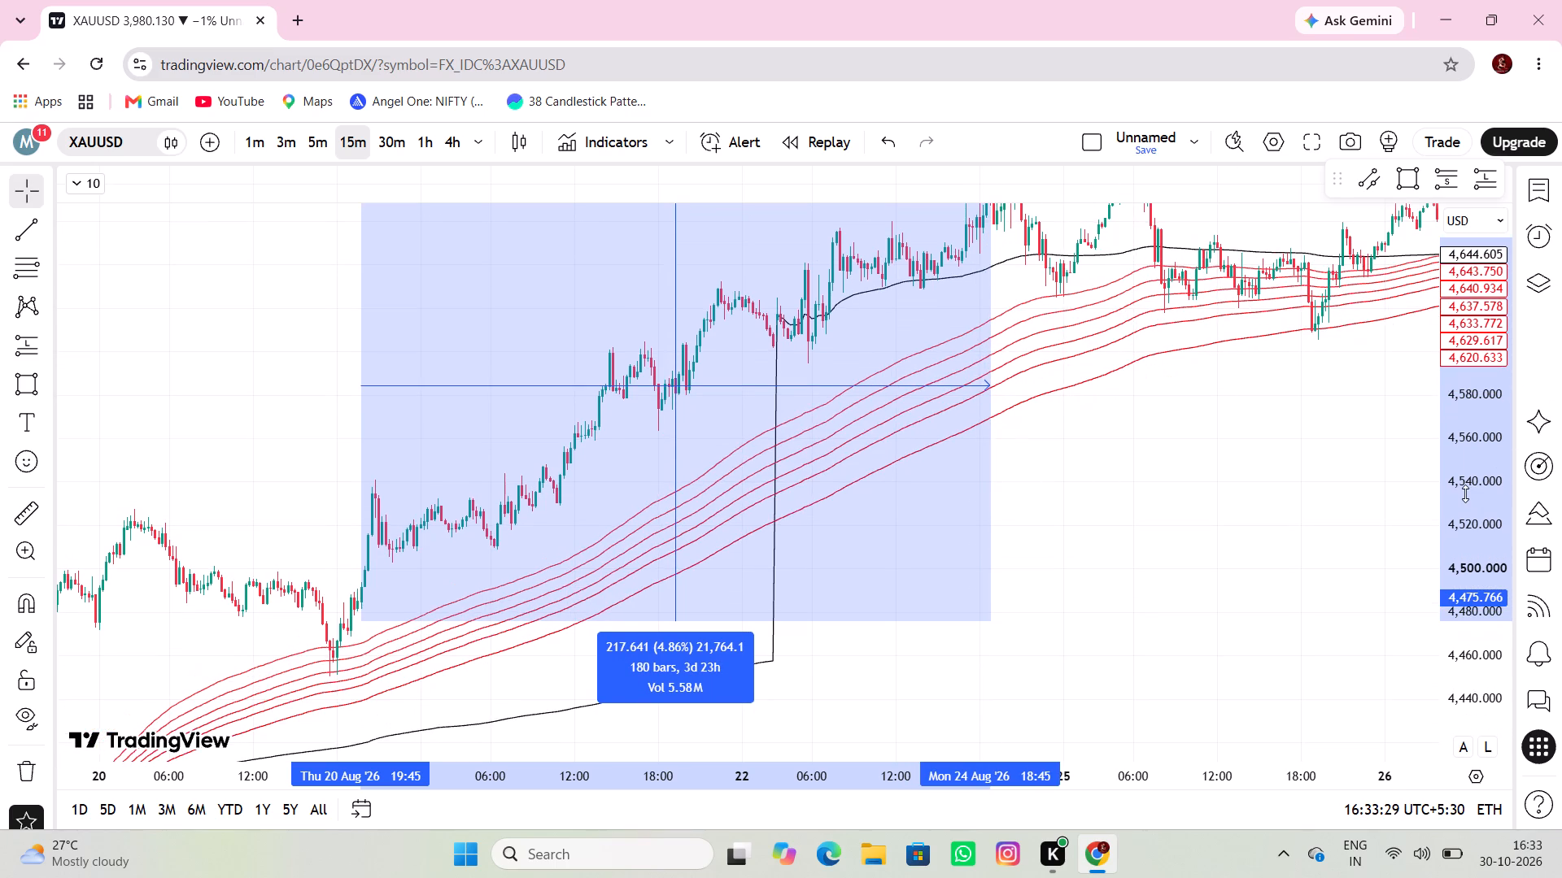
scroll(1465, 493, "down", 14)
scroll(1224, 596, "down", 4)
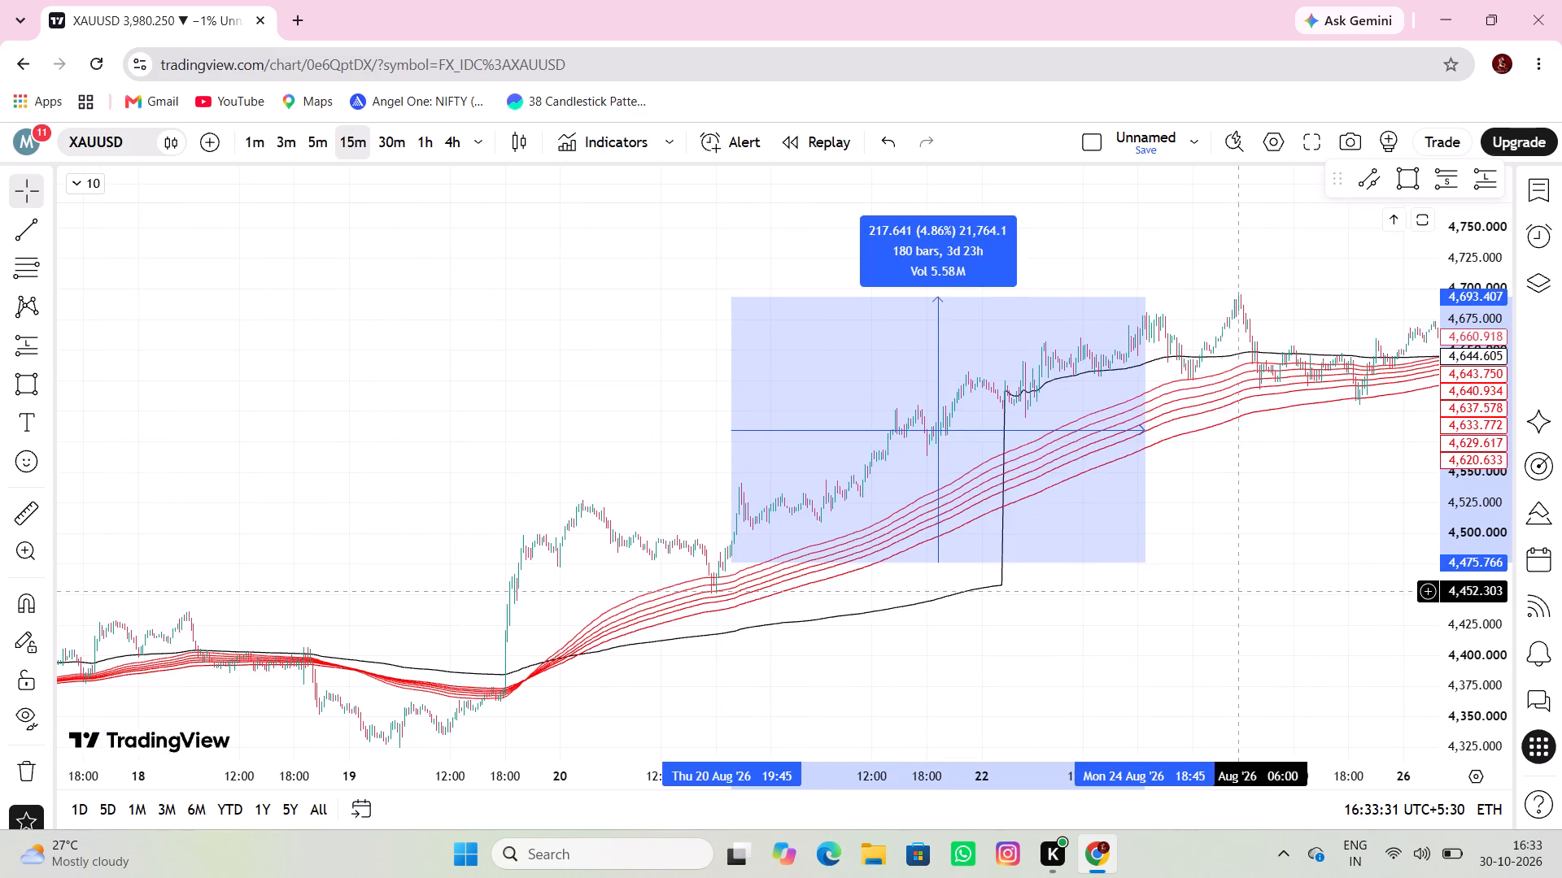
left_click_drag(1176, 634, 561, 584)
scroll(986, 560, "up", 3)
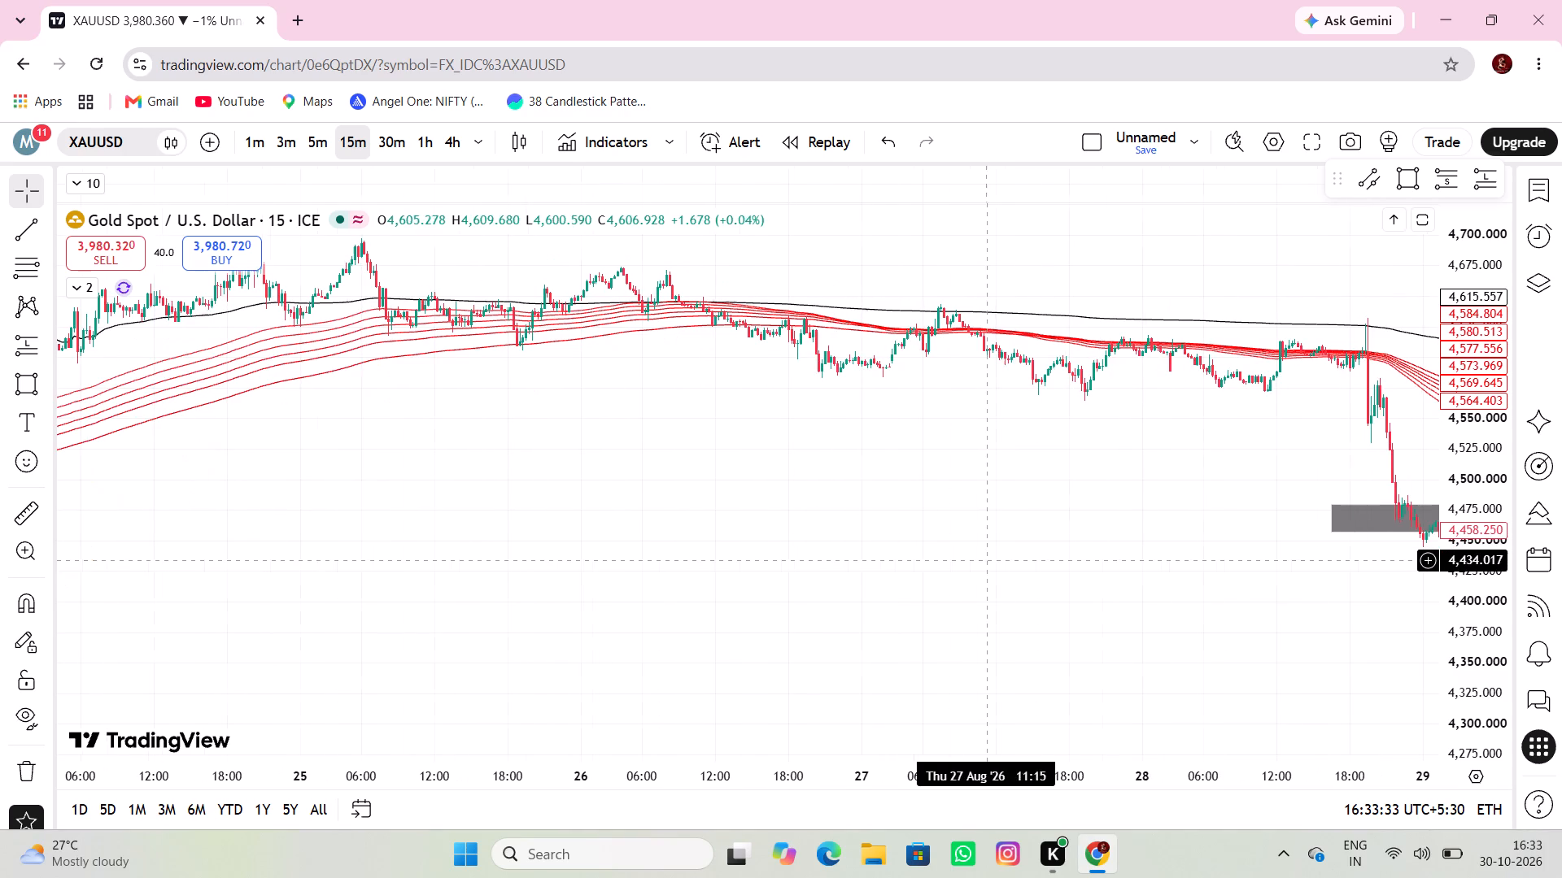
left_click_drag(1210, 488, 785, 425)
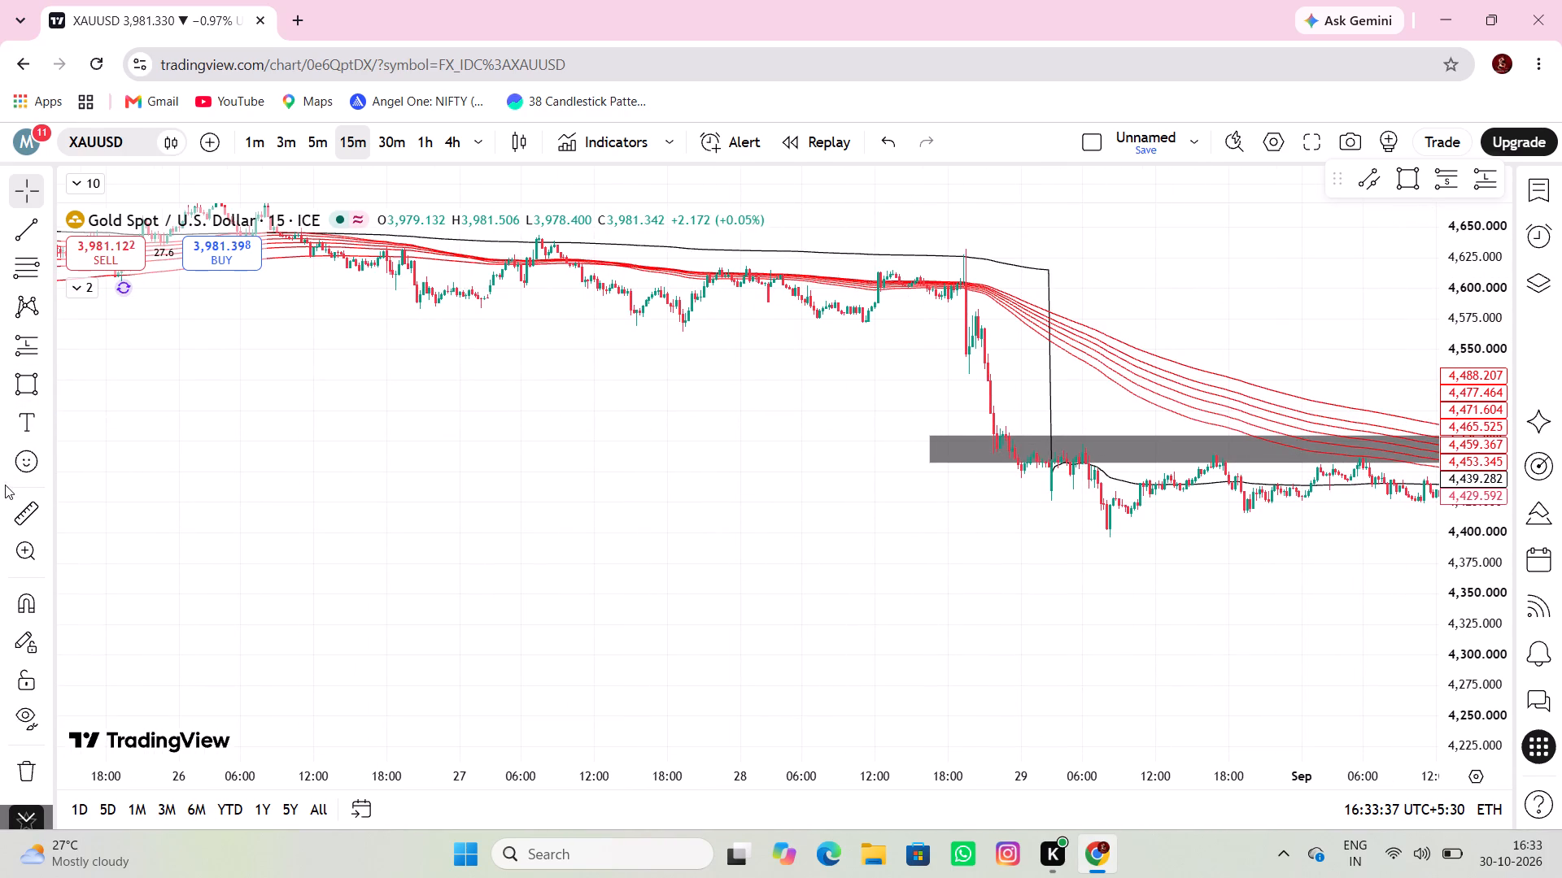
left_click(8, 514)
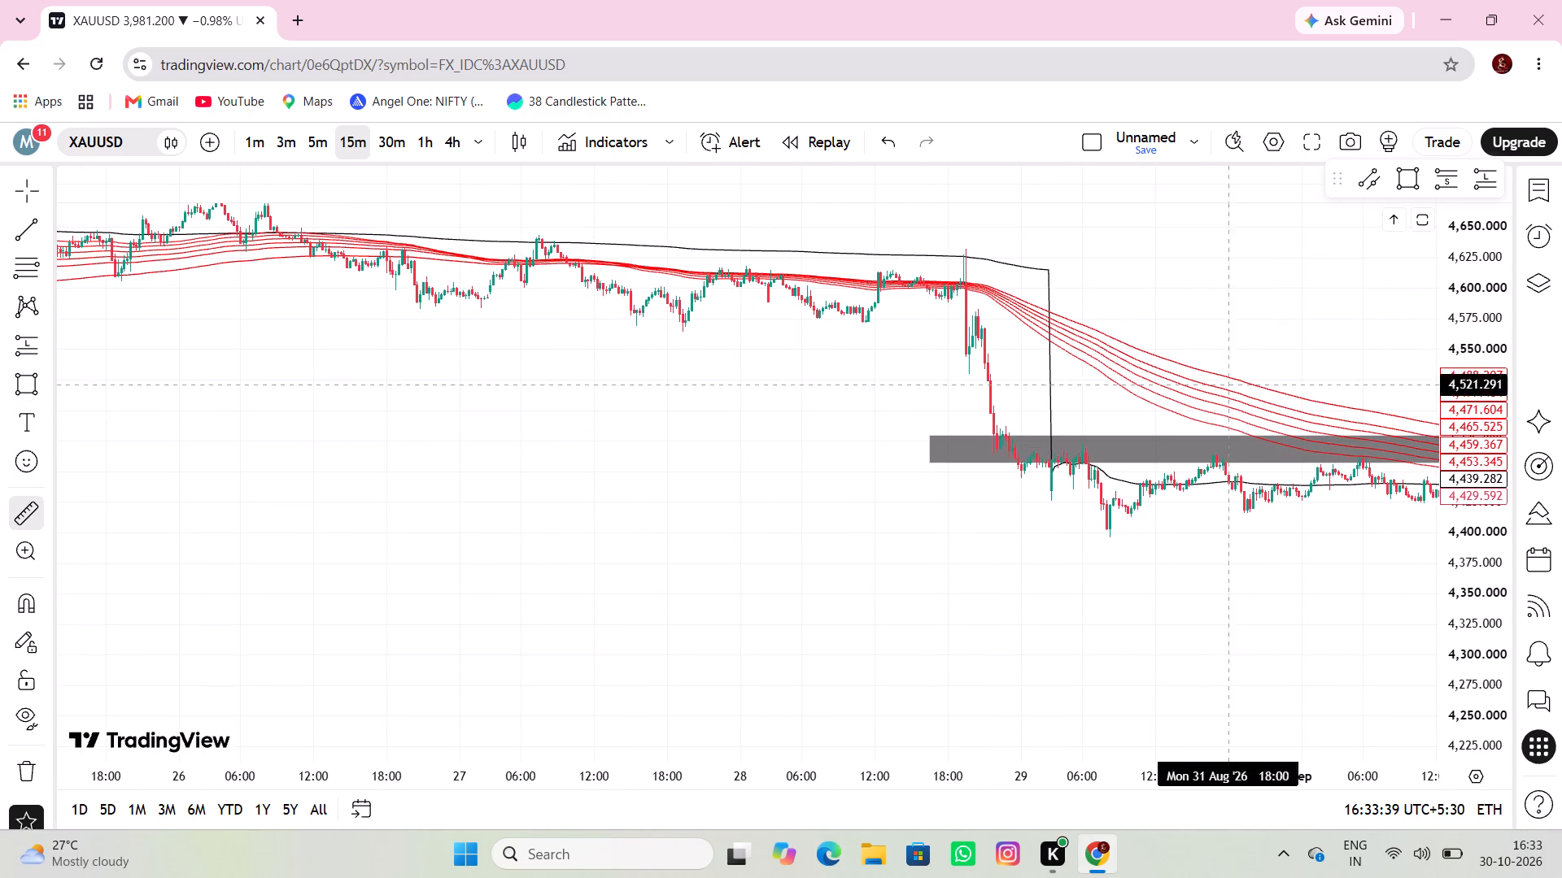
left_click(975, 314)
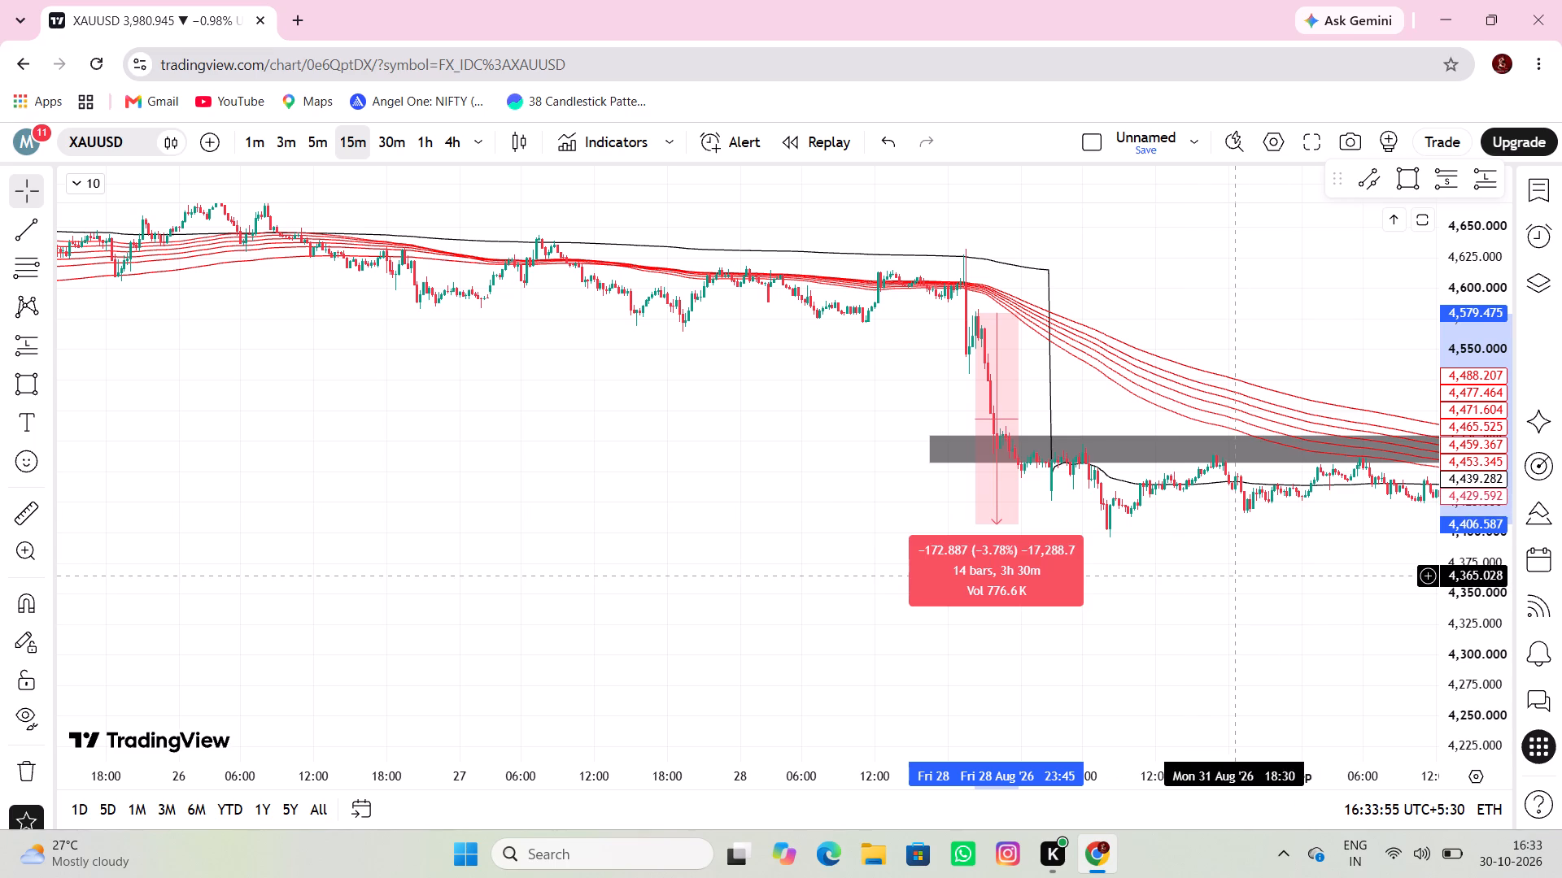
Measure the price drop from 1 Sep 13:45, about 4,417, down to about 4,286 at 2 Sep 13:45.
left_click_drag(1236, 576, 856, 502)
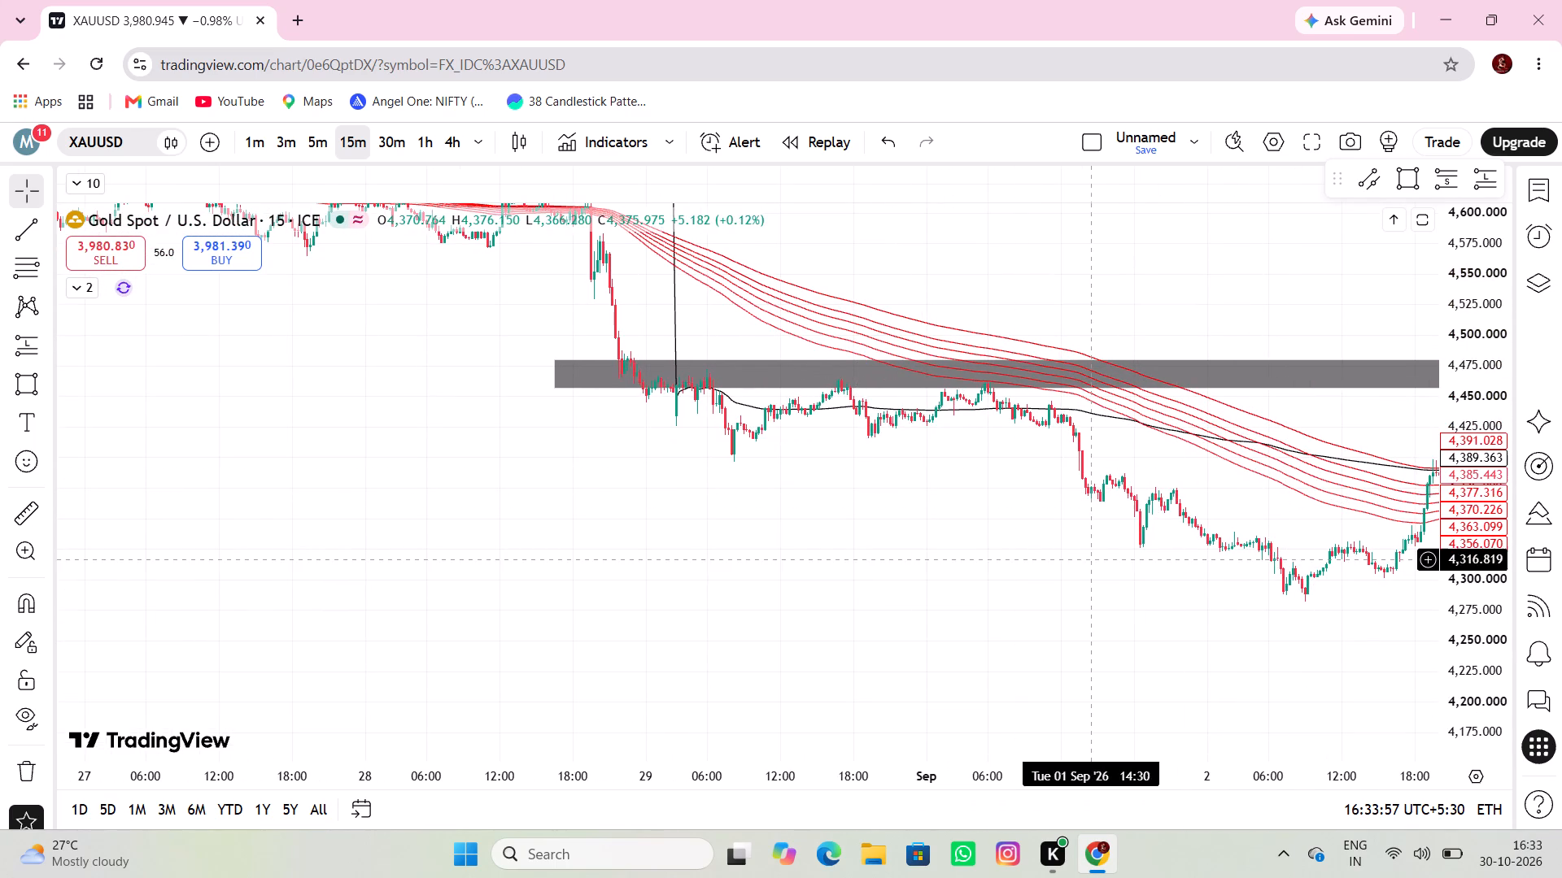
left_click_drag(503, 566, 368, 547)
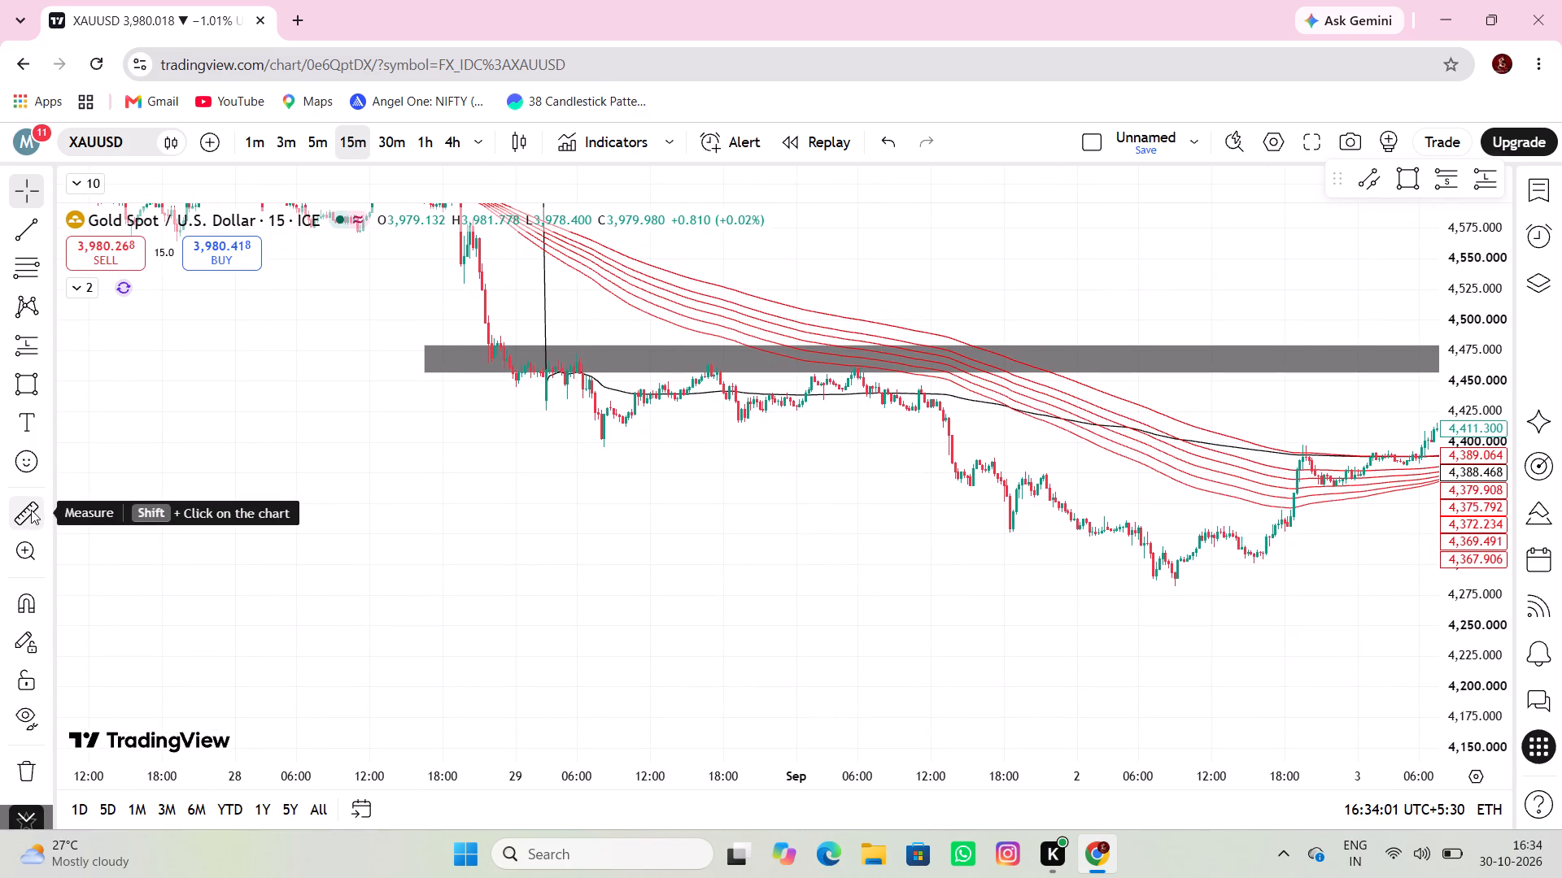
left_click_drag(177, 515, 129, 511)
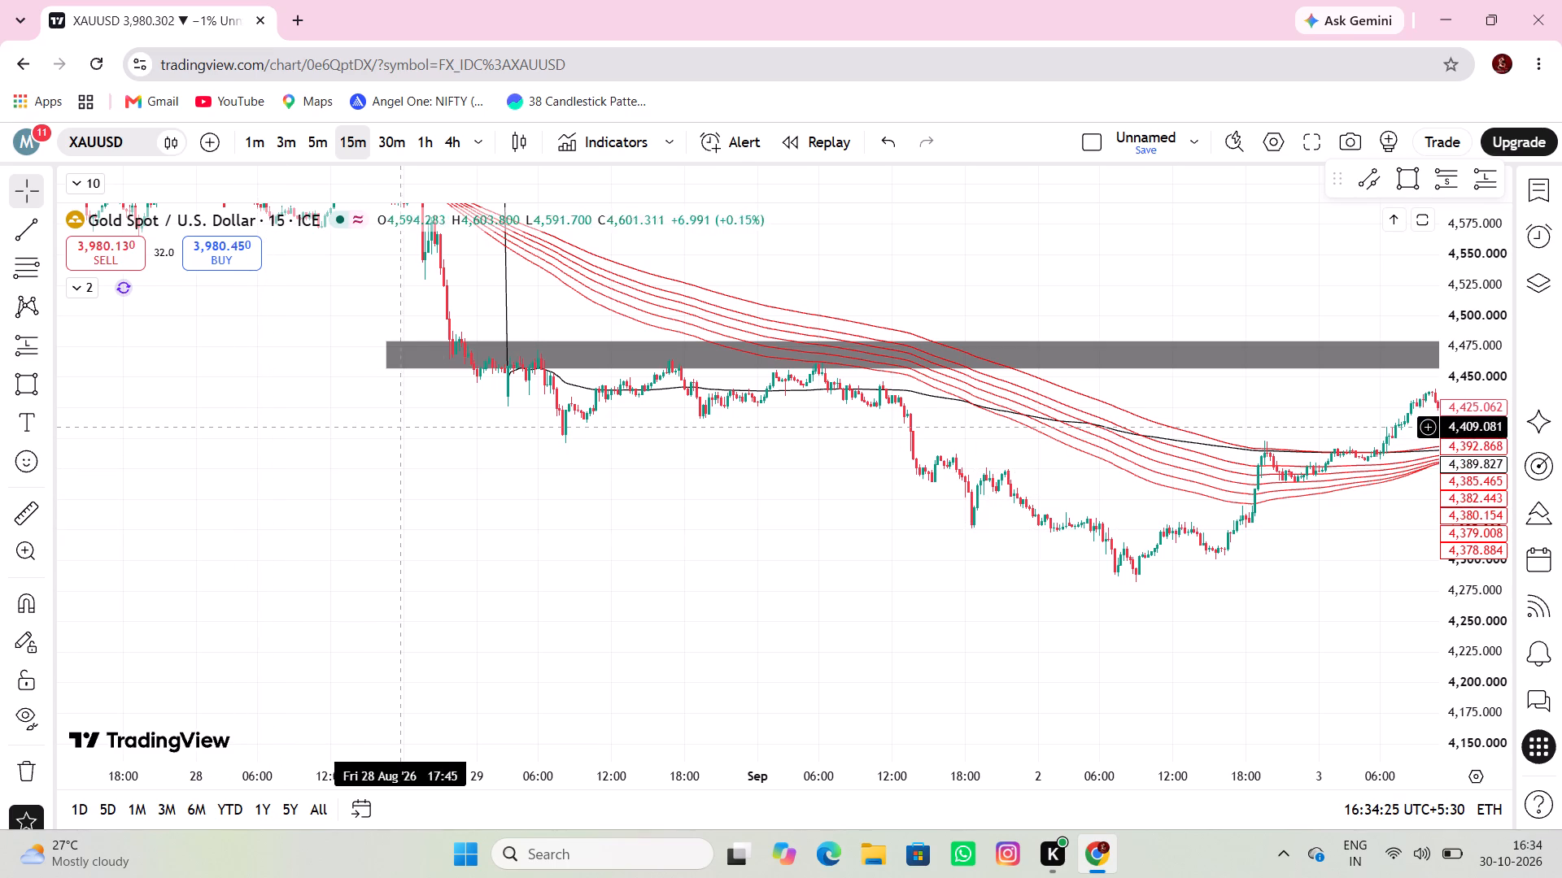
left_click(912, 415)
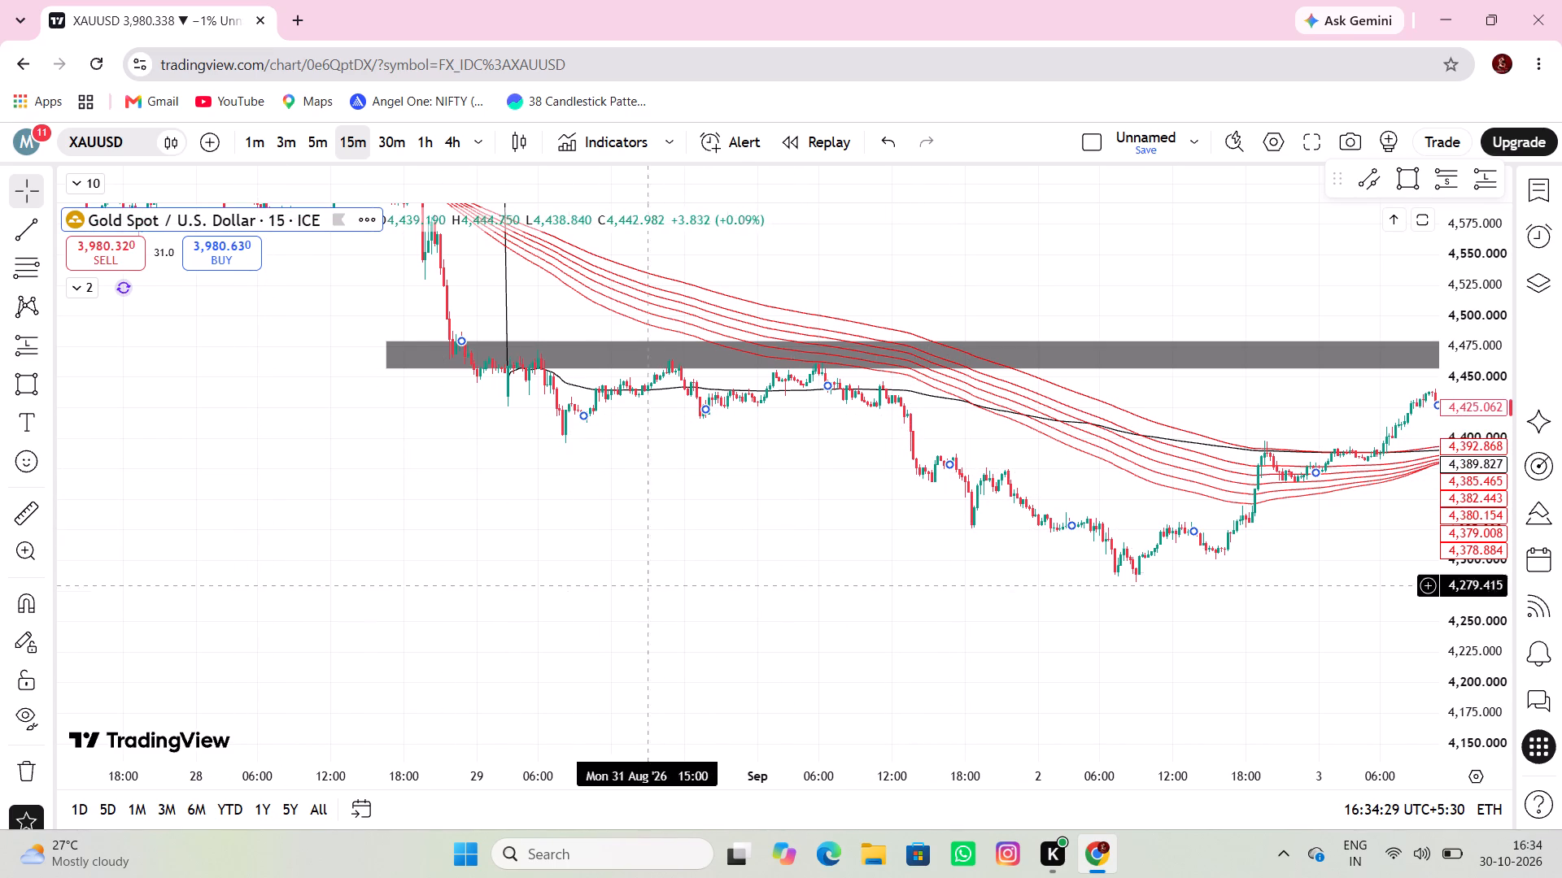
left_click(38, 509)
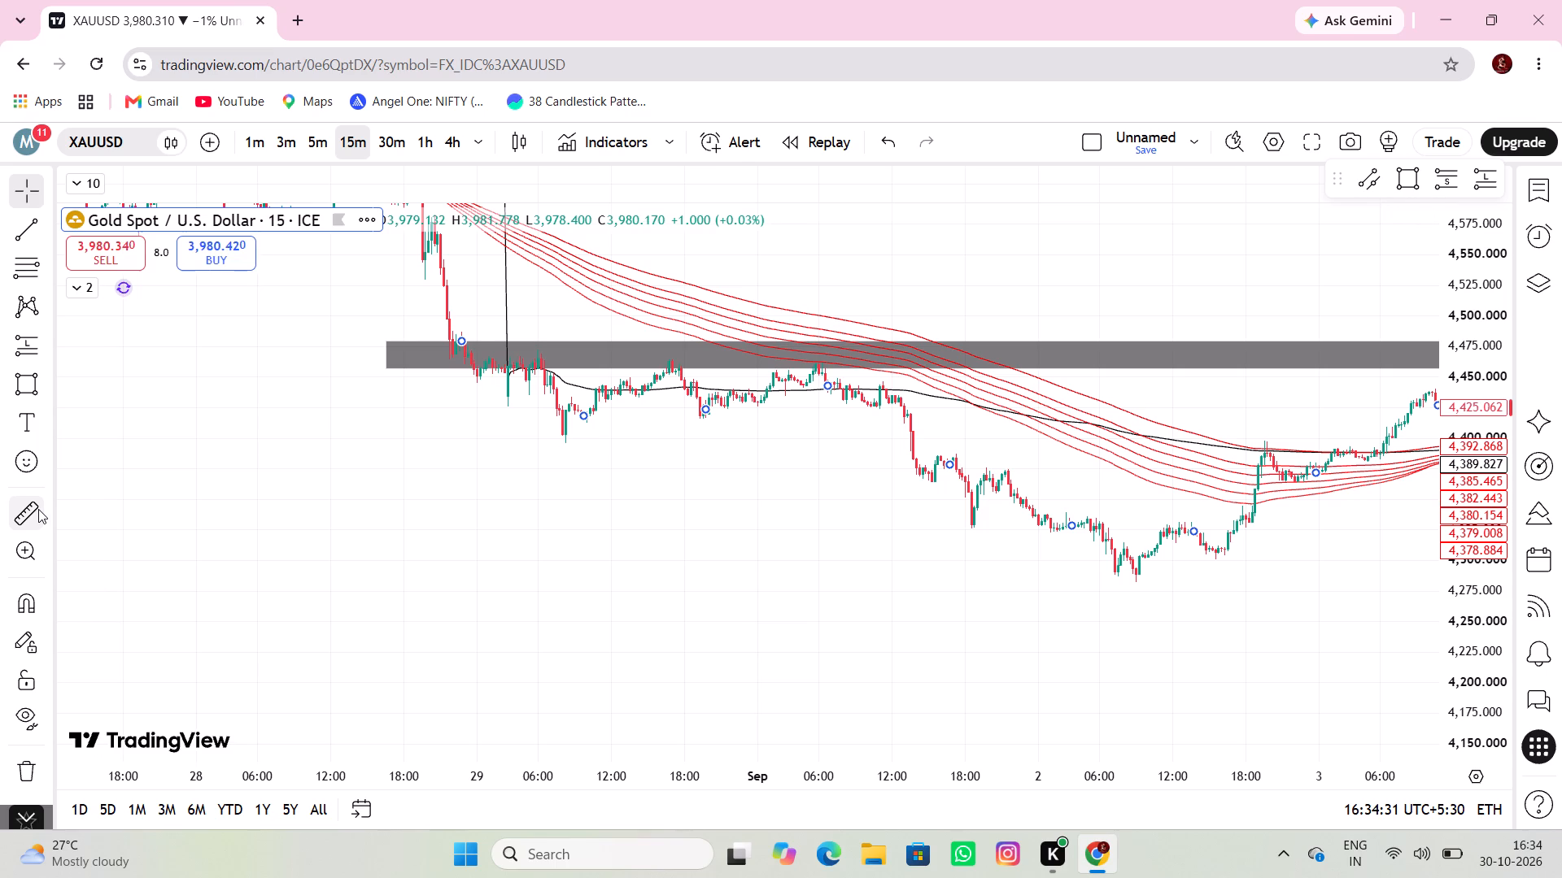
left_click(914, 417)
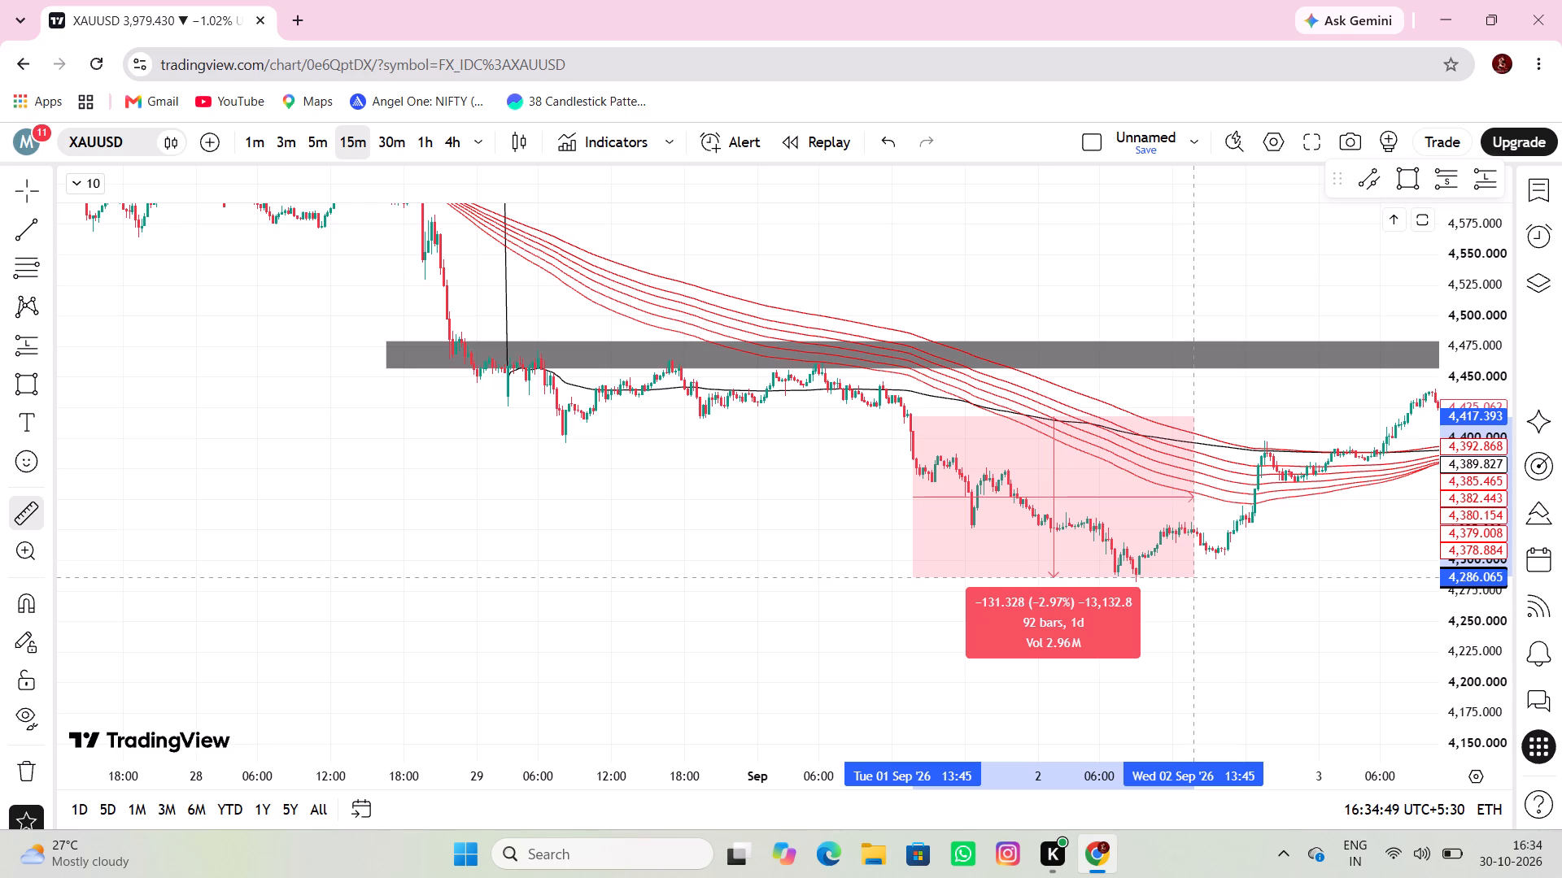
left_click(1193, 578)
left_click(891, 496)
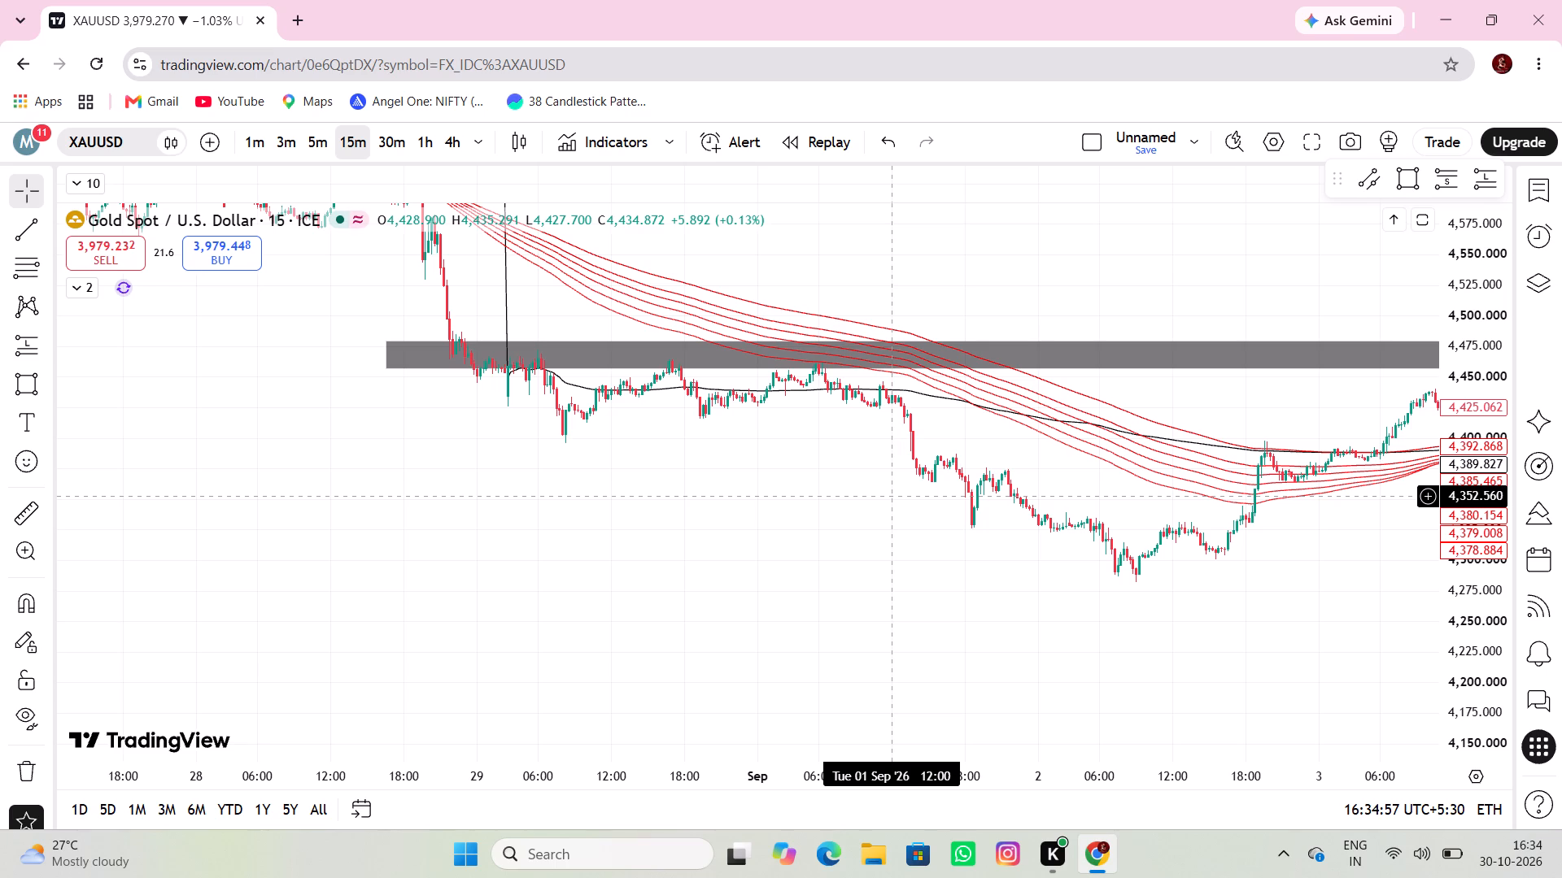
Review the price action back from early September to the late August decline around the grey zone.
left_click_drag(896, 493, 1071, 441)
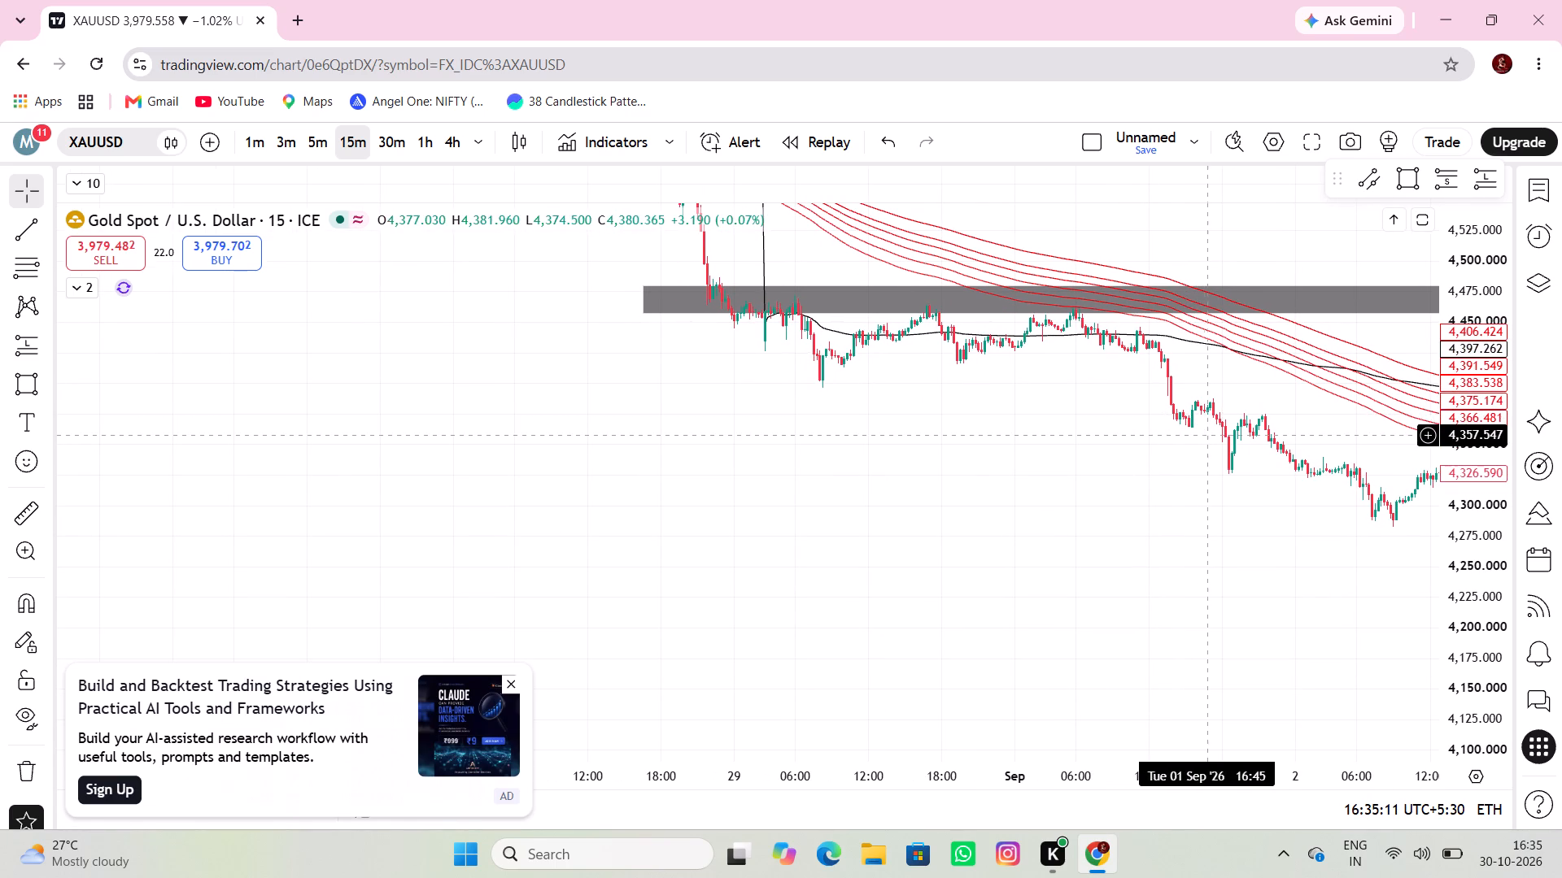
left_click_drag(1207, 435, 1420, 662)
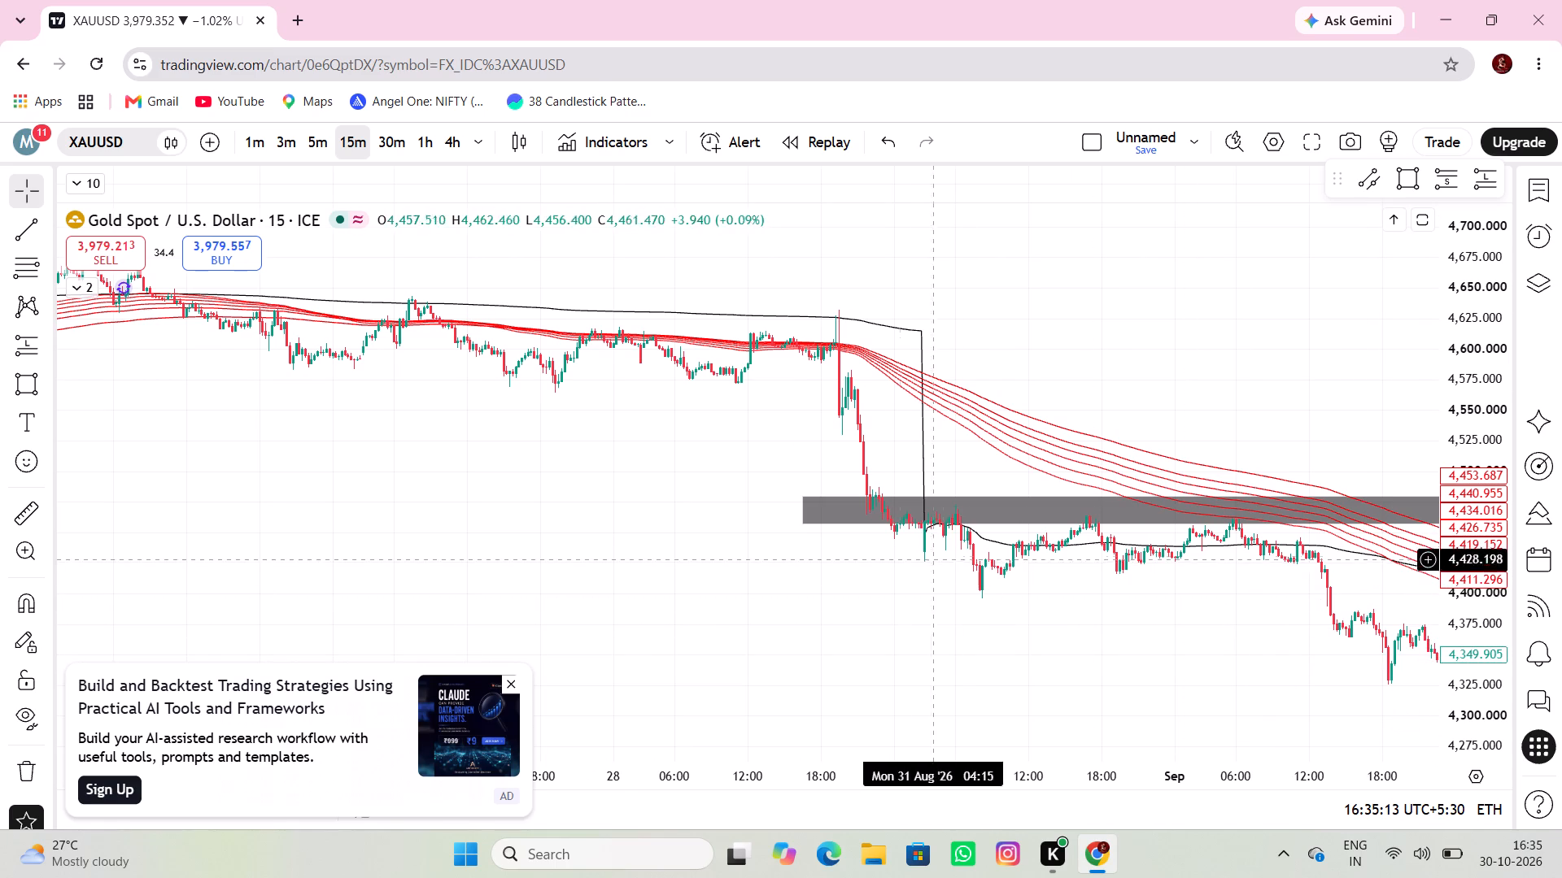
left_click_drag(658, 511, 992, 507)
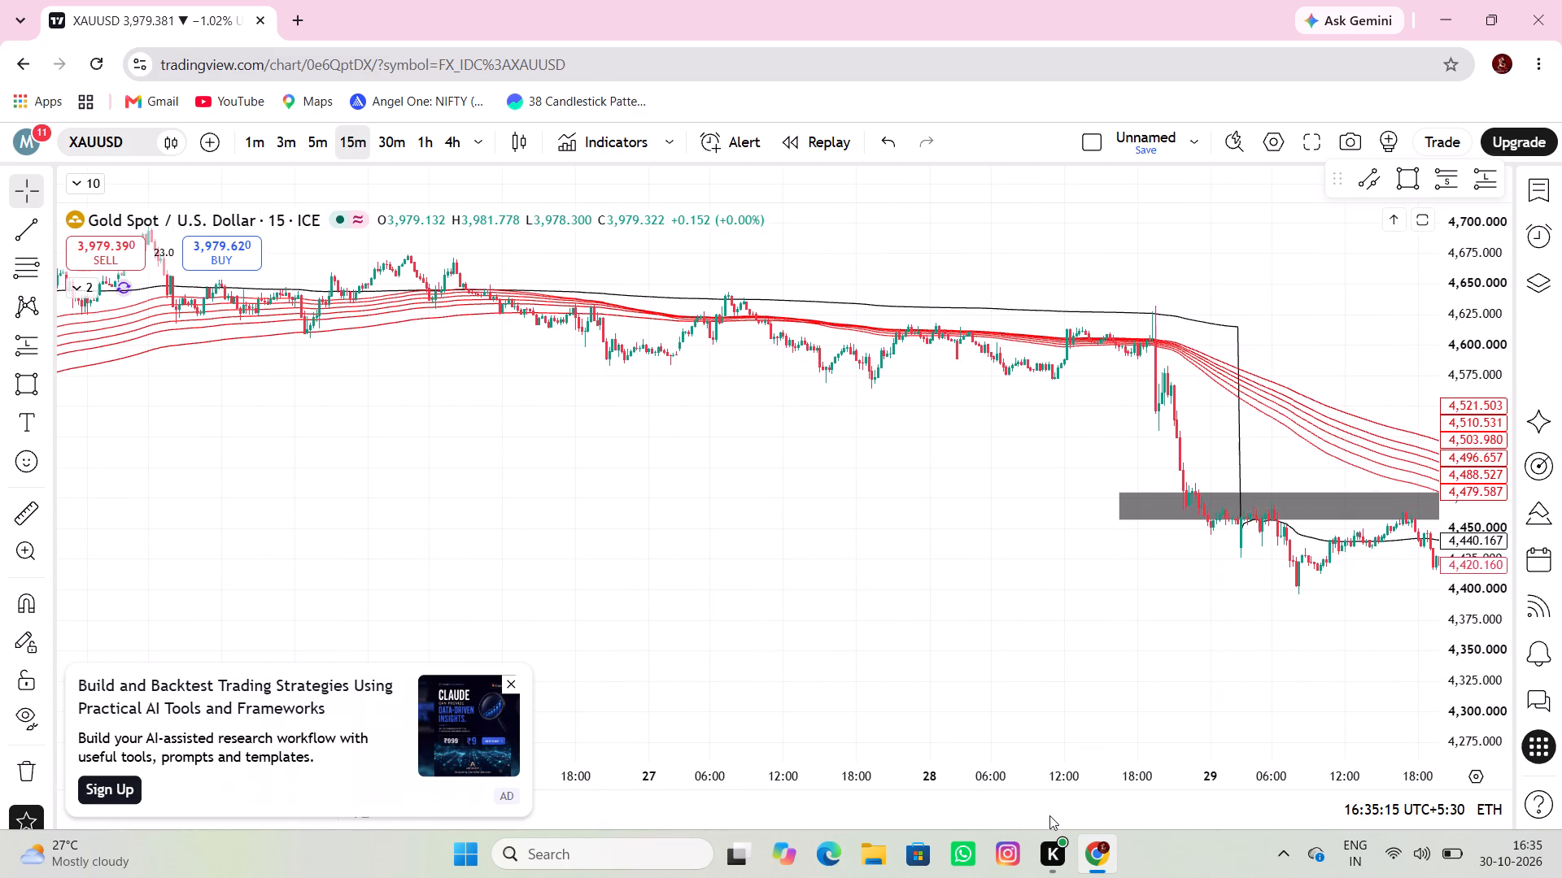
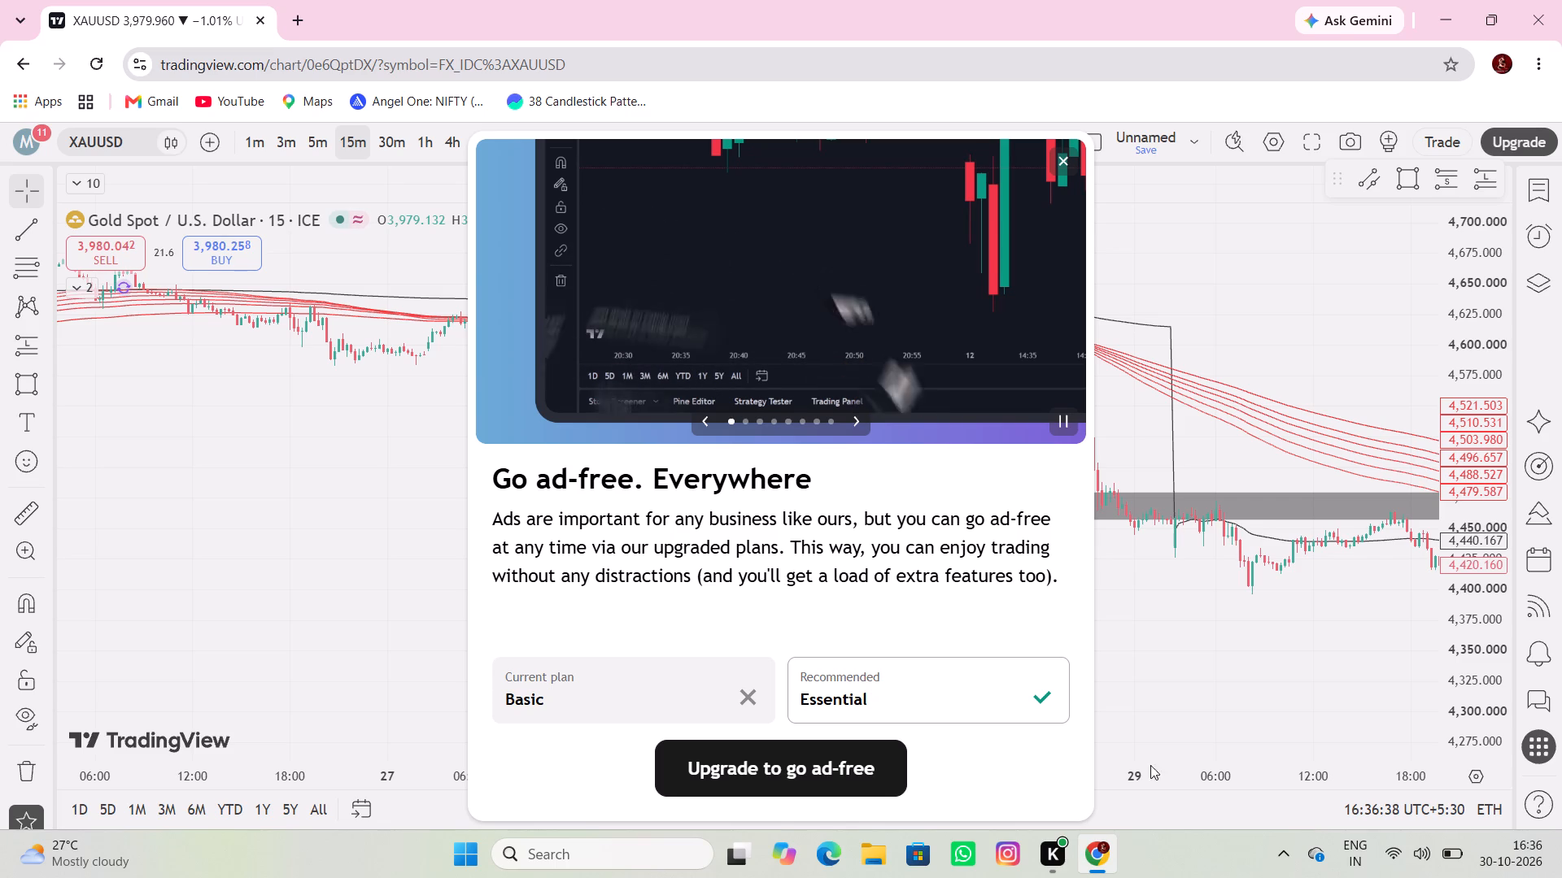
Dismiss the ad-free upgrade offer and examine the earlier price action from about 21 to 28 August.
left_click(1058, 159)
left_click_drag(596, 519, 1036, 641)
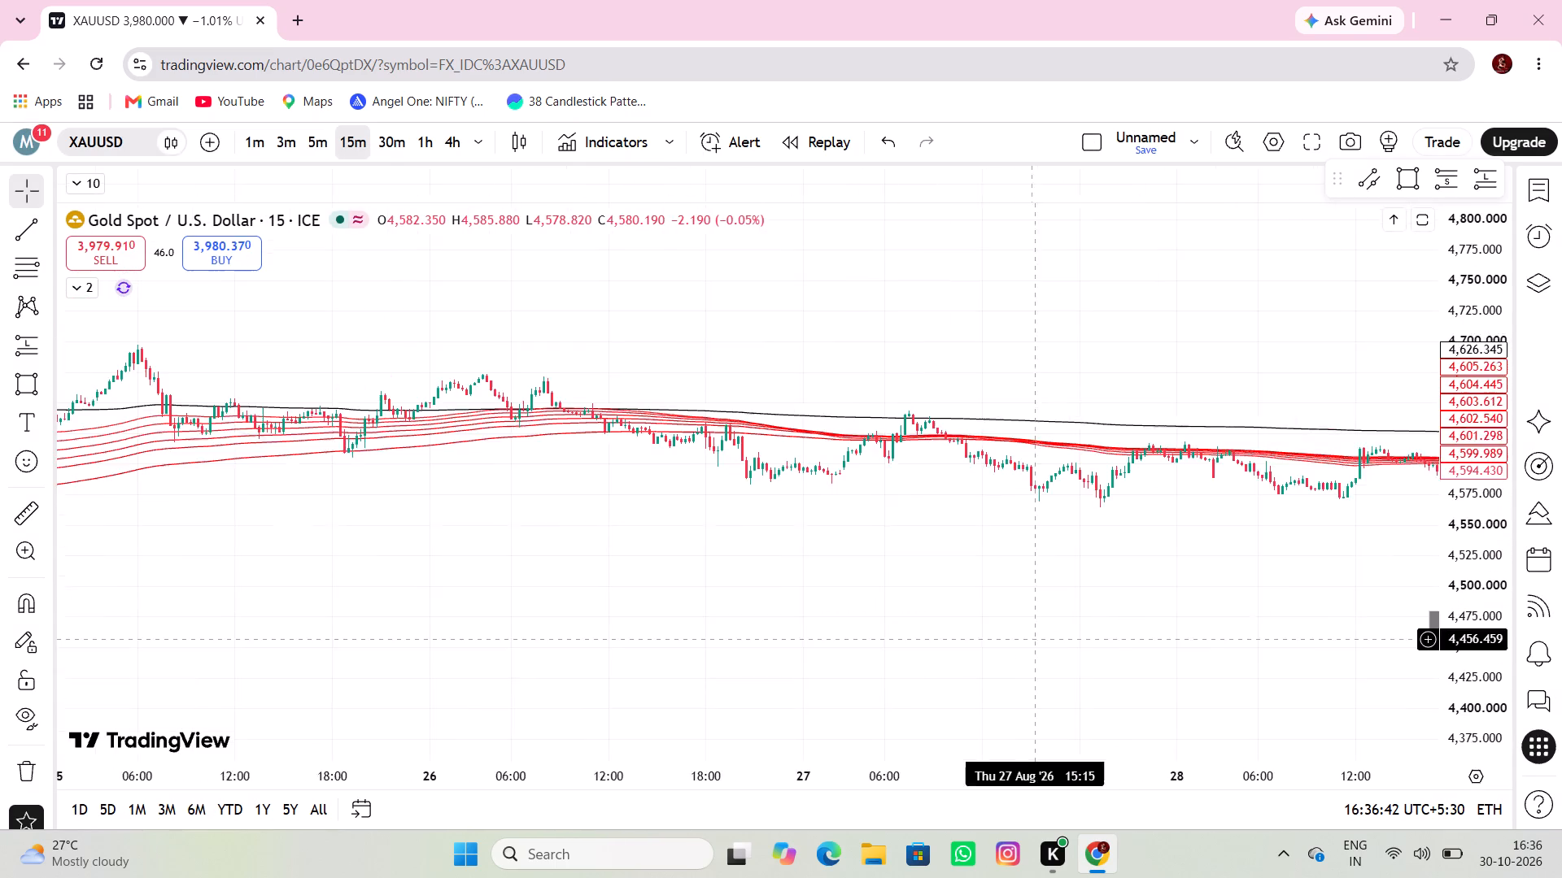
left_click_drag(1036, 641, 1045, 644)
scroll(957, 538, "down", 5)
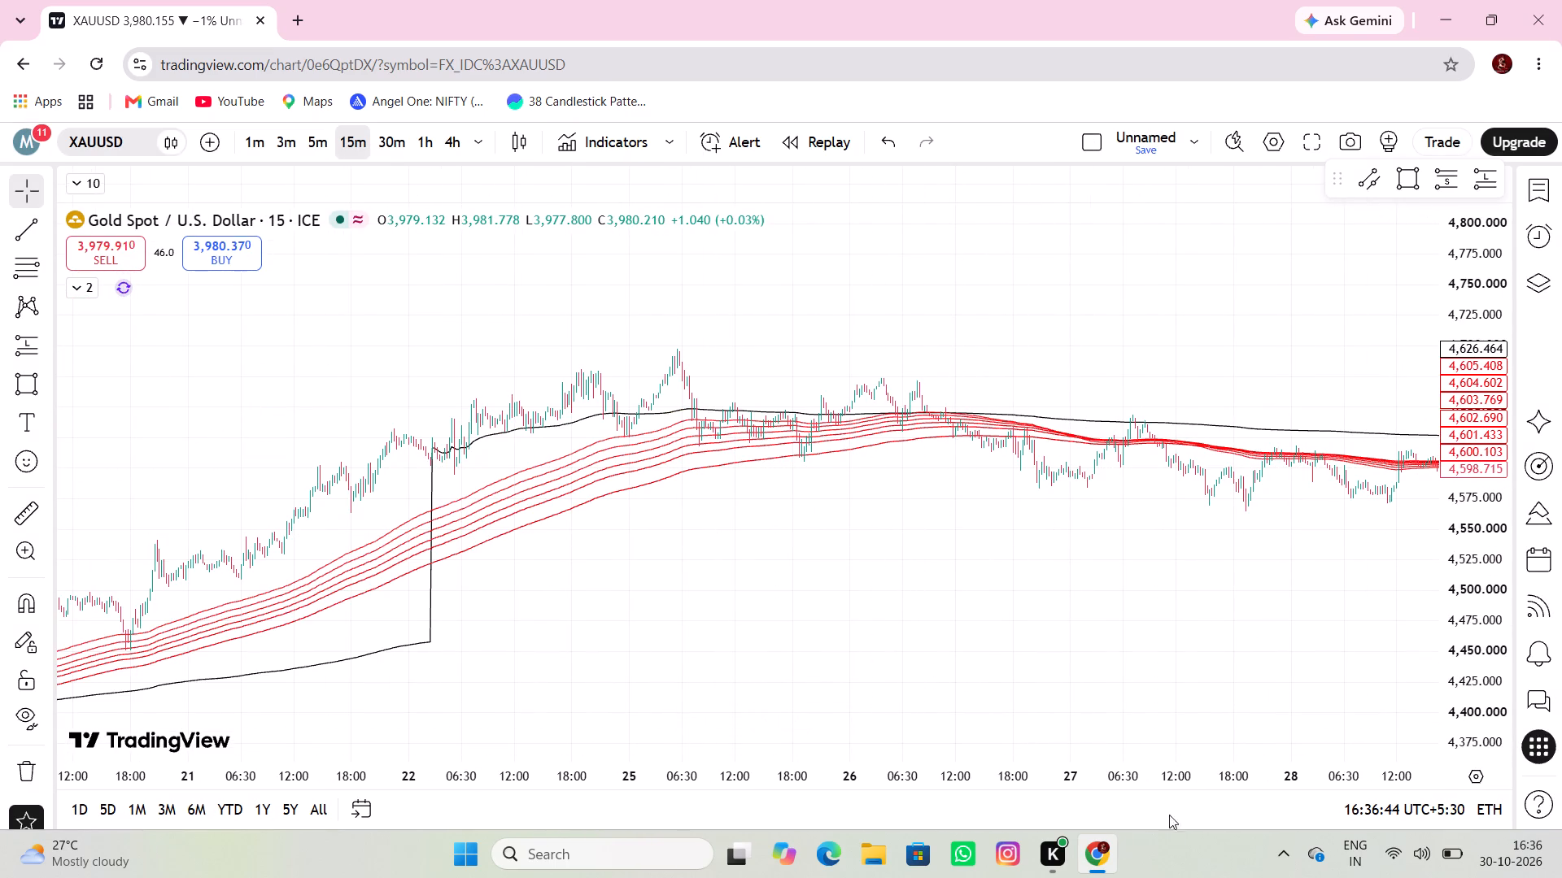